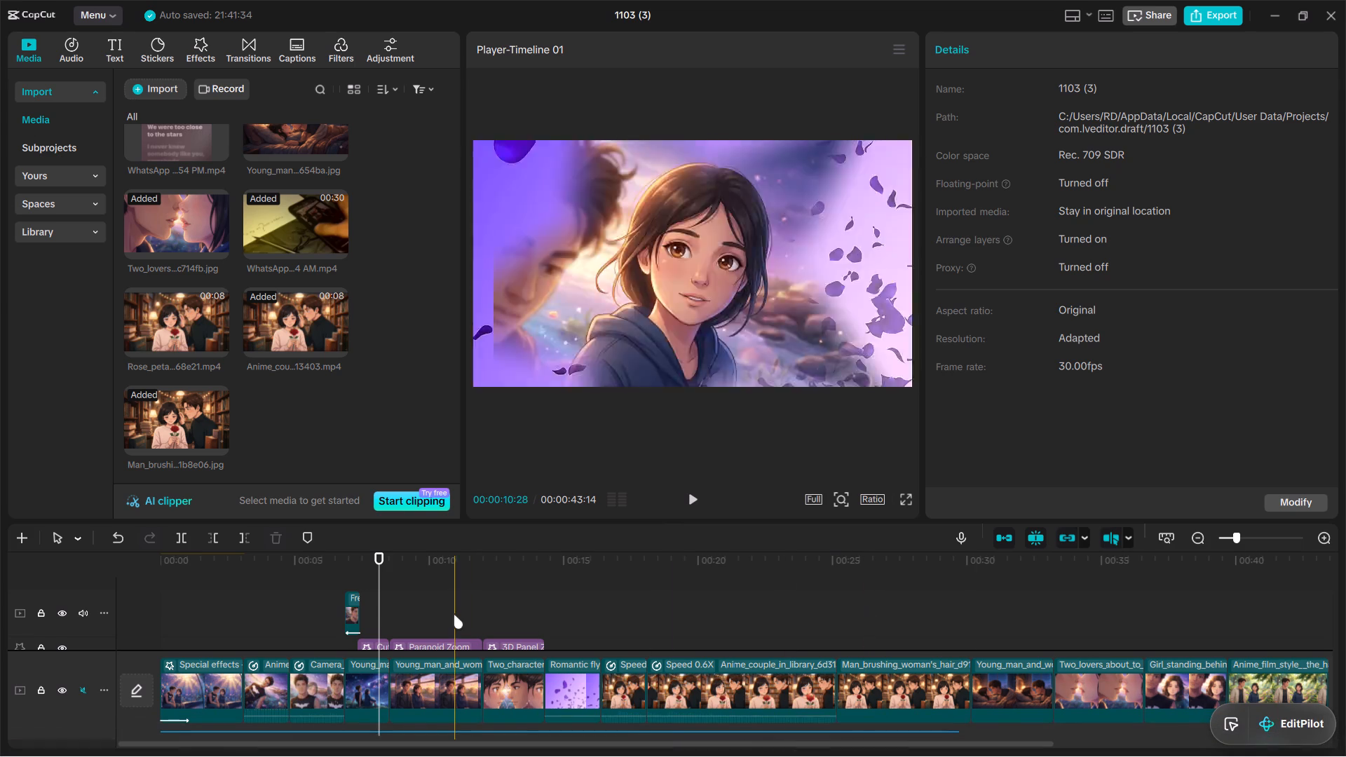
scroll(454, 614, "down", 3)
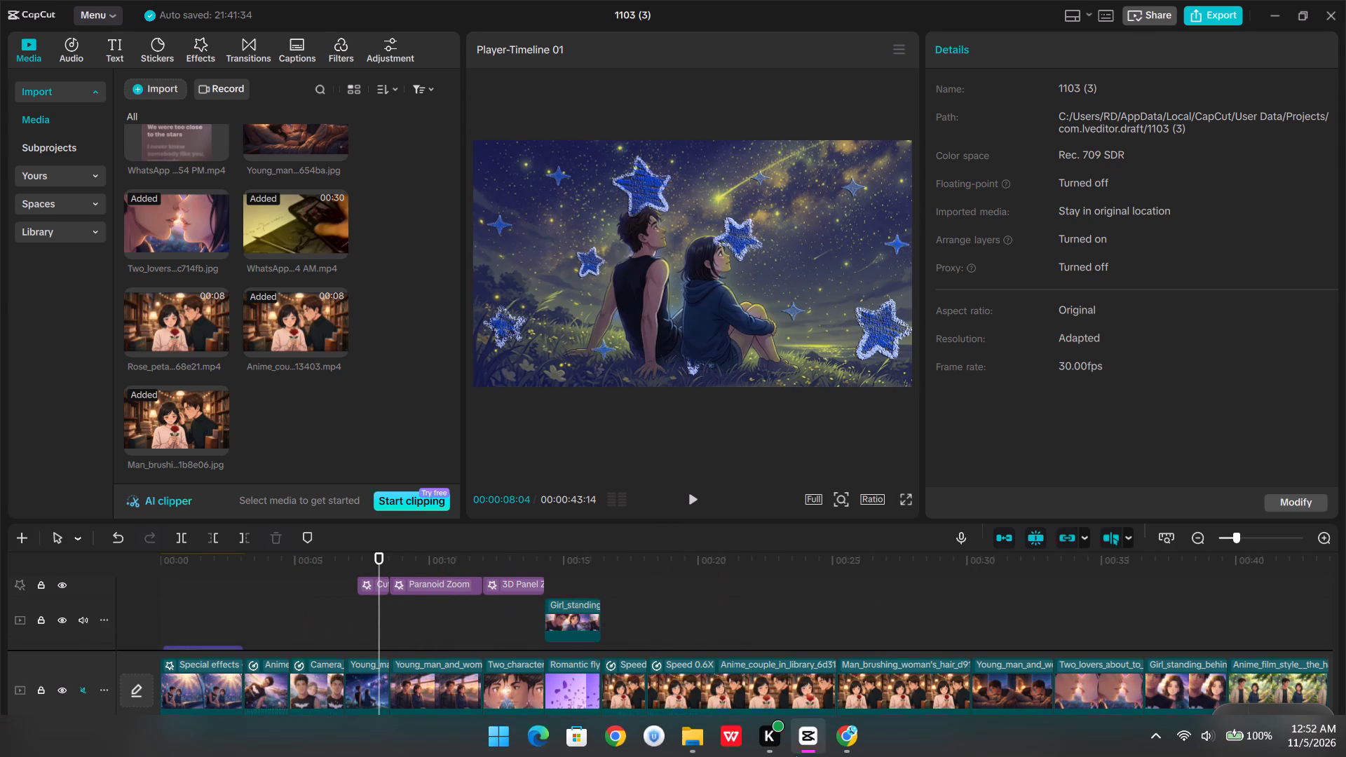
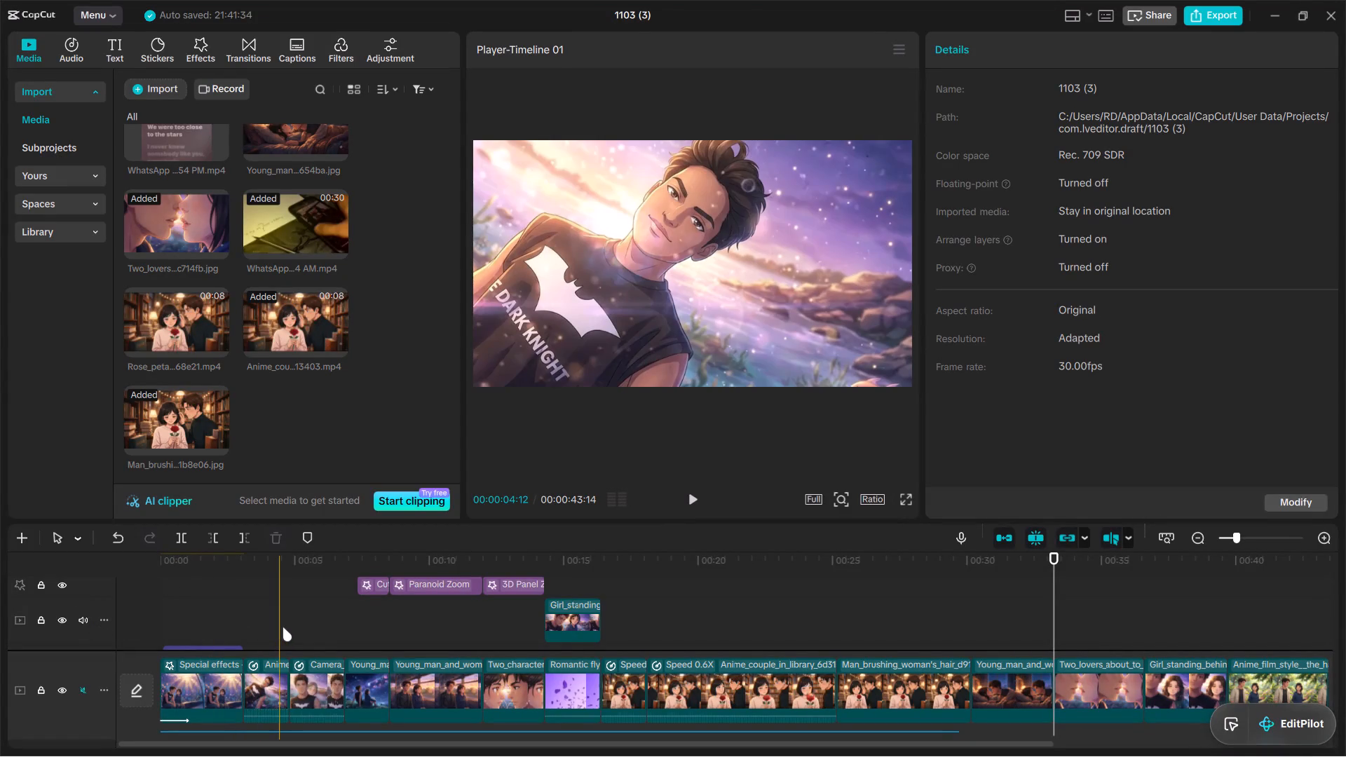
Scrub through the opening clips of the timeline and return the playhead to the start at 00:00:00:00.
left_click(283, 627)
left_click_drag(283, 627, 230, 627)
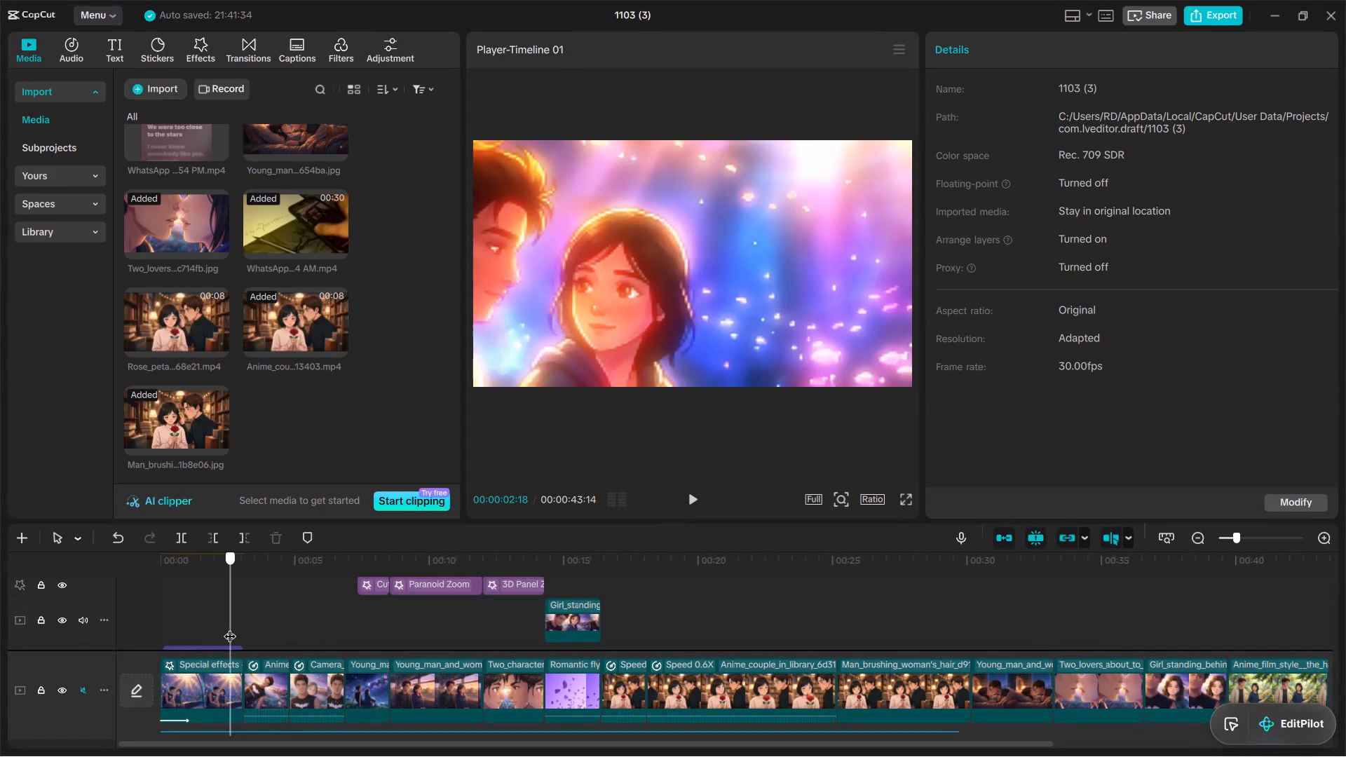
left_click_drag(230, 627, 310, 635)
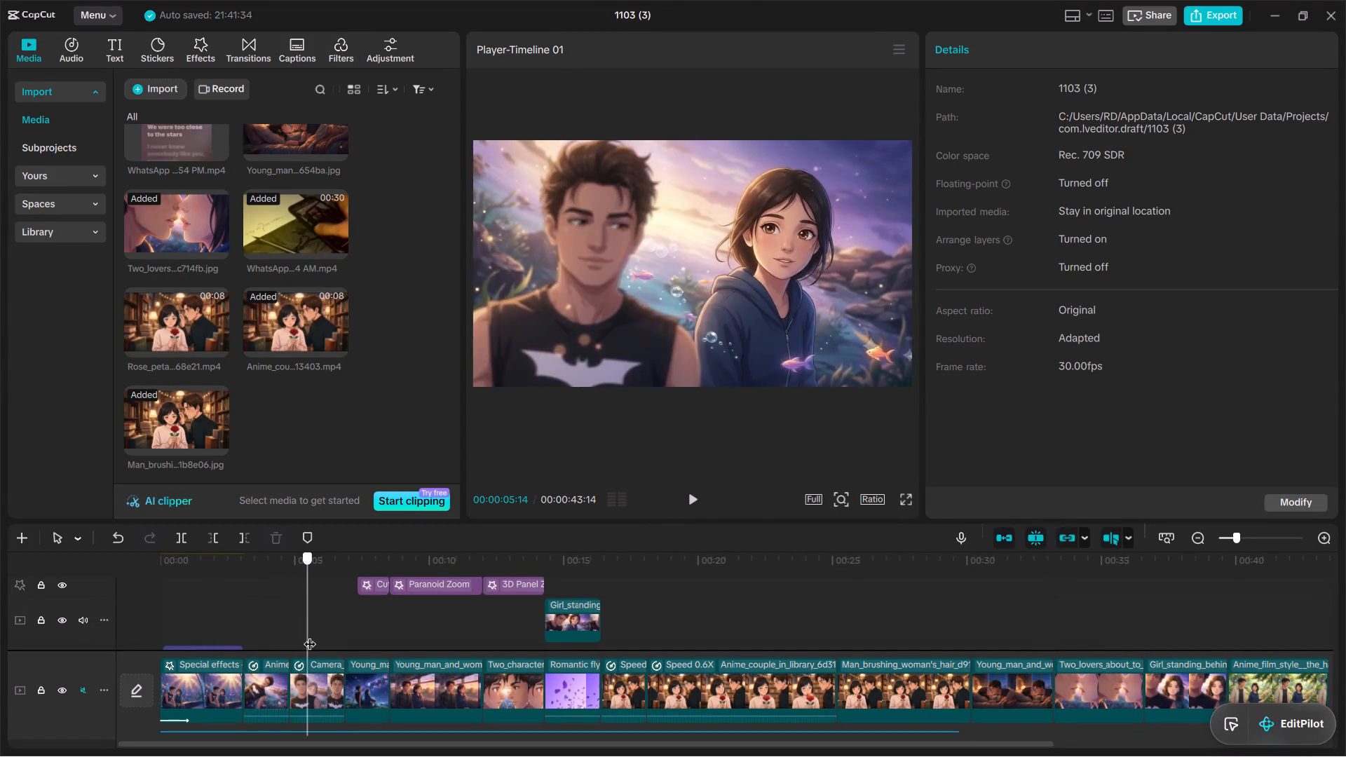
left_click_drag(310, 635, 130, 646)
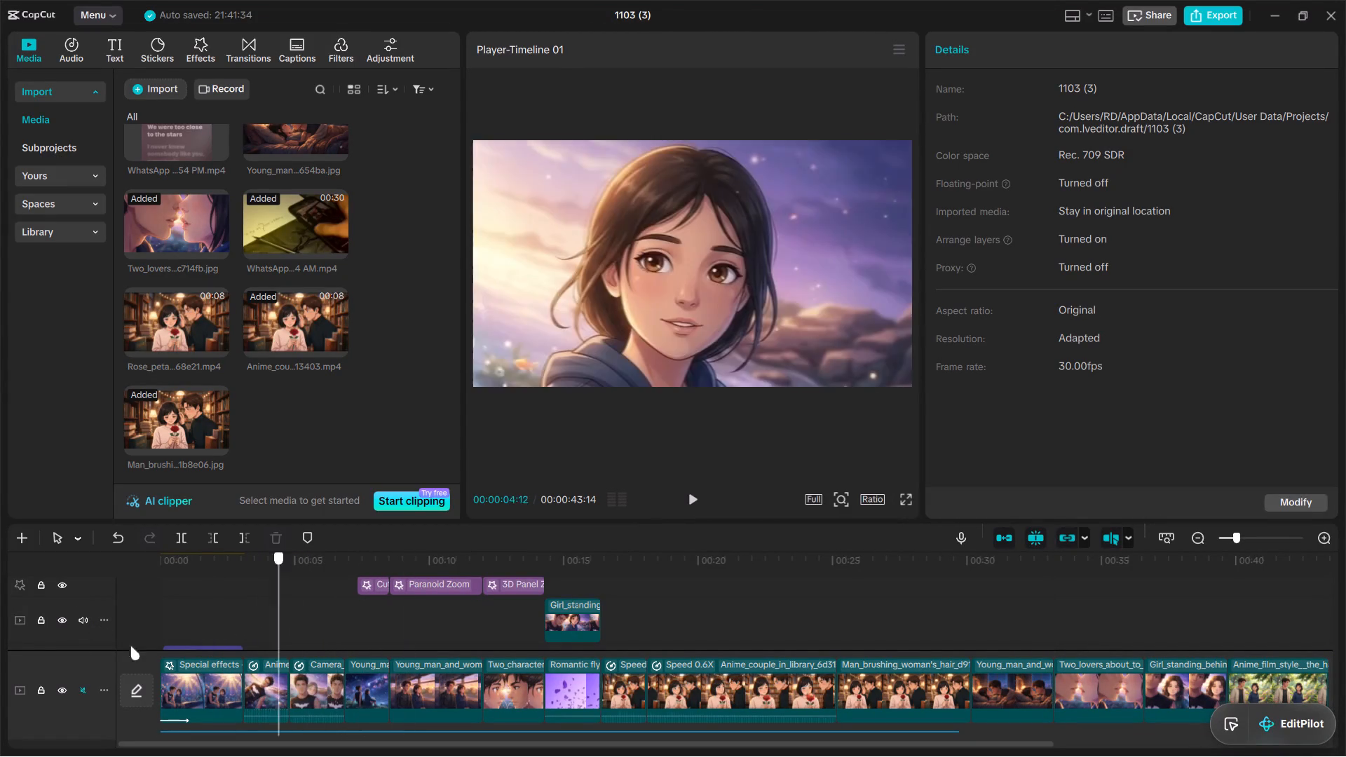
left_click_drag(130, 646, 0, 640)
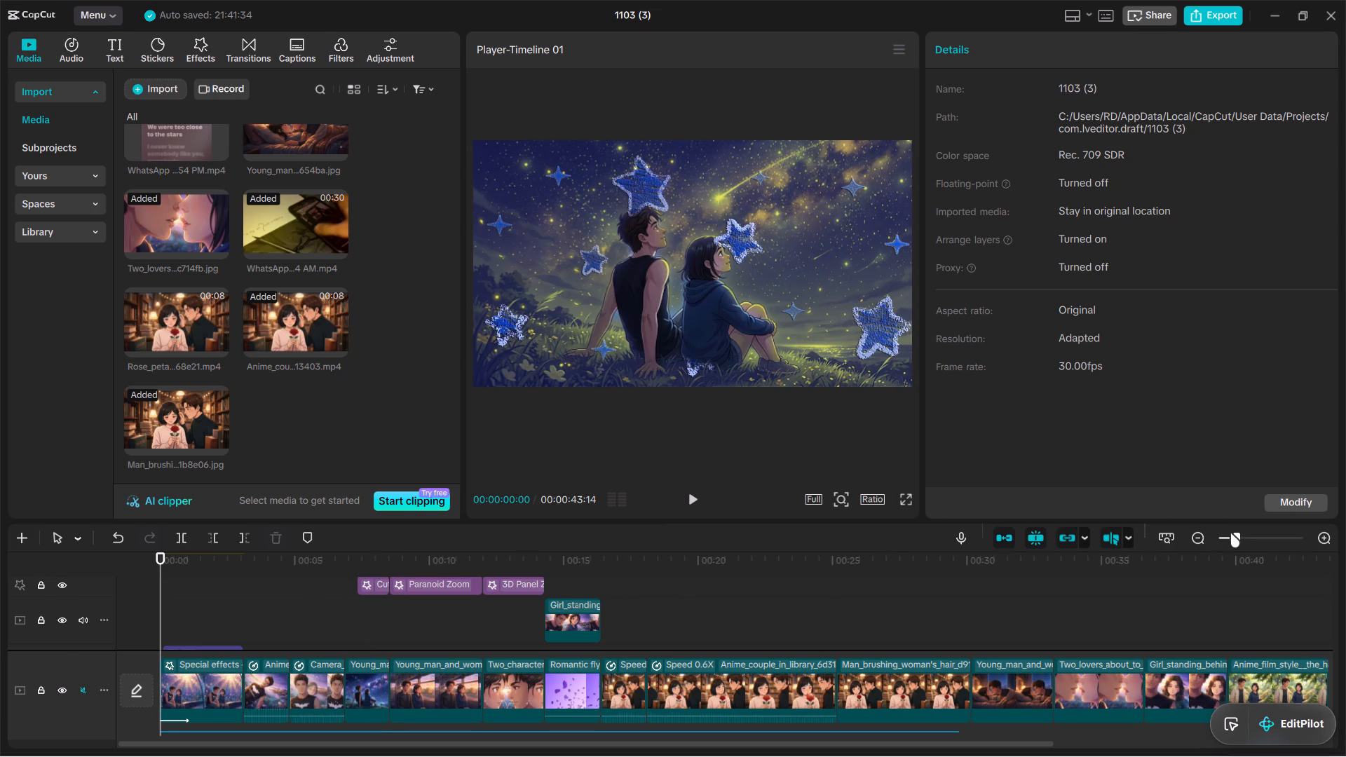
Examine the full clip sequence on the timeline, including the effect and overlay tracks above the main video track.
left_click(1233, 537)
left_click(1233, 537)
scroll(763, 603, "up", 4)
scroll(763, 603, "down", 6)
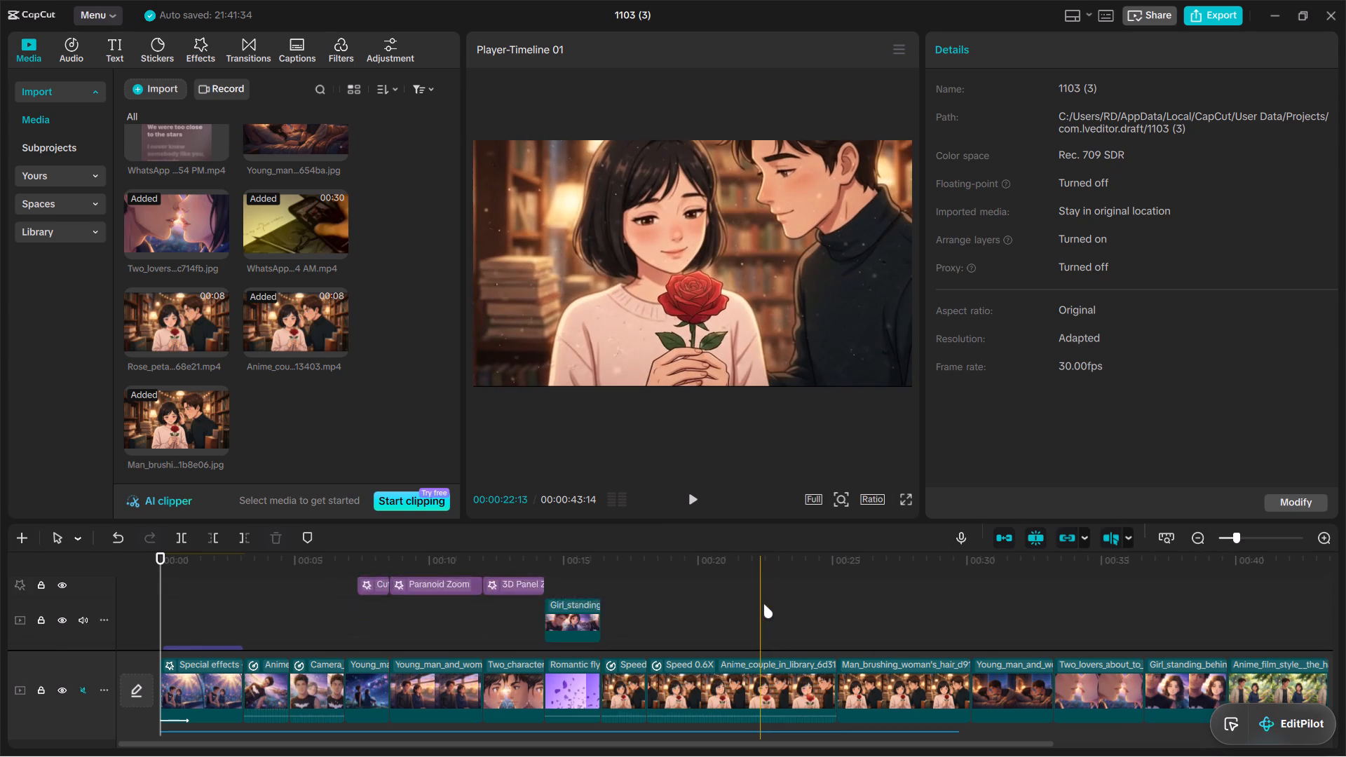
scroll(763, 603, "down", 2)
scroll(763, 603, "up", 8)
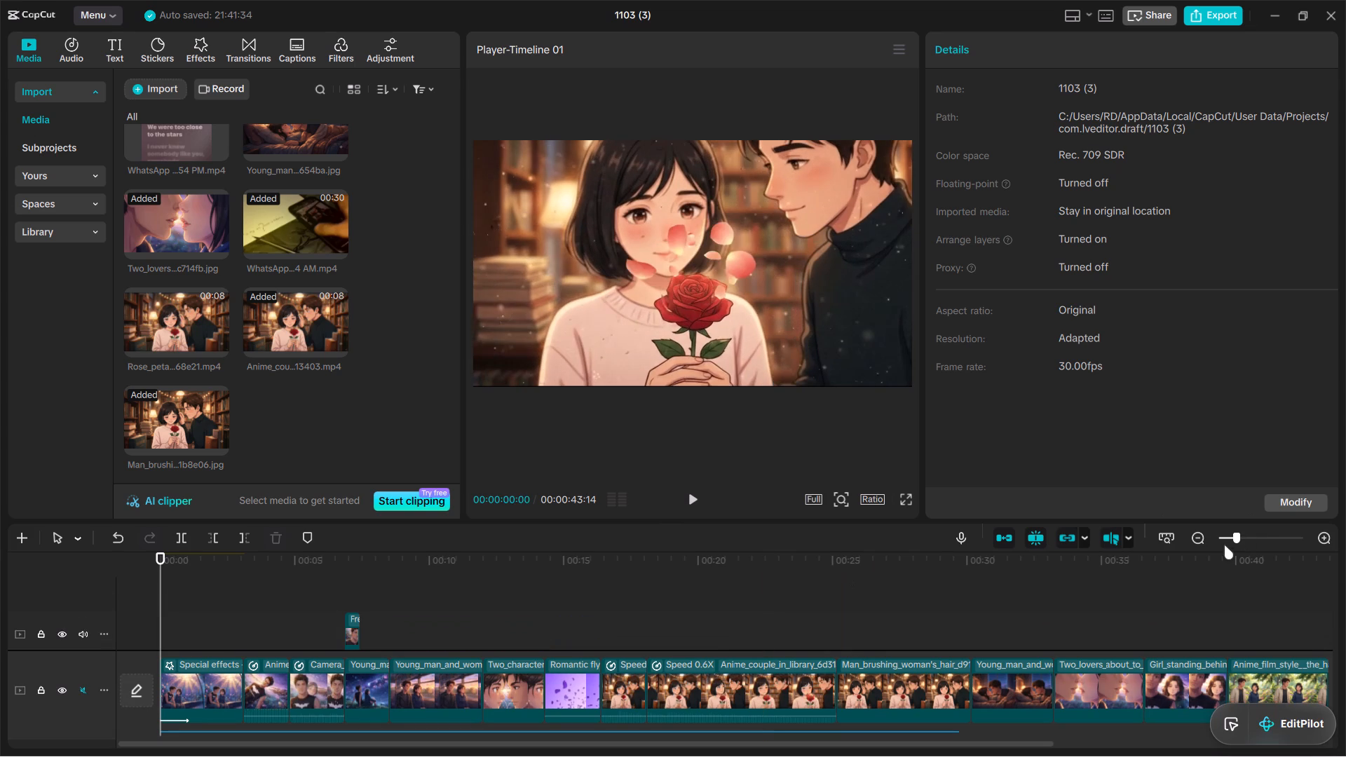
left_click(1231, 536)
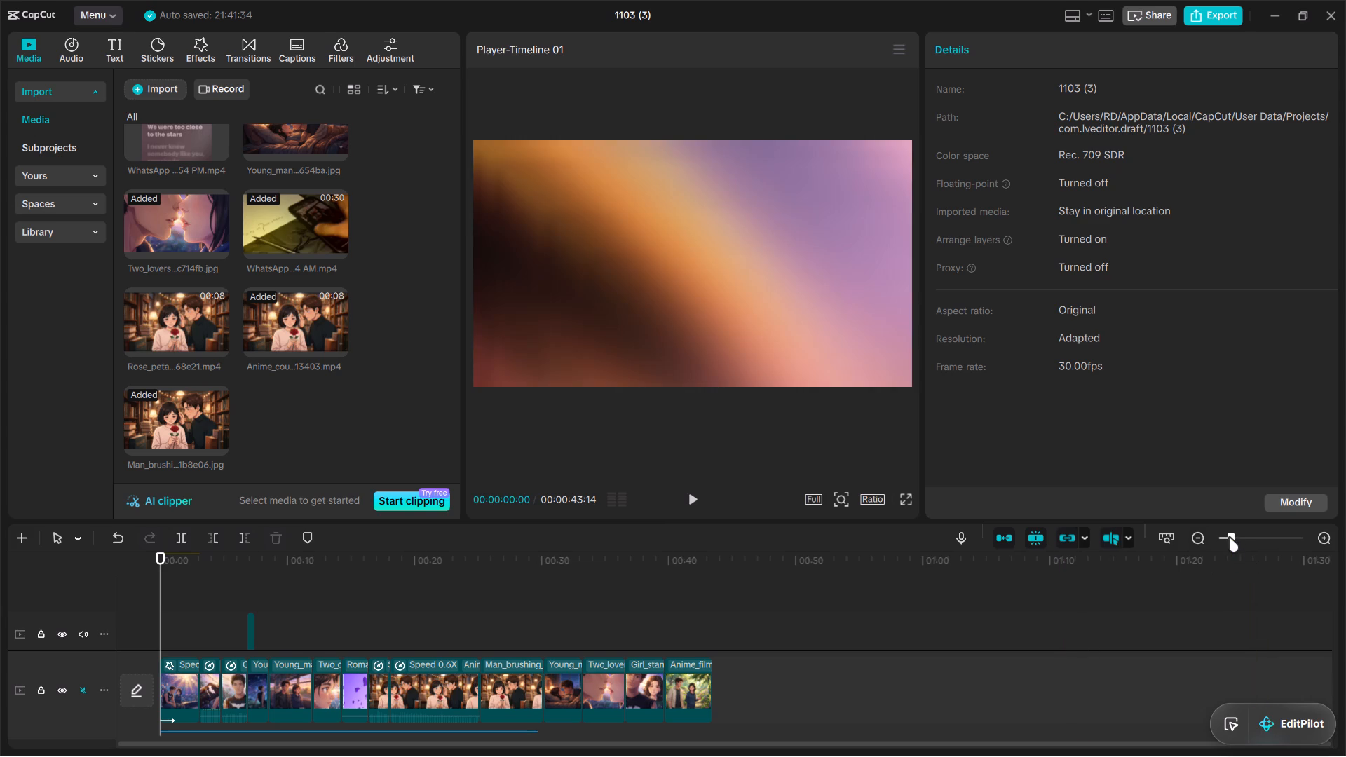
left_click(1232, 537)
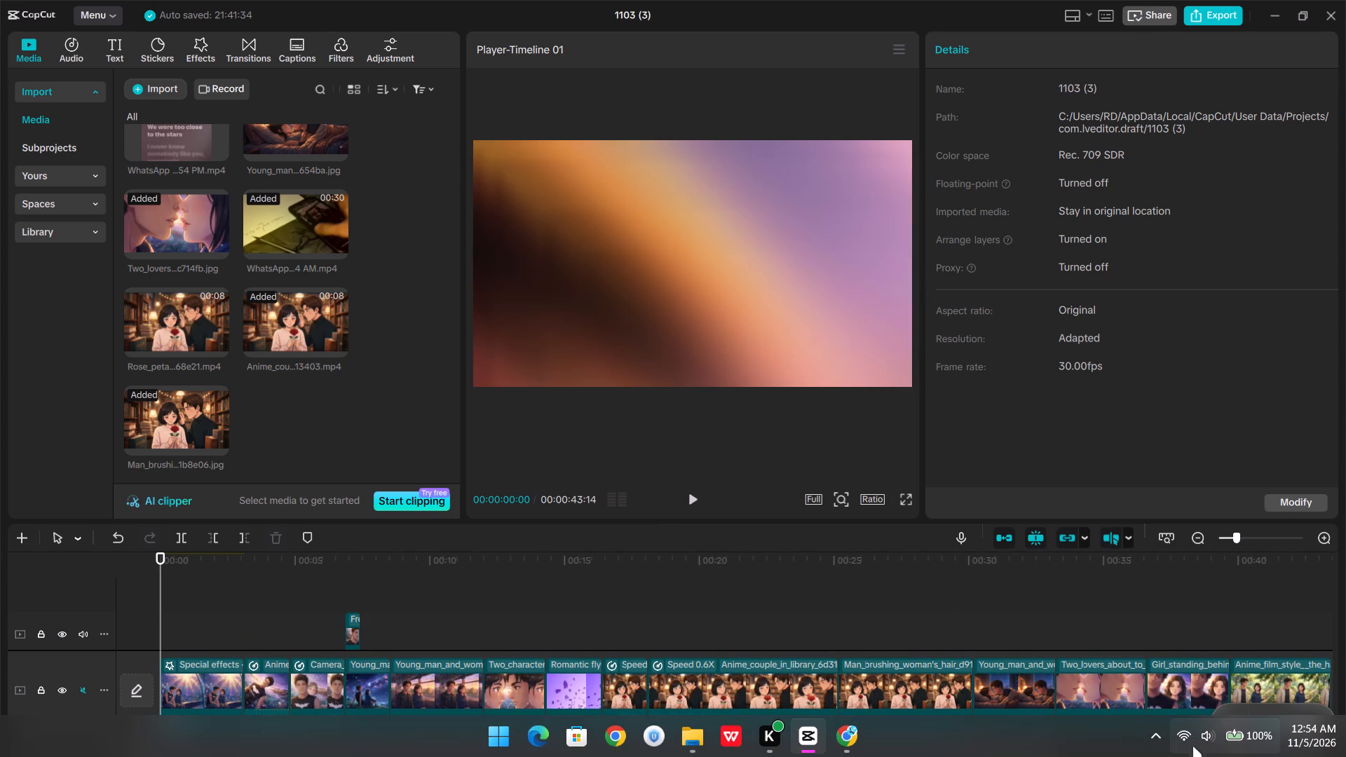
Adjust the computer's speaker volume in the Windows quick settings and return to the video project.
left_click(1192, 738)
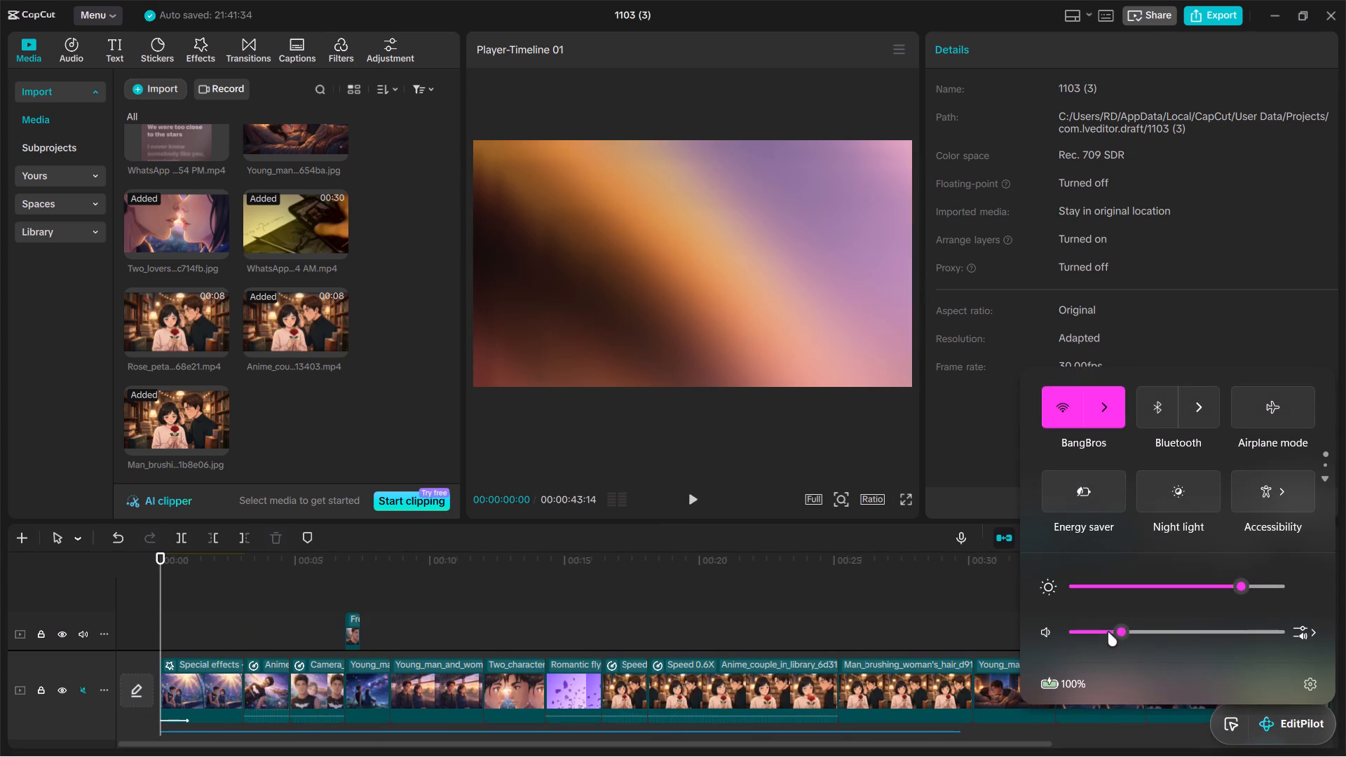
left_click(1120, 629)
left_click(895, 543)
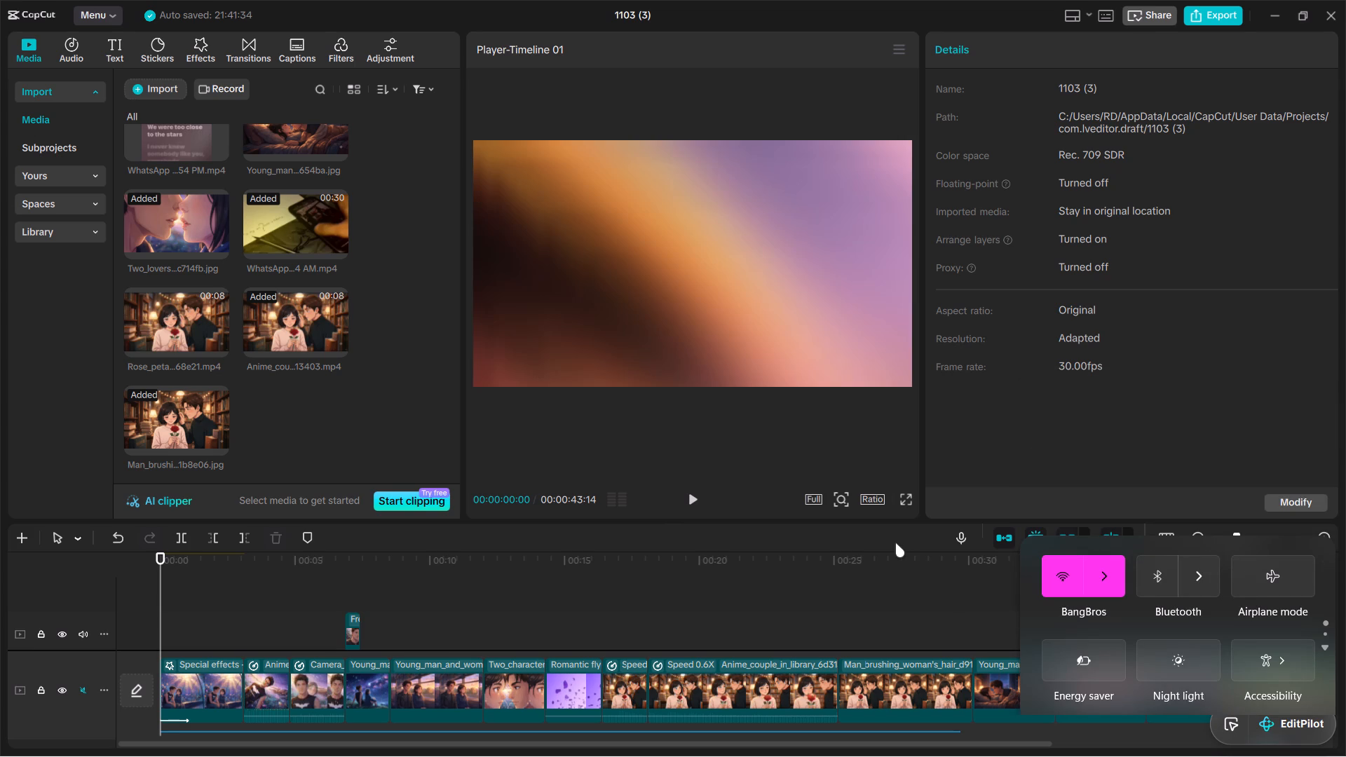
Look over the freeze-frame, effect and overlay tracks stacked above the main video track.
scroll(791, 602, "up", 3)
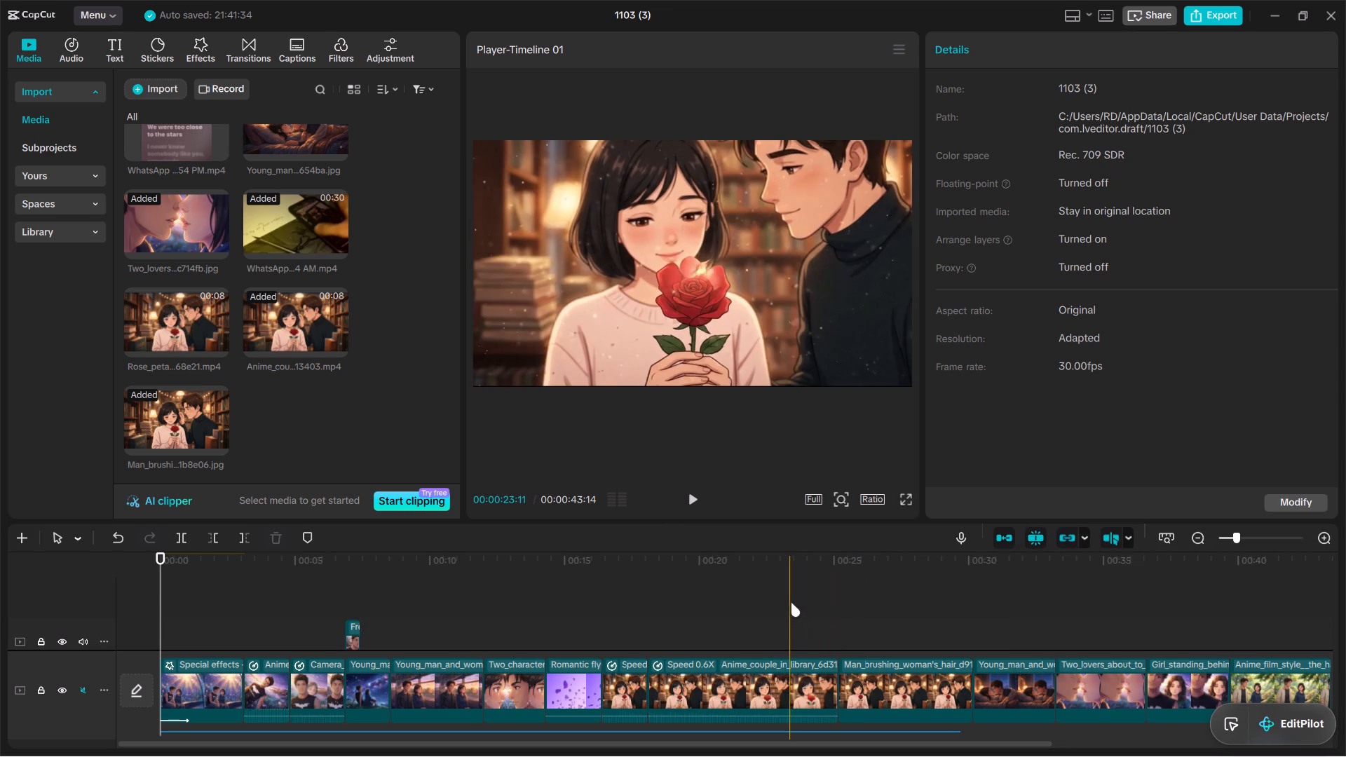
scroll(791, 602, "down", 3)
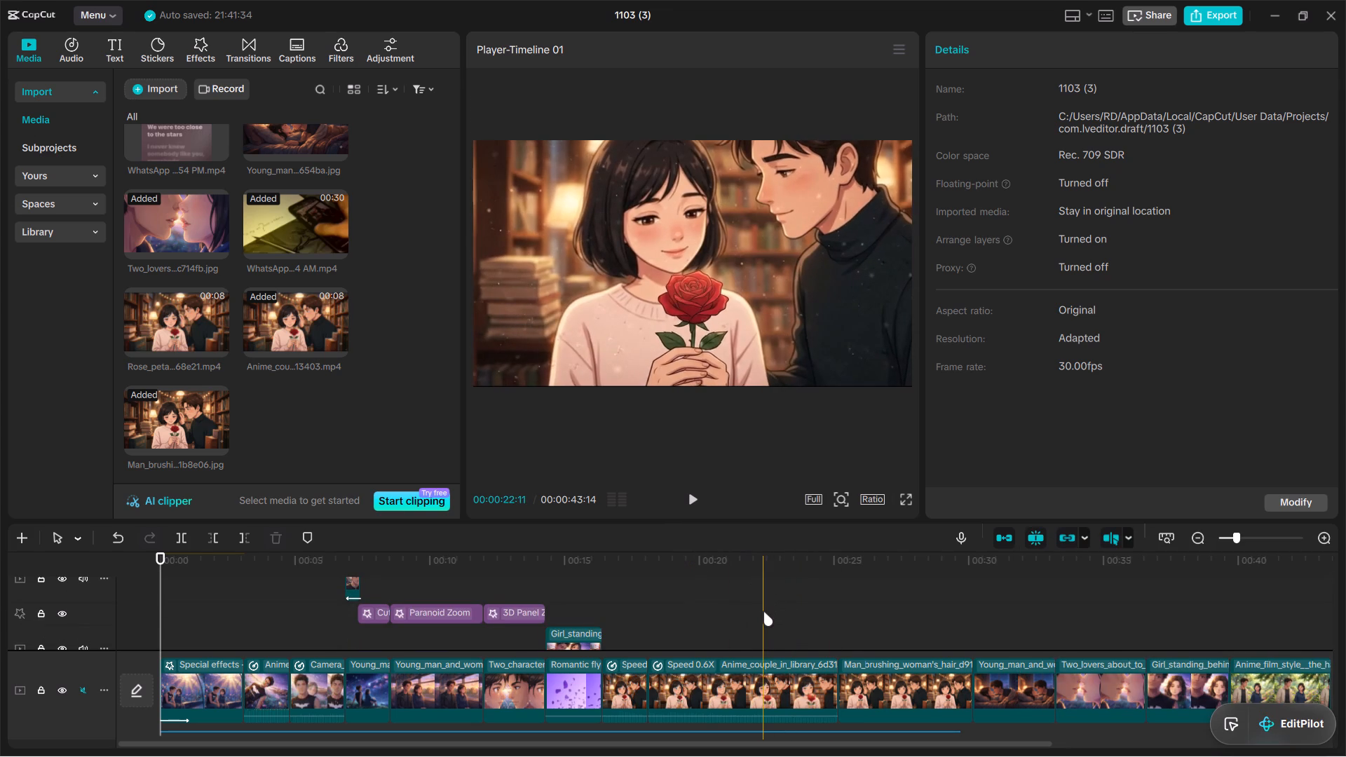
scroll(763, 611, "up", 9)
scroll(763, 611, "down", 12)
scroll(763, 611, "up", 17)
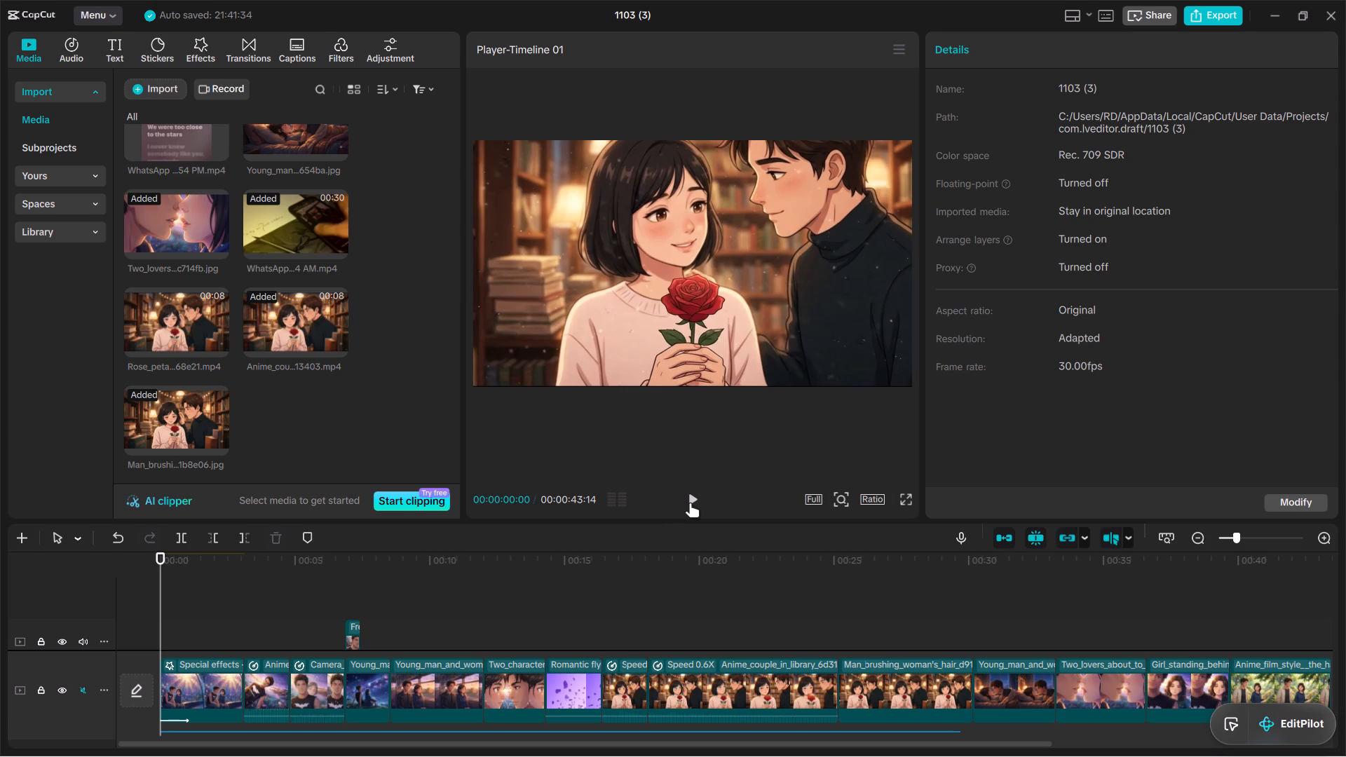
Play the edit from the start through to the library rose scene to review it, pausing there.
left_click(690, 503)
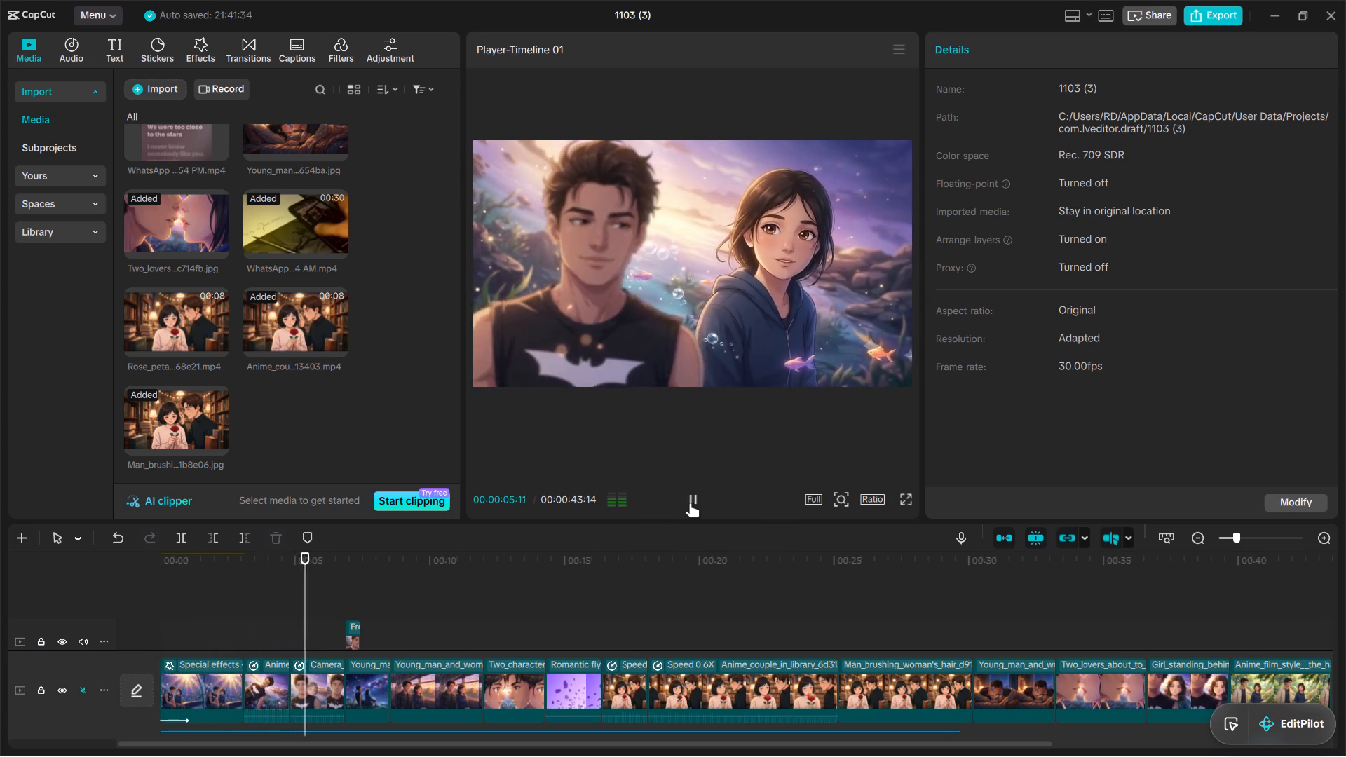
left_click(690, 503)
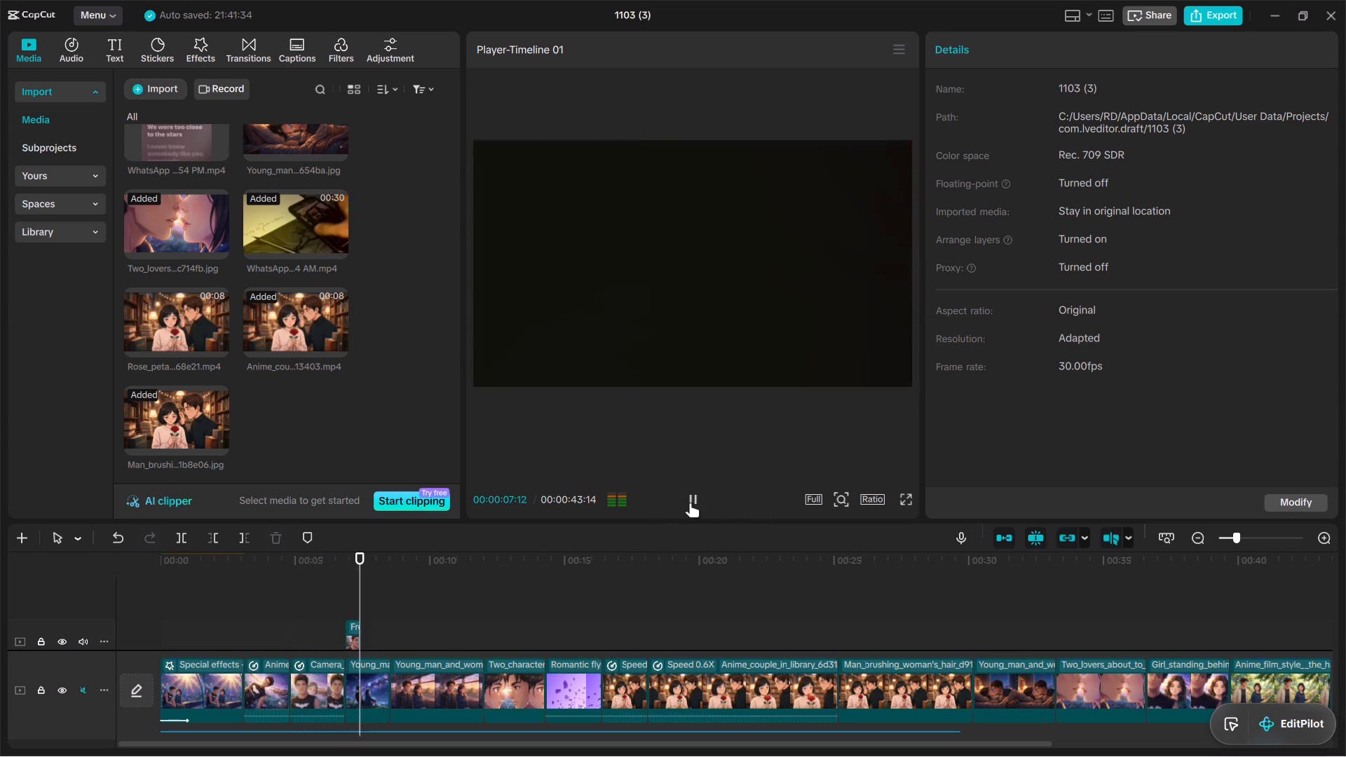
left_click(690, 503)
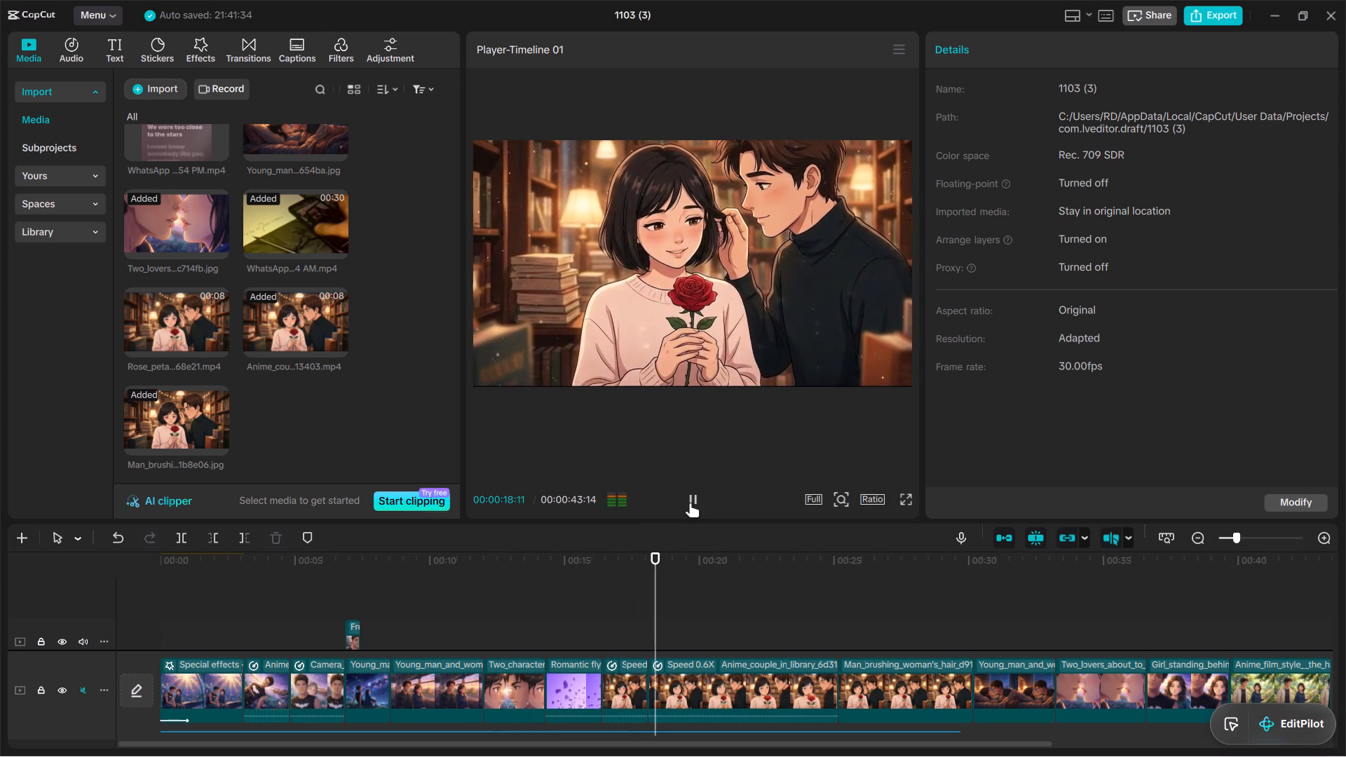
left_click(690, 503)
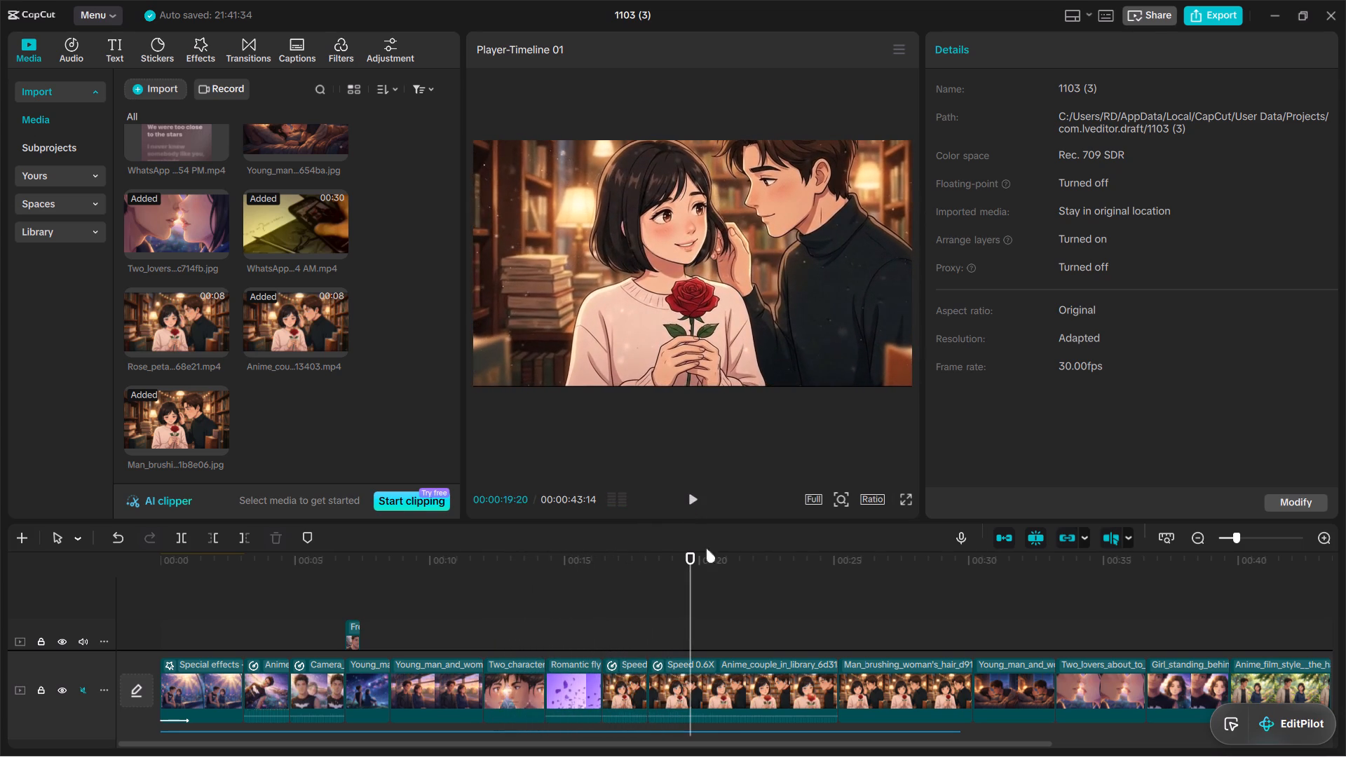
Examine the rest of the timeline by scrubbing to its end and back to the bedroom scene, with the audio track in view.
left_click_drag(690, 601, 626, 599)
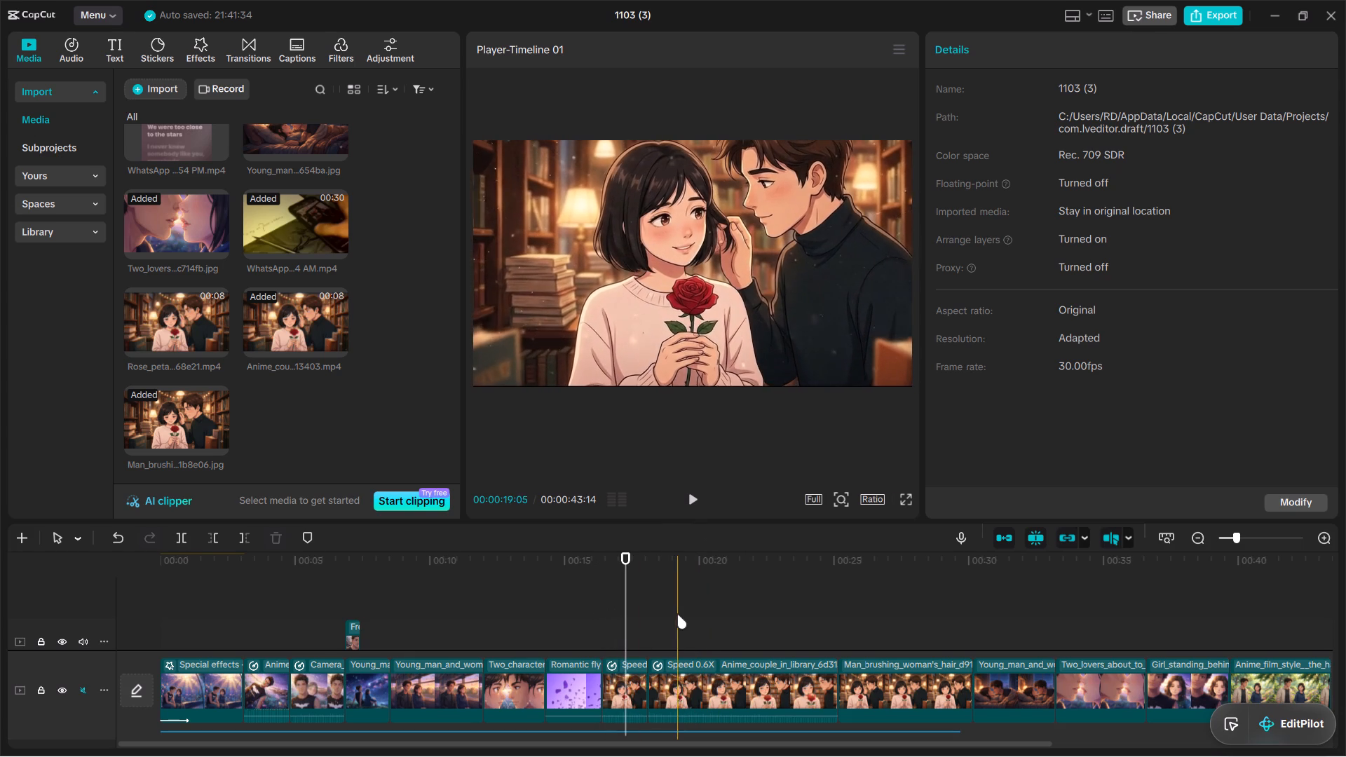
scroll(677, 614, "down", 8)
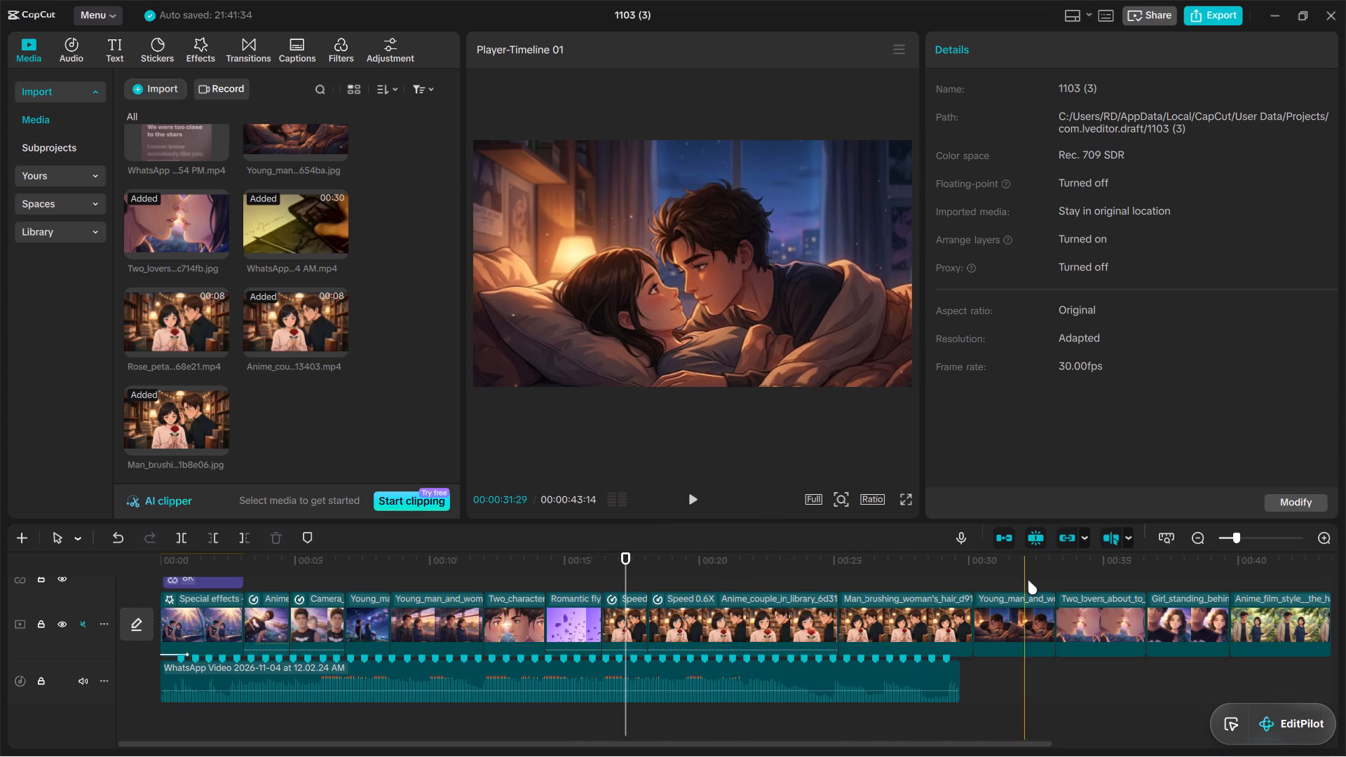
left_click(1000, 583)
left_click_drag(1000, 583, 1345, 585)
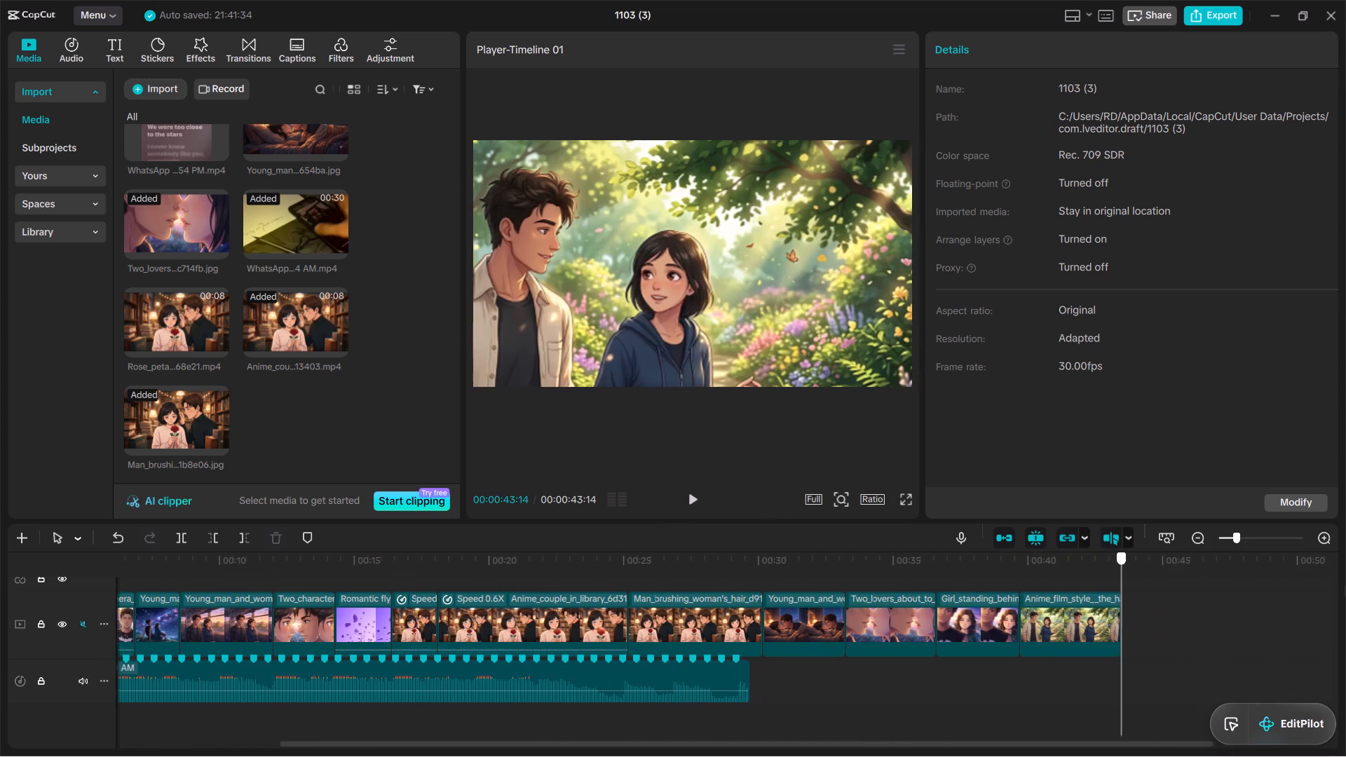
left_click_drag(1345, 585, 776, 568)
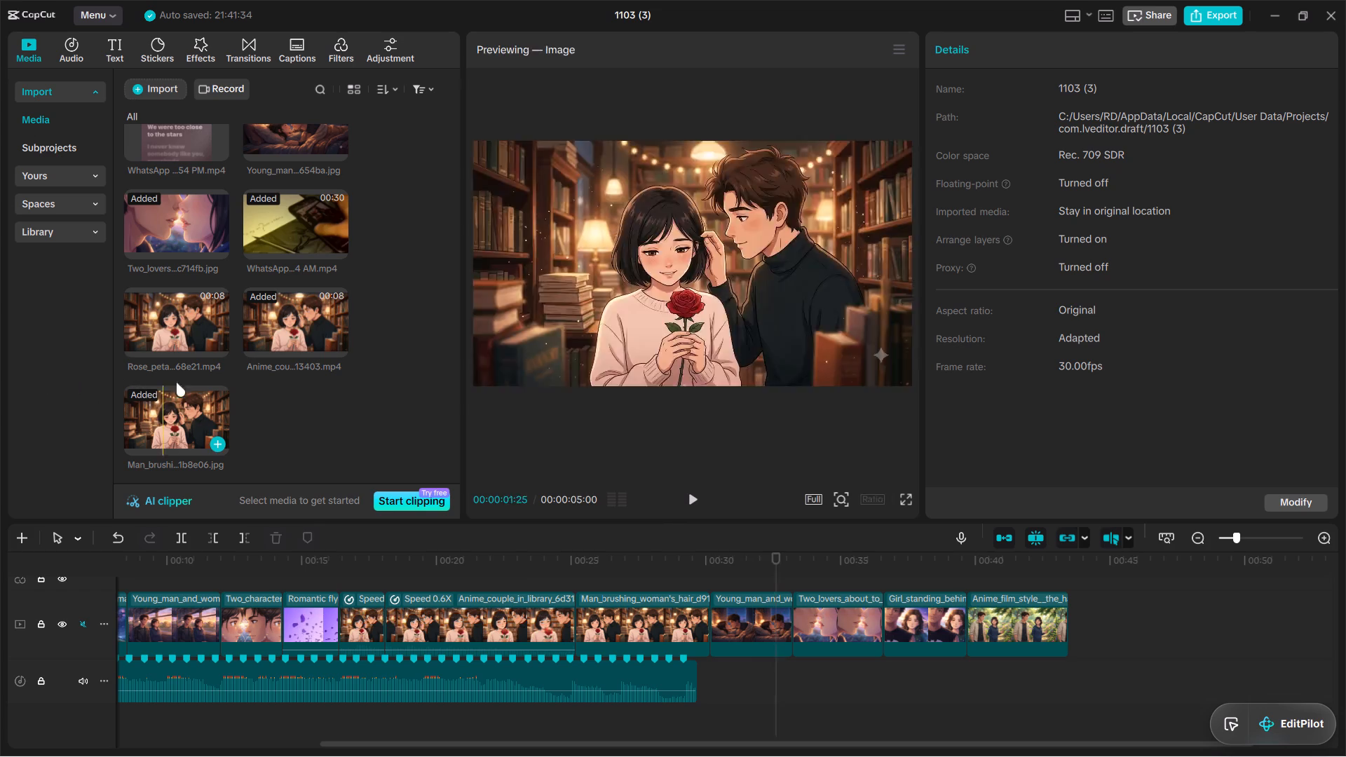
Browse the imported media files.
scroll(167, 358, "up", 2)
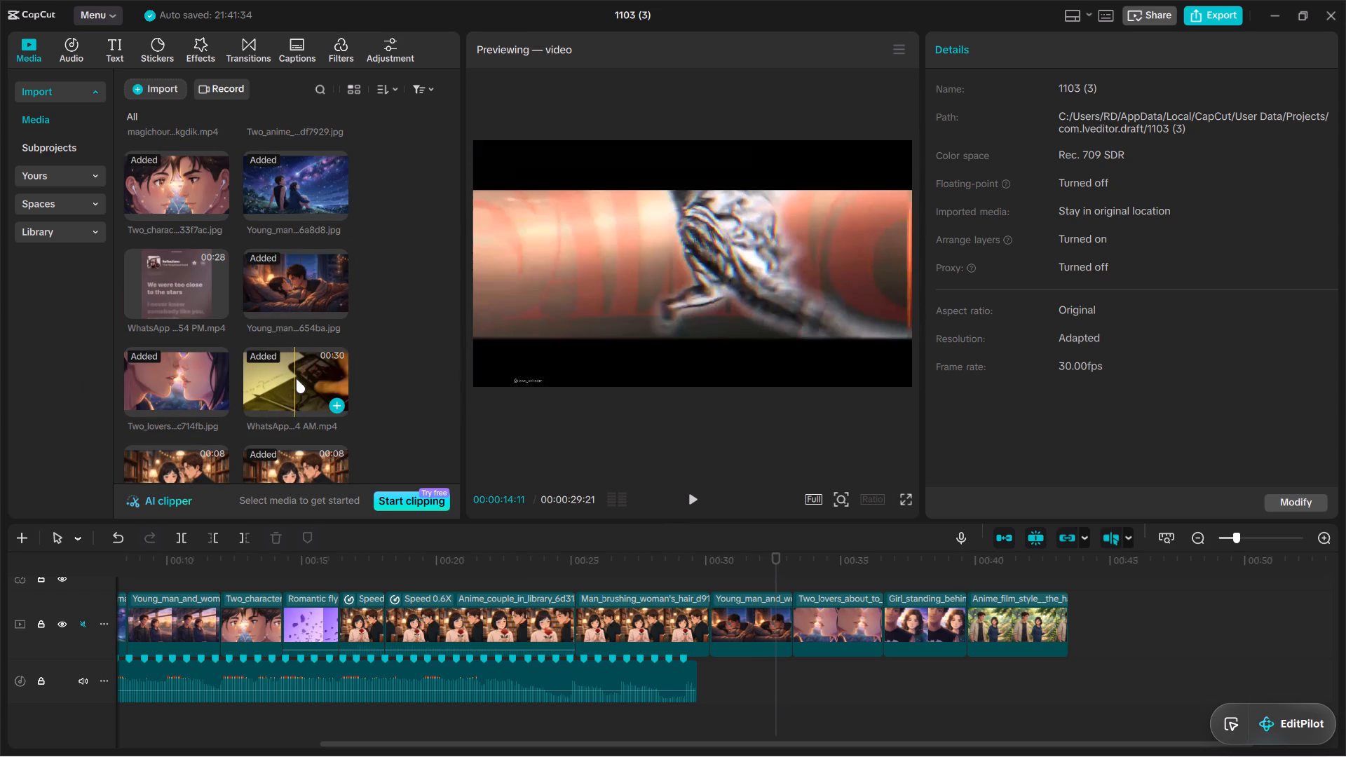
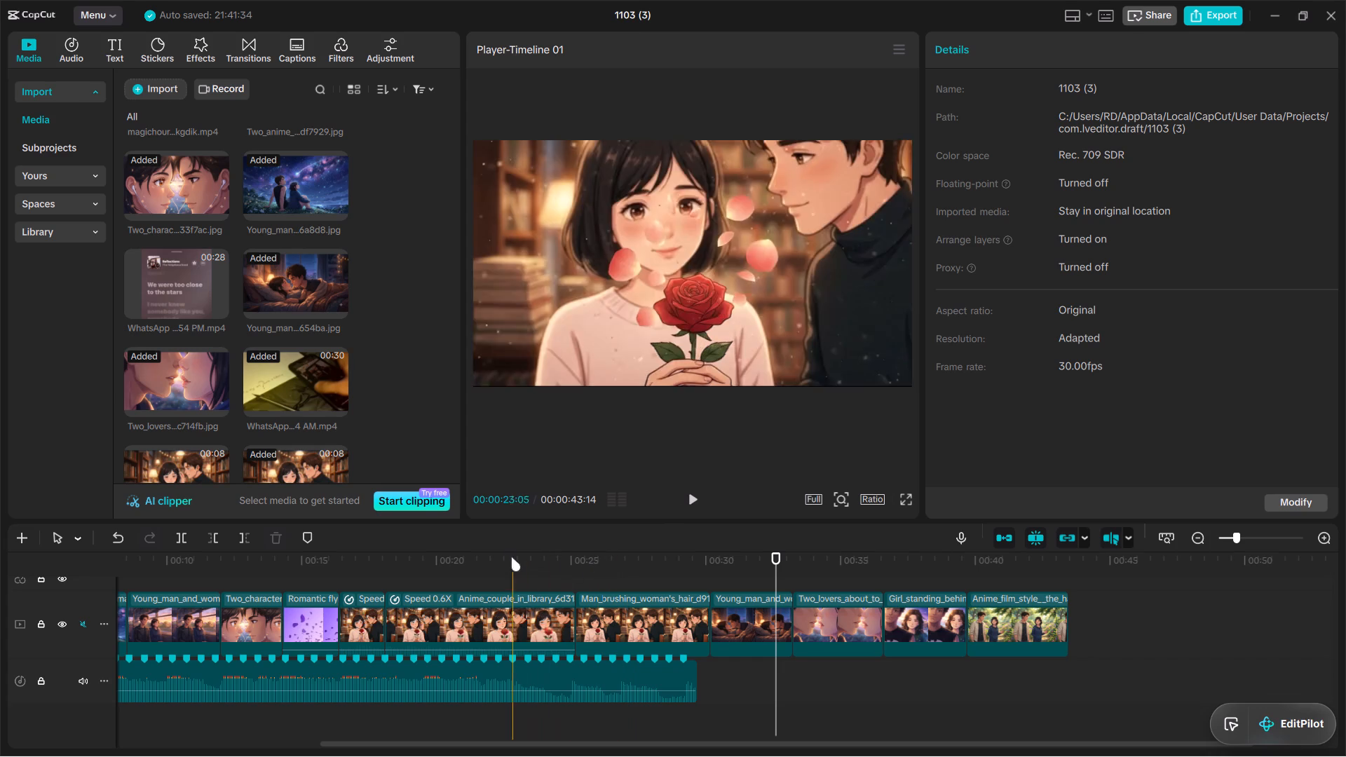
Delete the Man_brushing_woman's_hair clip that follows the library rose clip on the main video track.
left_click(349, 573)
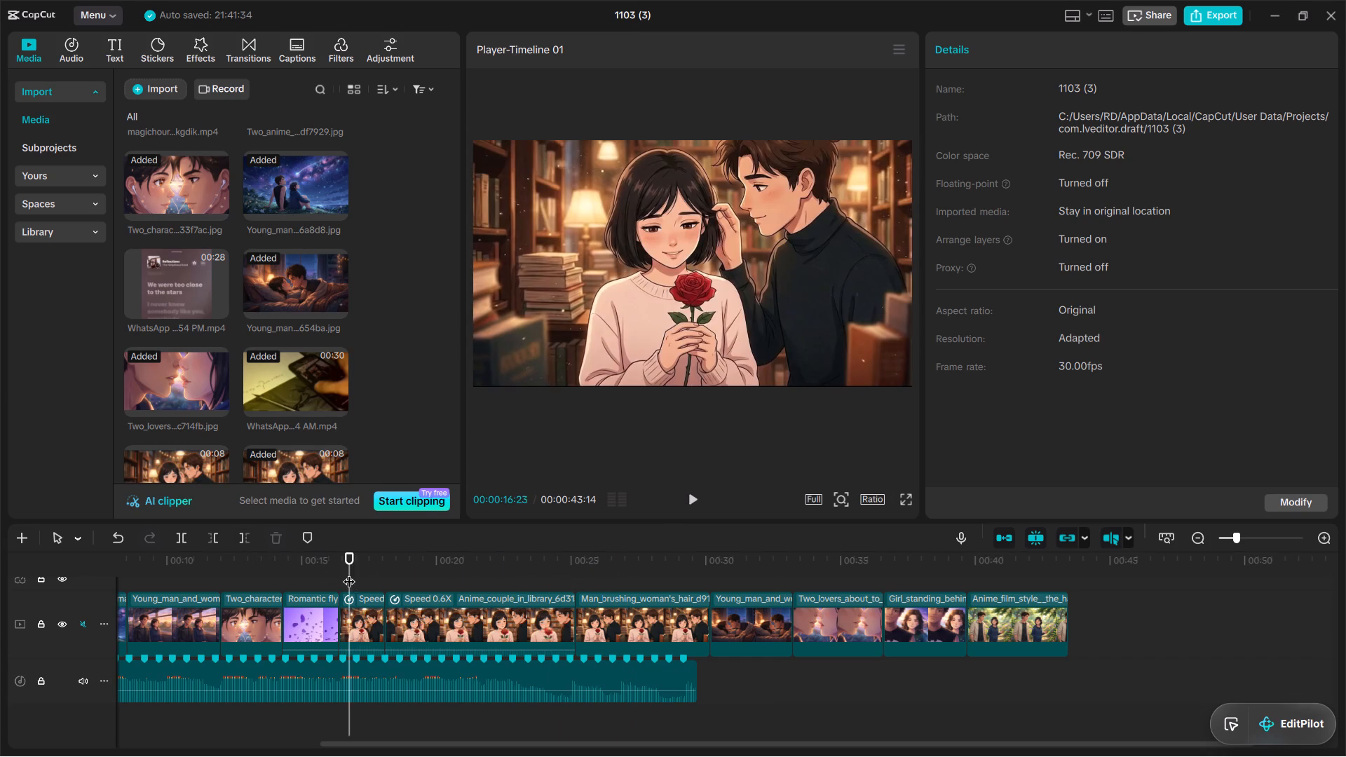
left_click_drag(349, 573, 597, 573)
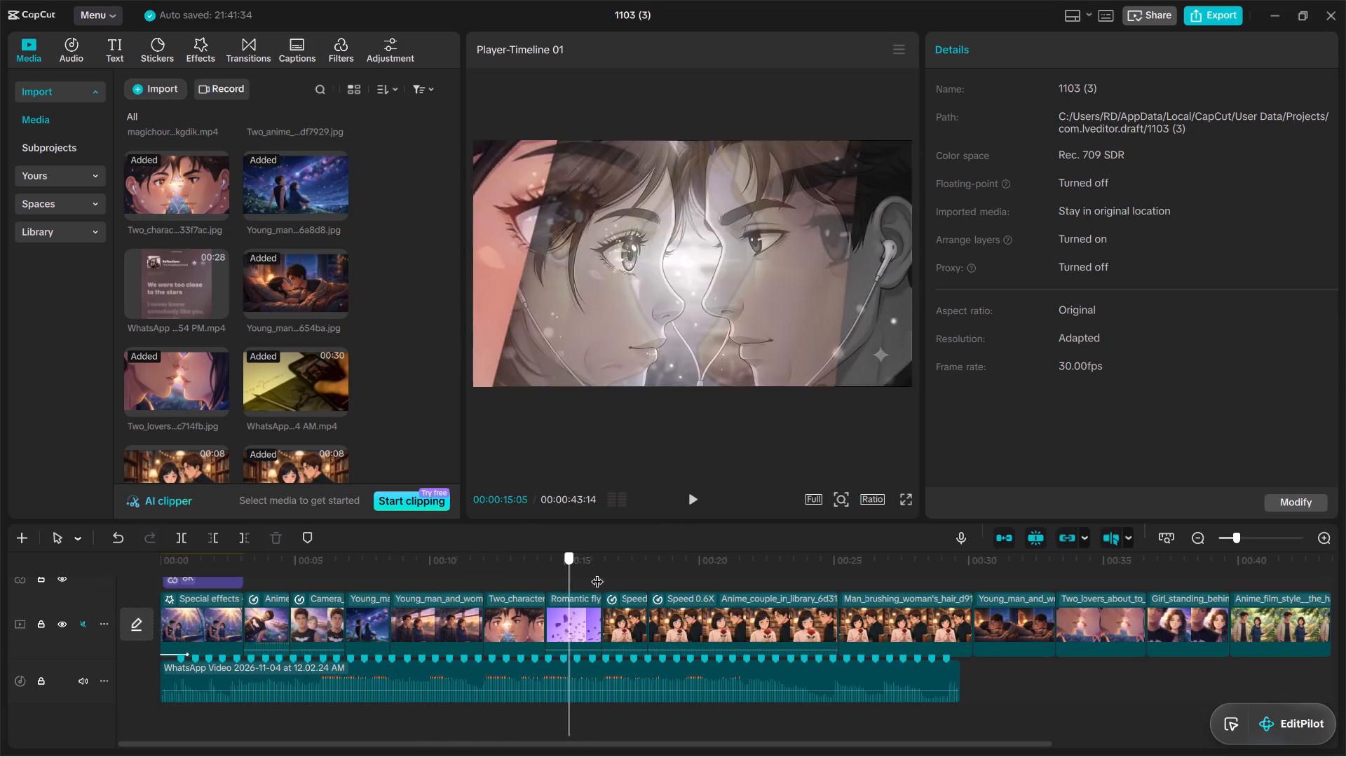
left_click_drag(597, 573, 698, 564)
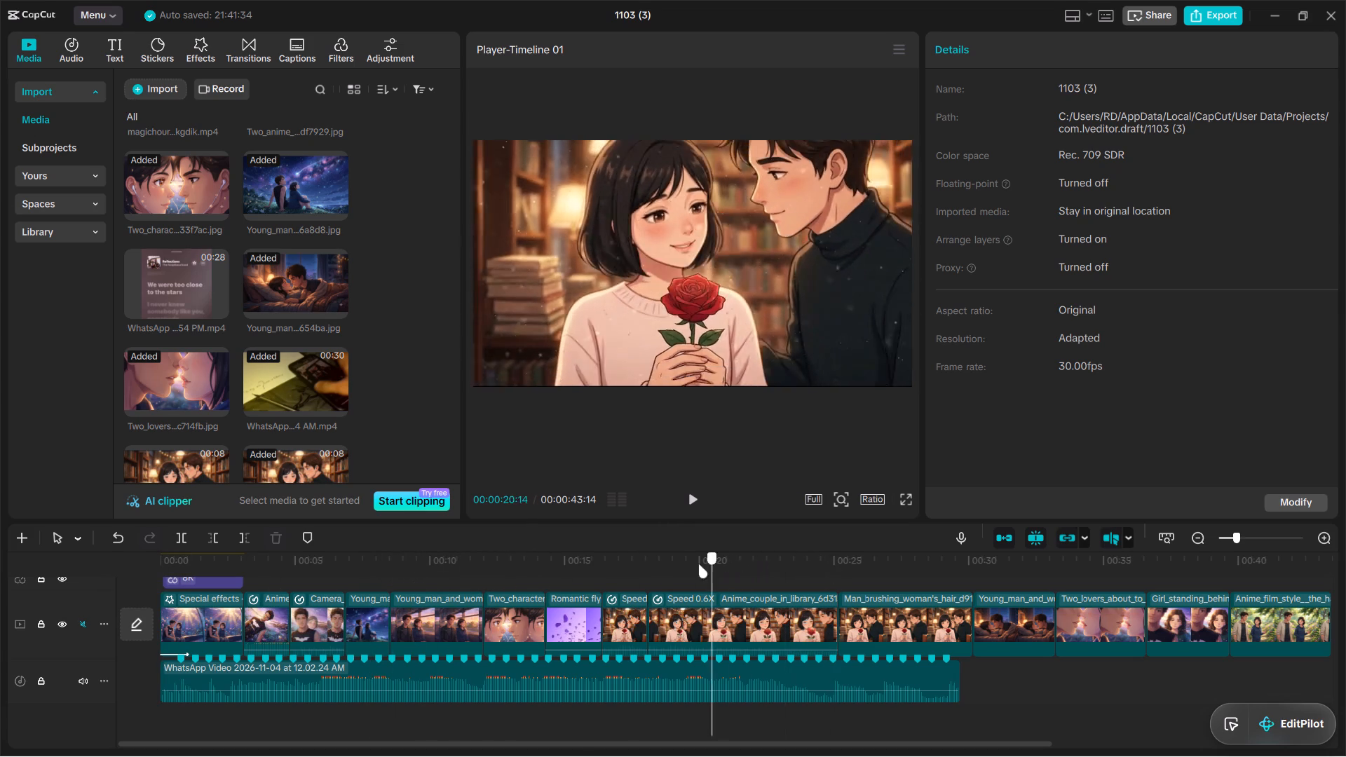
left_click_drag(698, 564, 757, 568)
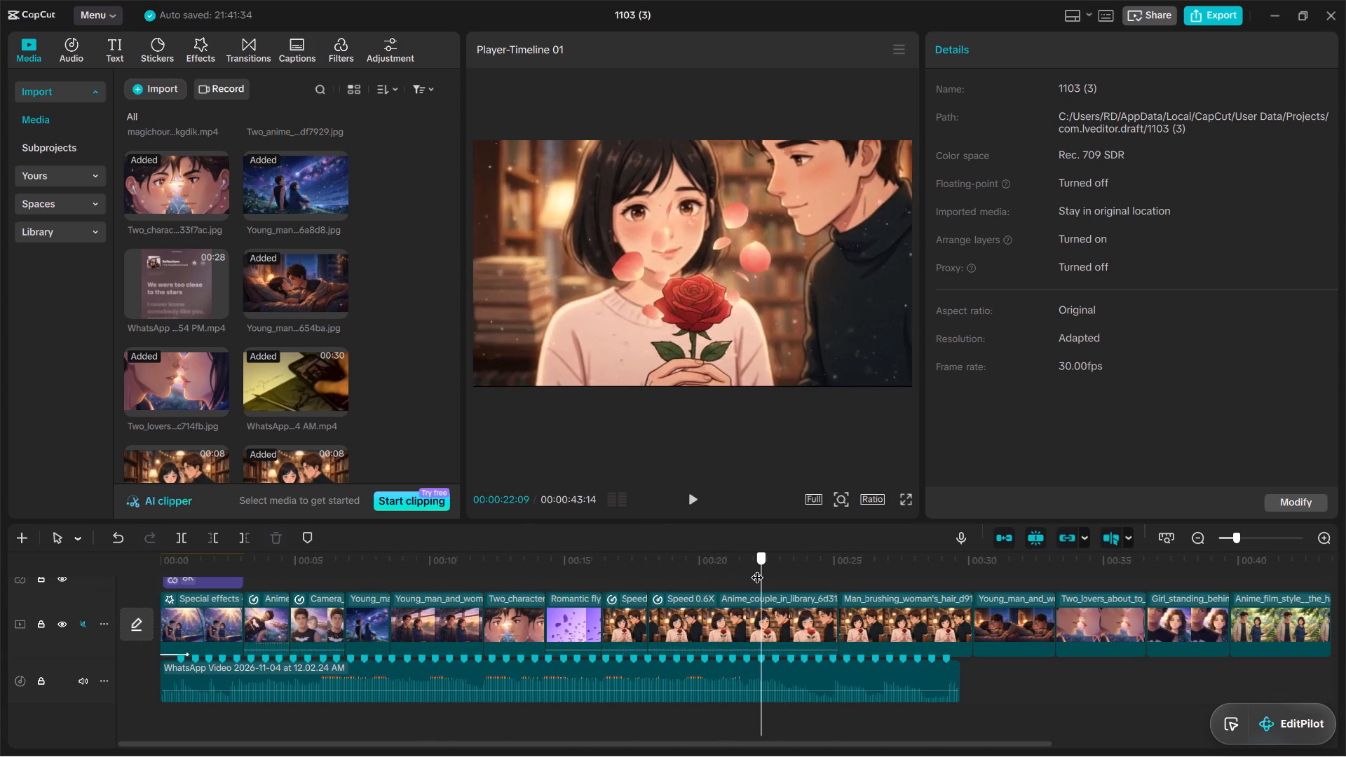
left_click_drag(757, 568, 818, 559)
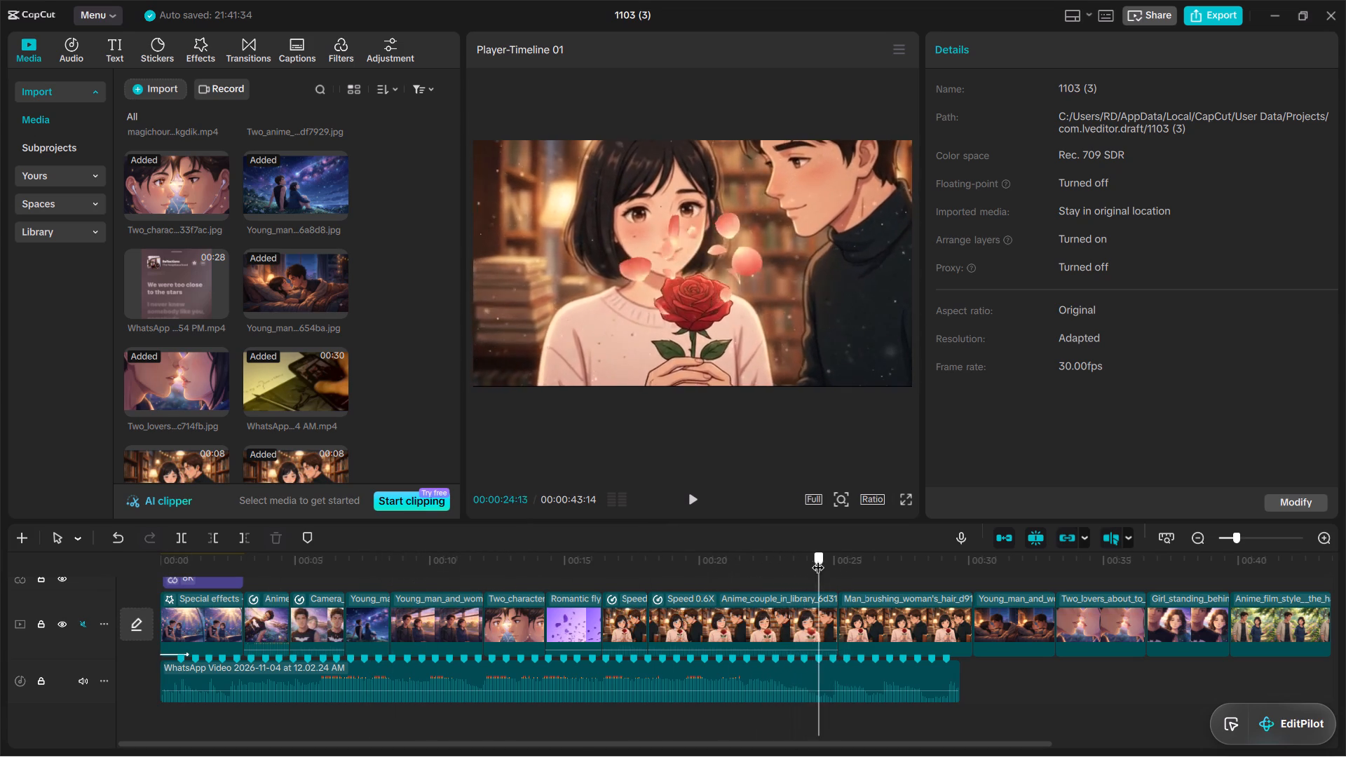
left_click_drag(818, 559, 859, 562)
left_click(936, 629)
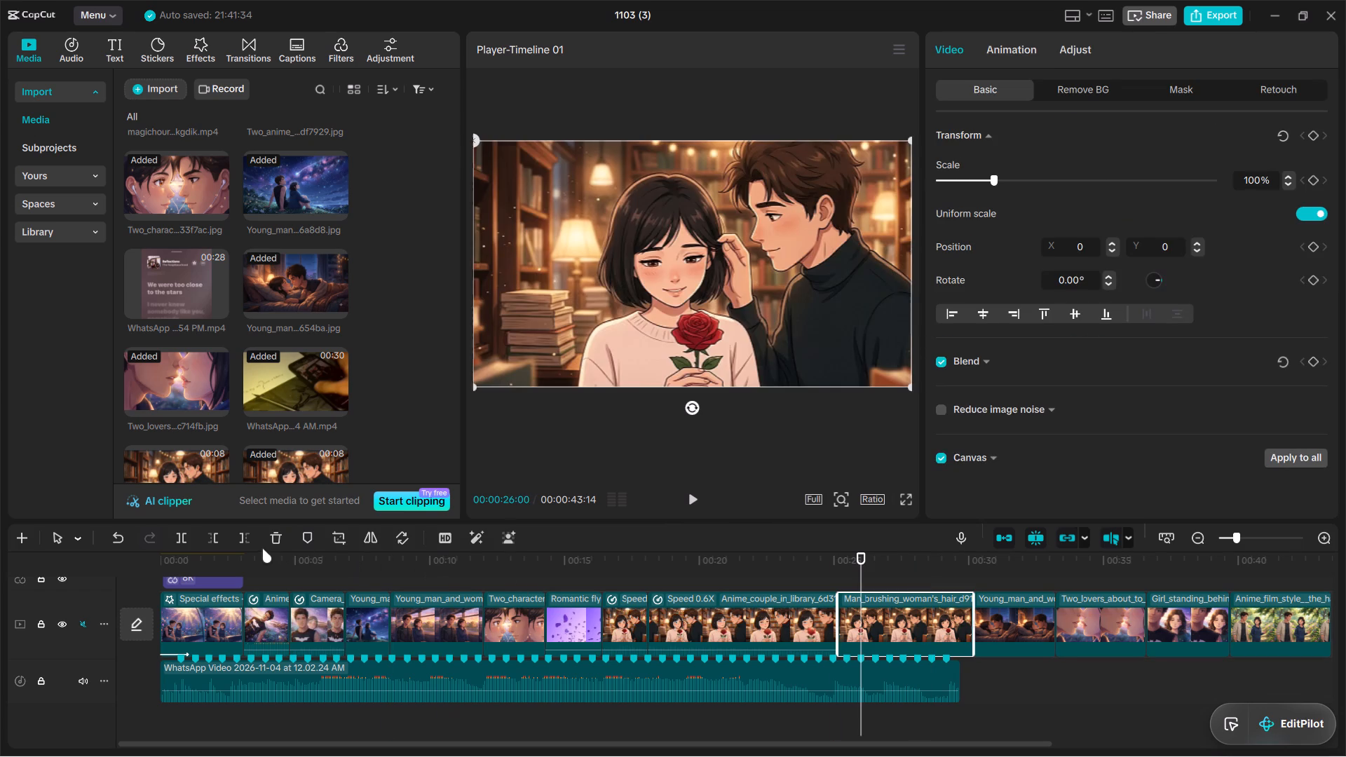
left_click(269, 540)
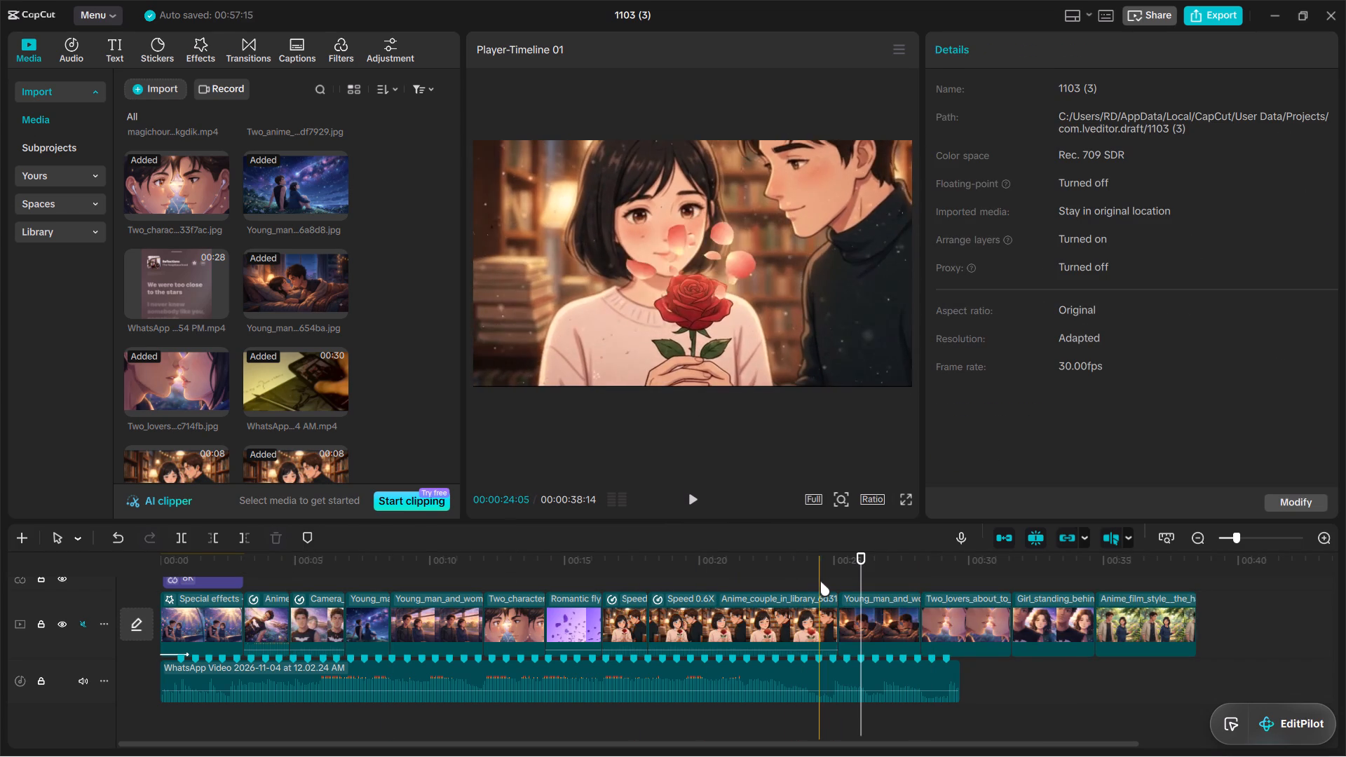
Scrub through the bedroom clip and the closing clips of the main track, and return to the timeline's start.
left_click(837, 573)
left_click_drag(837, 573, 858, 582)
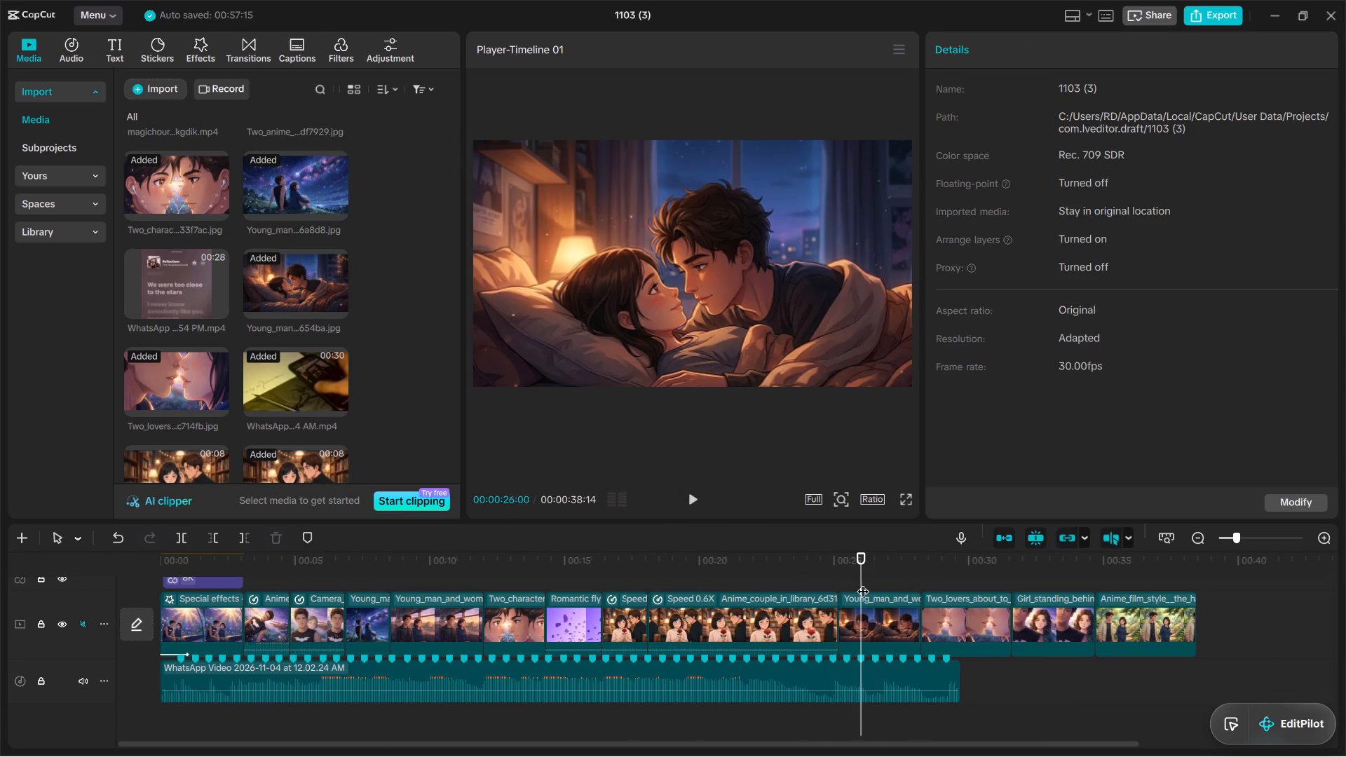
left_click(895, 630)
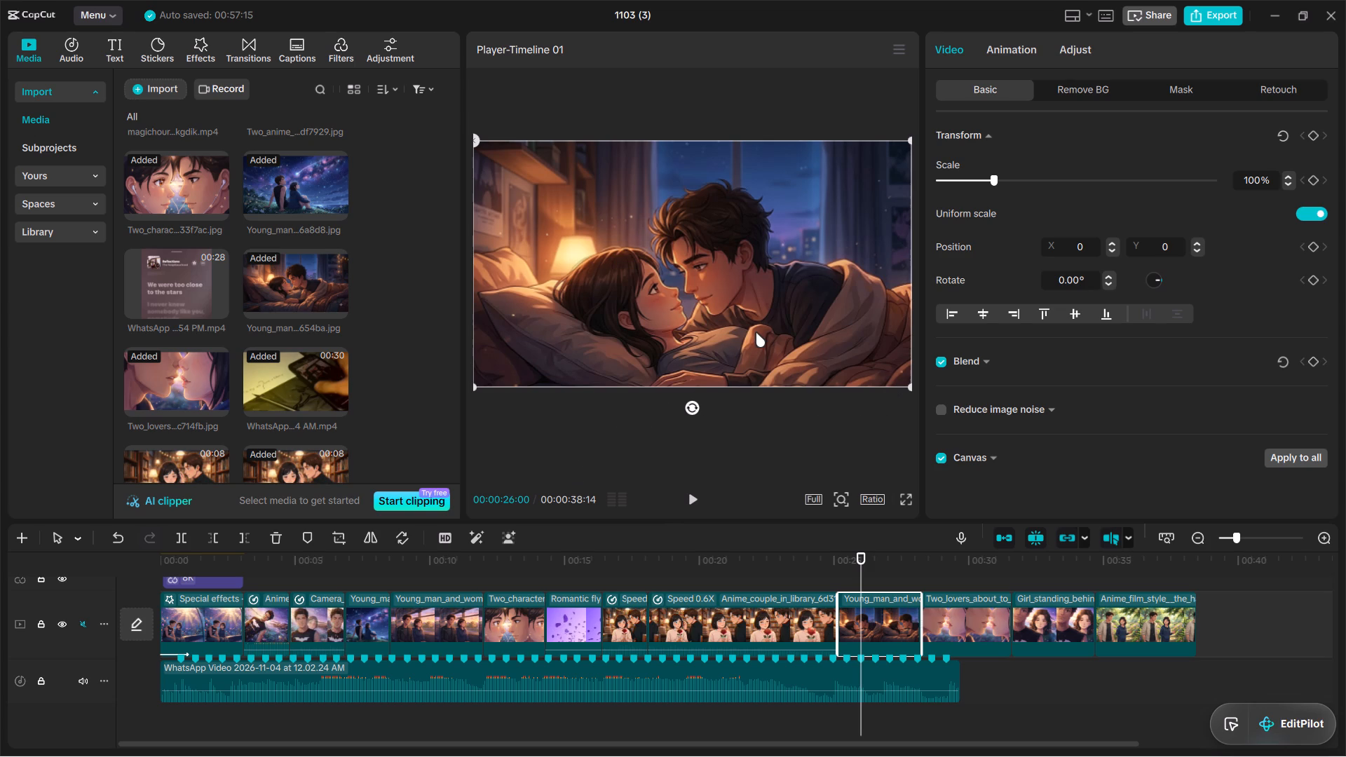
left_click(1237, 538)
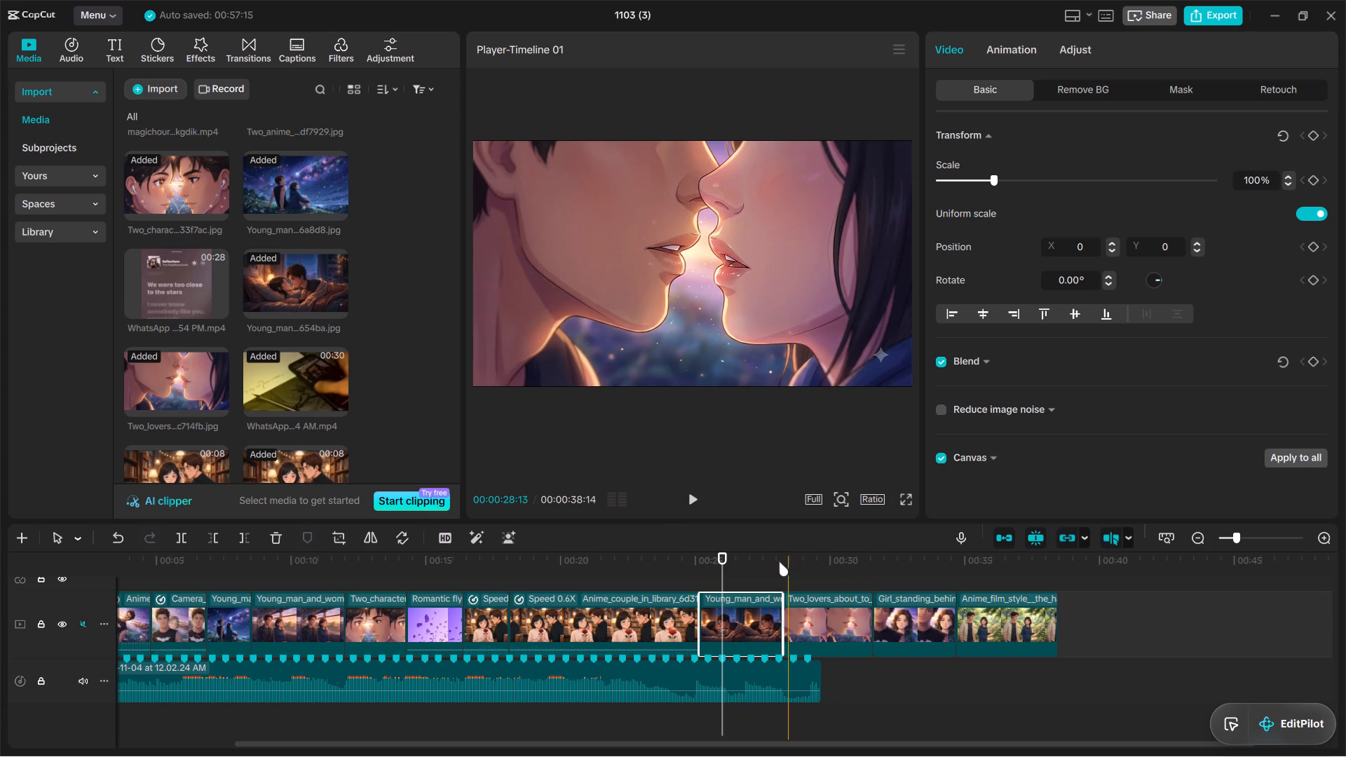
left_click(775, 568)
left_click_drag(775, 568, 784, 568)
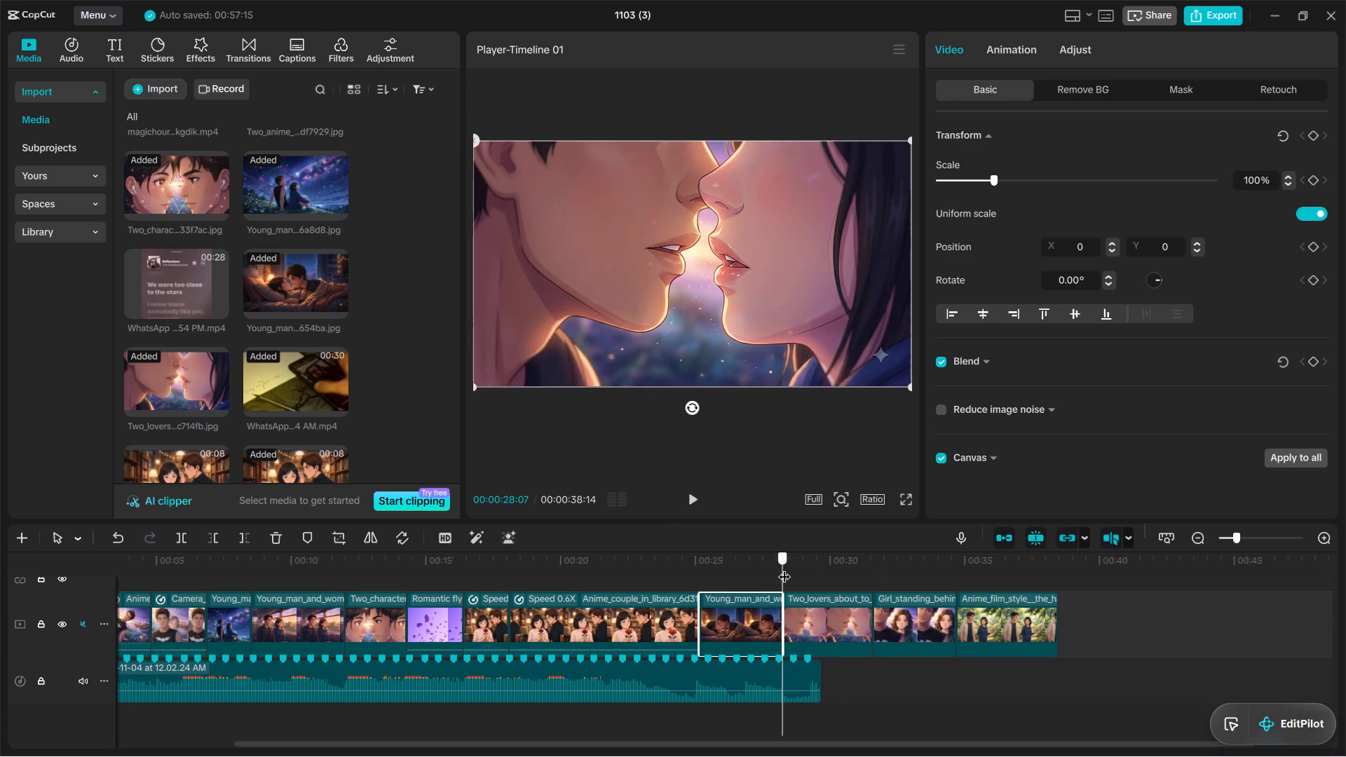
left_click_drag(784, 568, 904, 568)
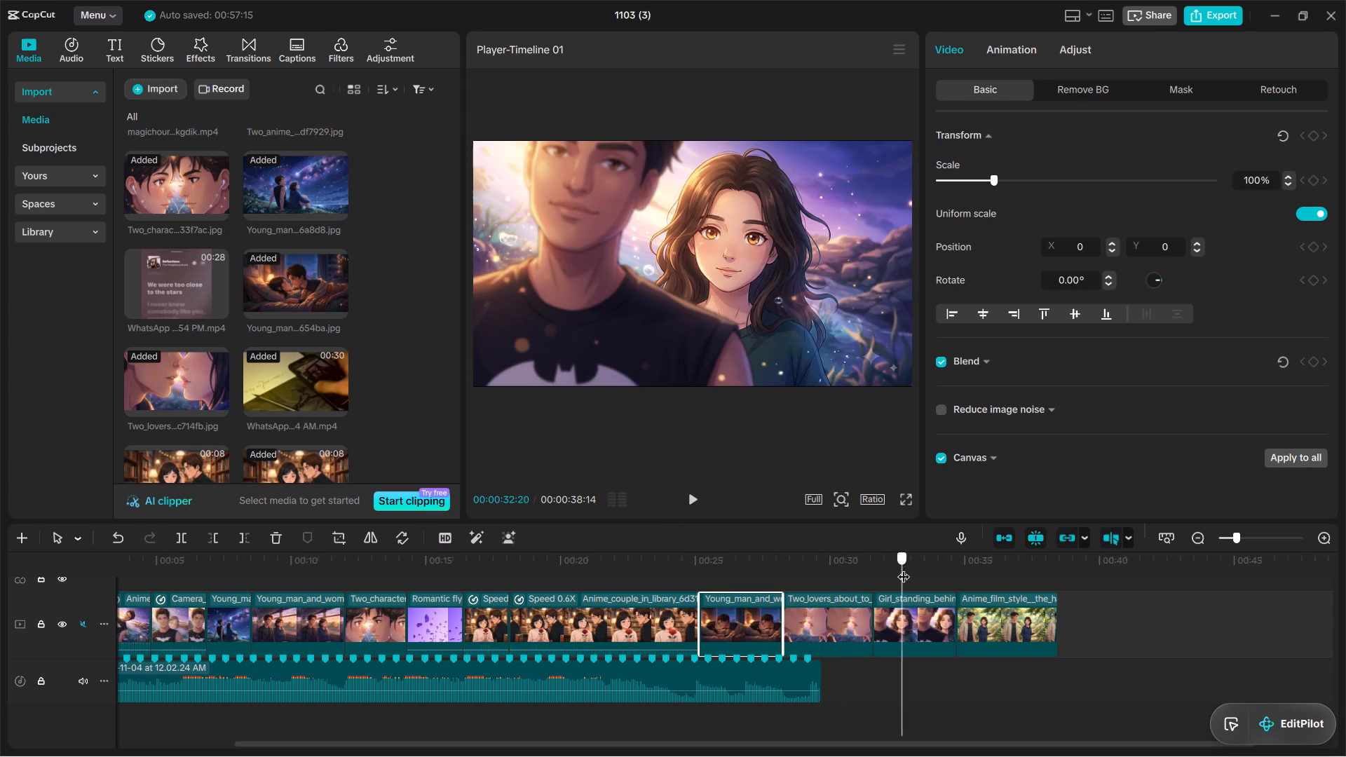
left_click_drag(904, 568, 984, 568)
left_click(418, 575)
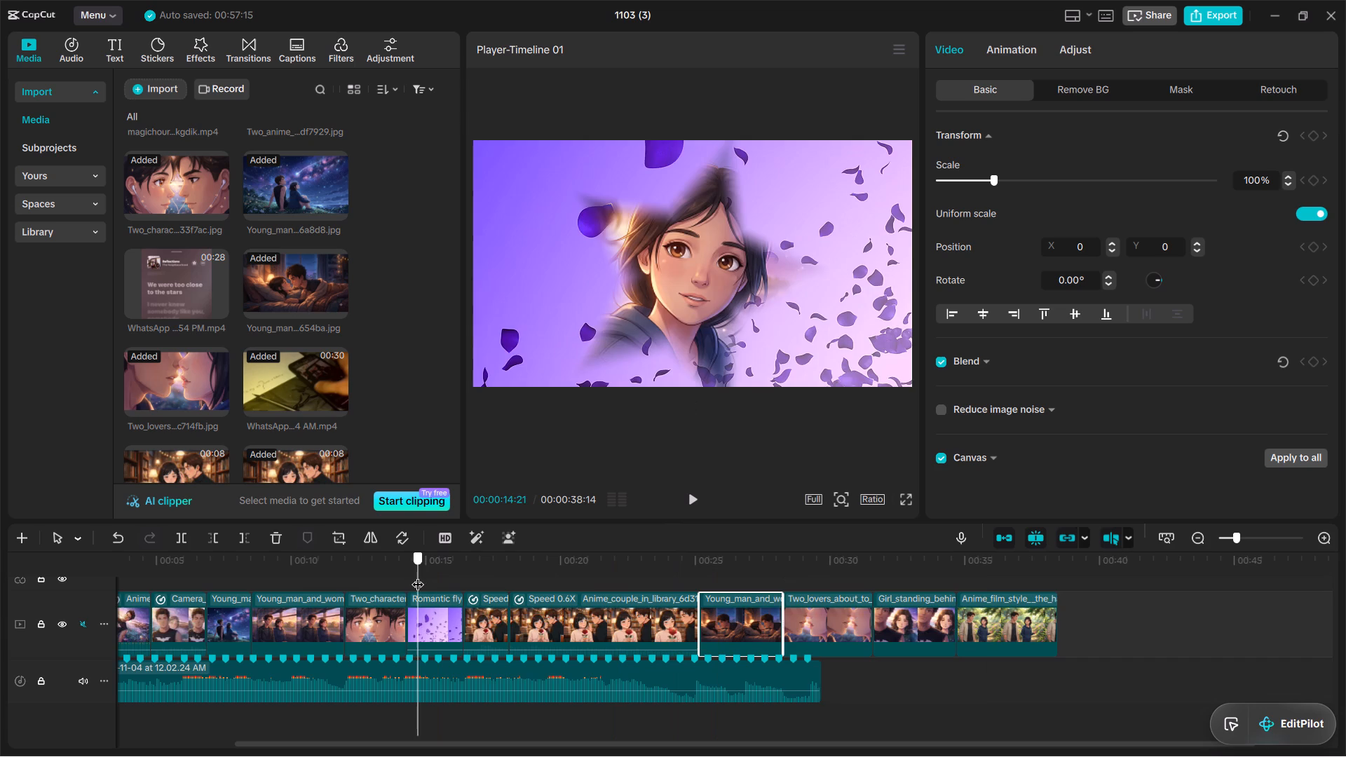
left_click_drag(418, 575, 1, 582)
Examine the effect clips and the Girl_standing overlay above the main track by scrubbing from about 7 to 16 seconds.
scroll(420, 651, "up", 5)
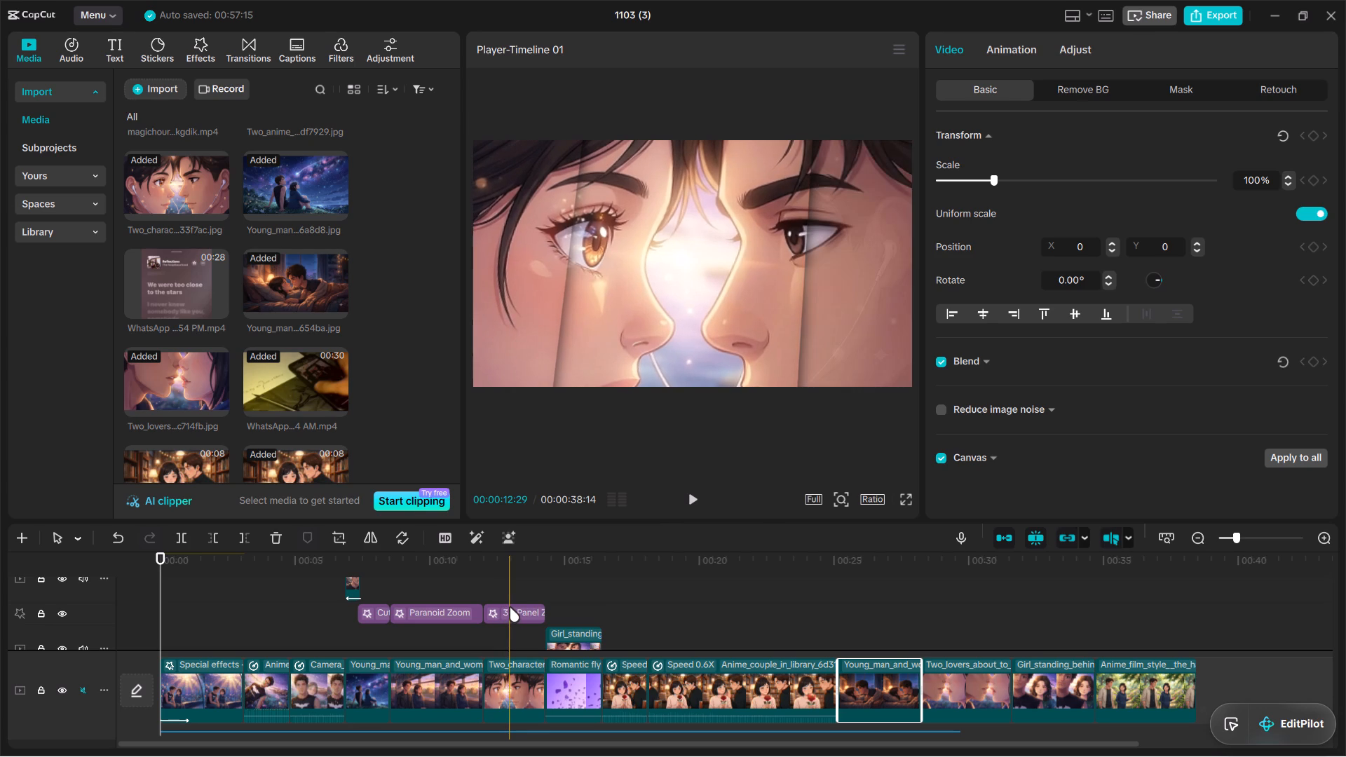
scroll(436, 605, "down", 1)
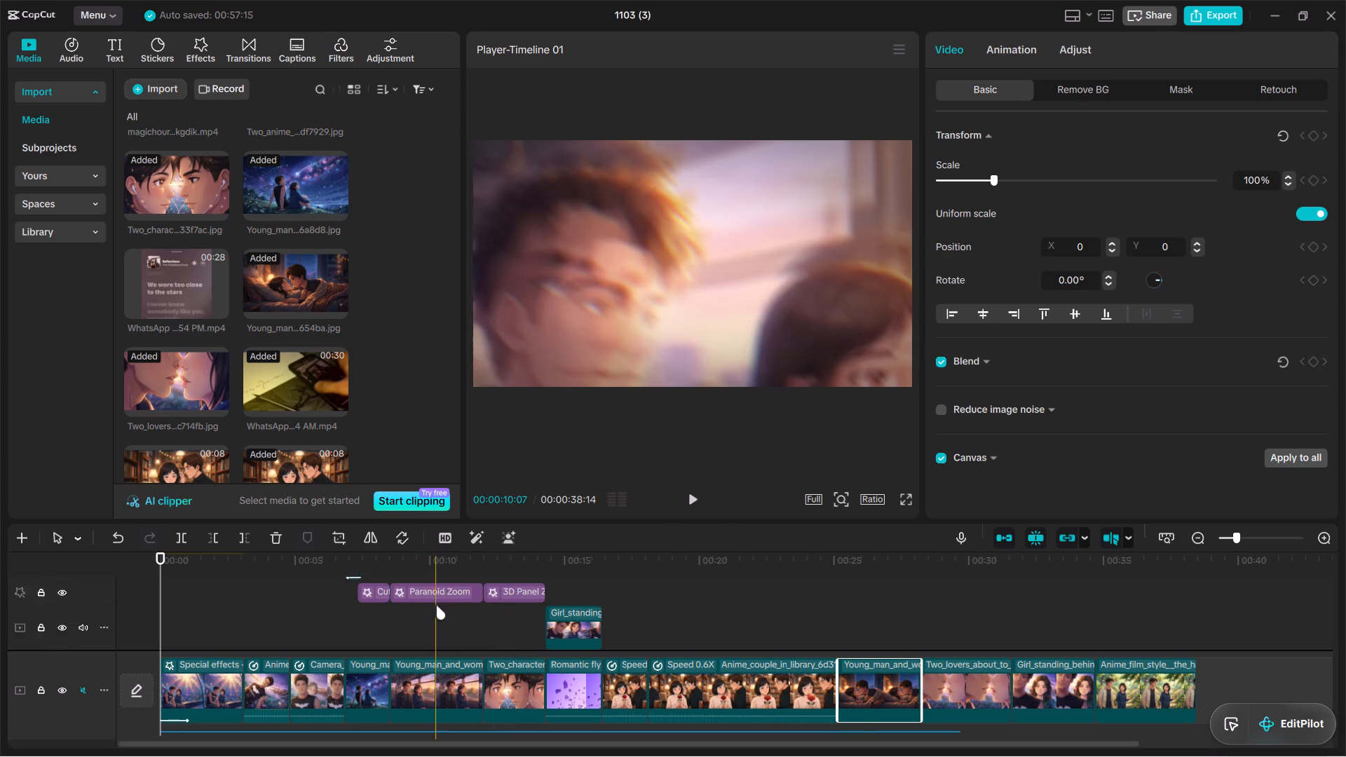
scroll(436, 605, "down", 2)
scroll(436, 605, "up", 2)
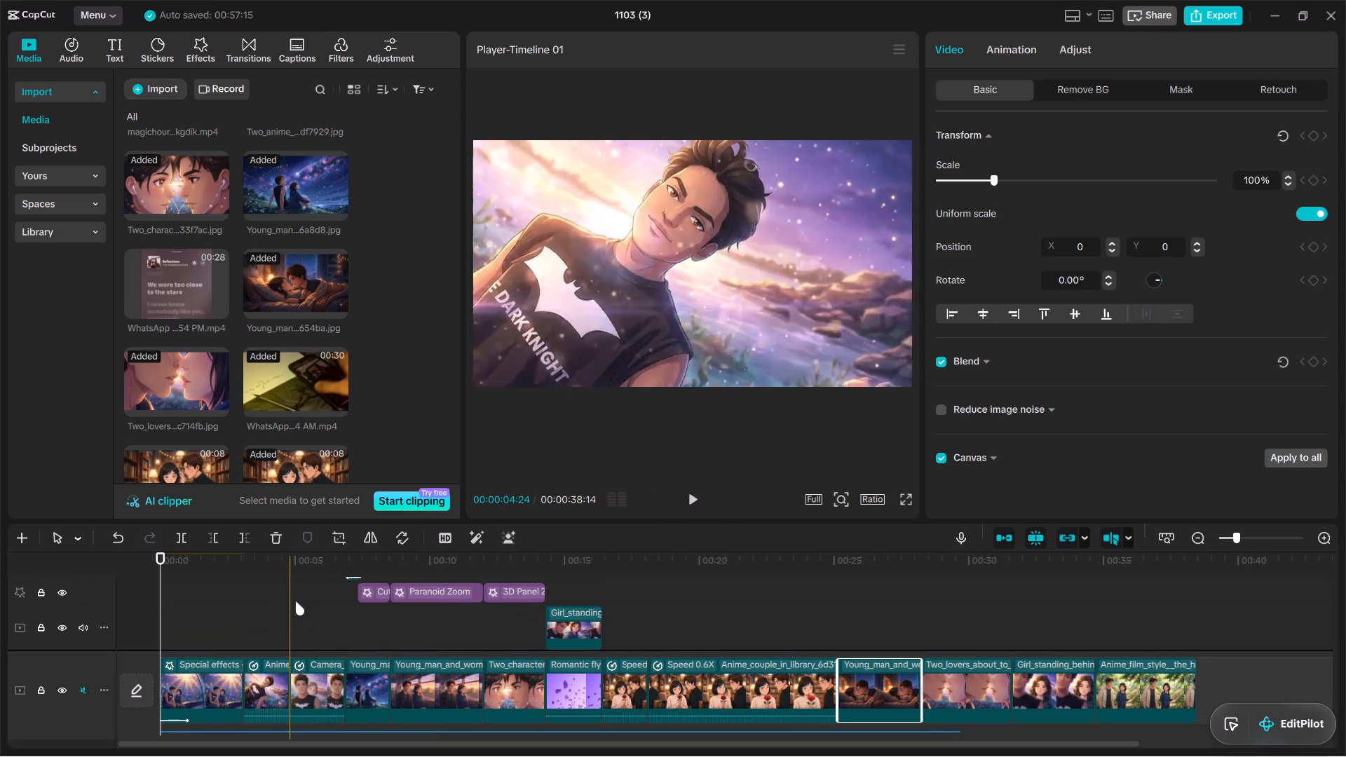
left_click(297, 601)
left_click_drag(297, 601, 360, 613)
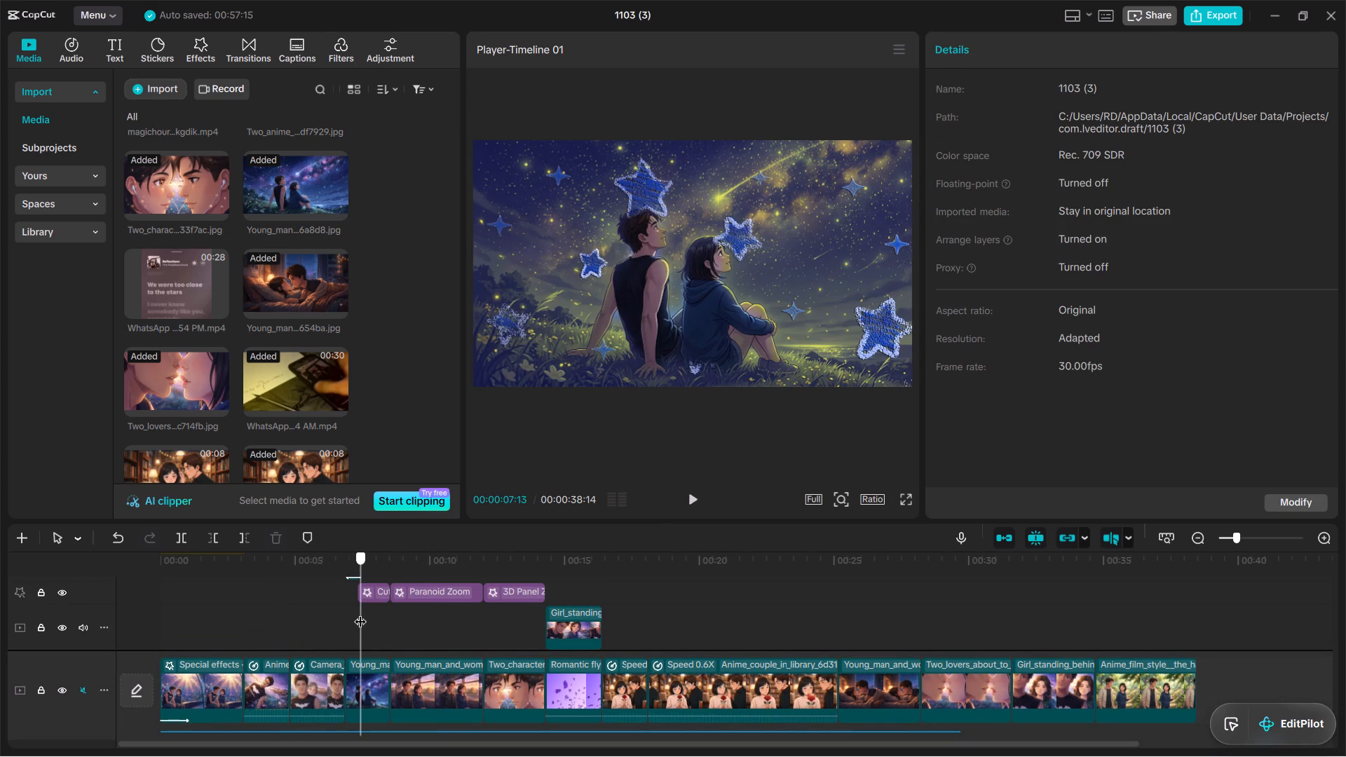
left_click_drag(360, 613, 444, 615)
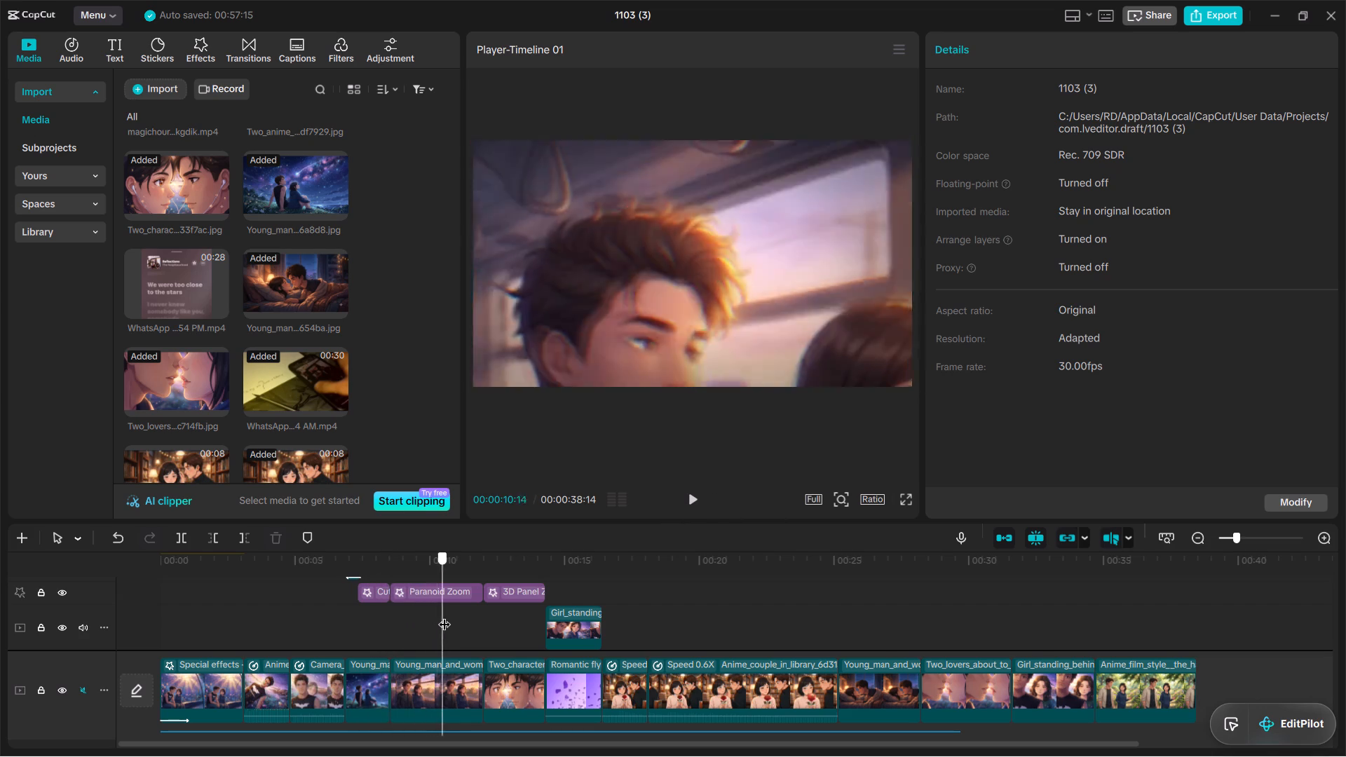
left_click_drag(444, 615, 498, 615)
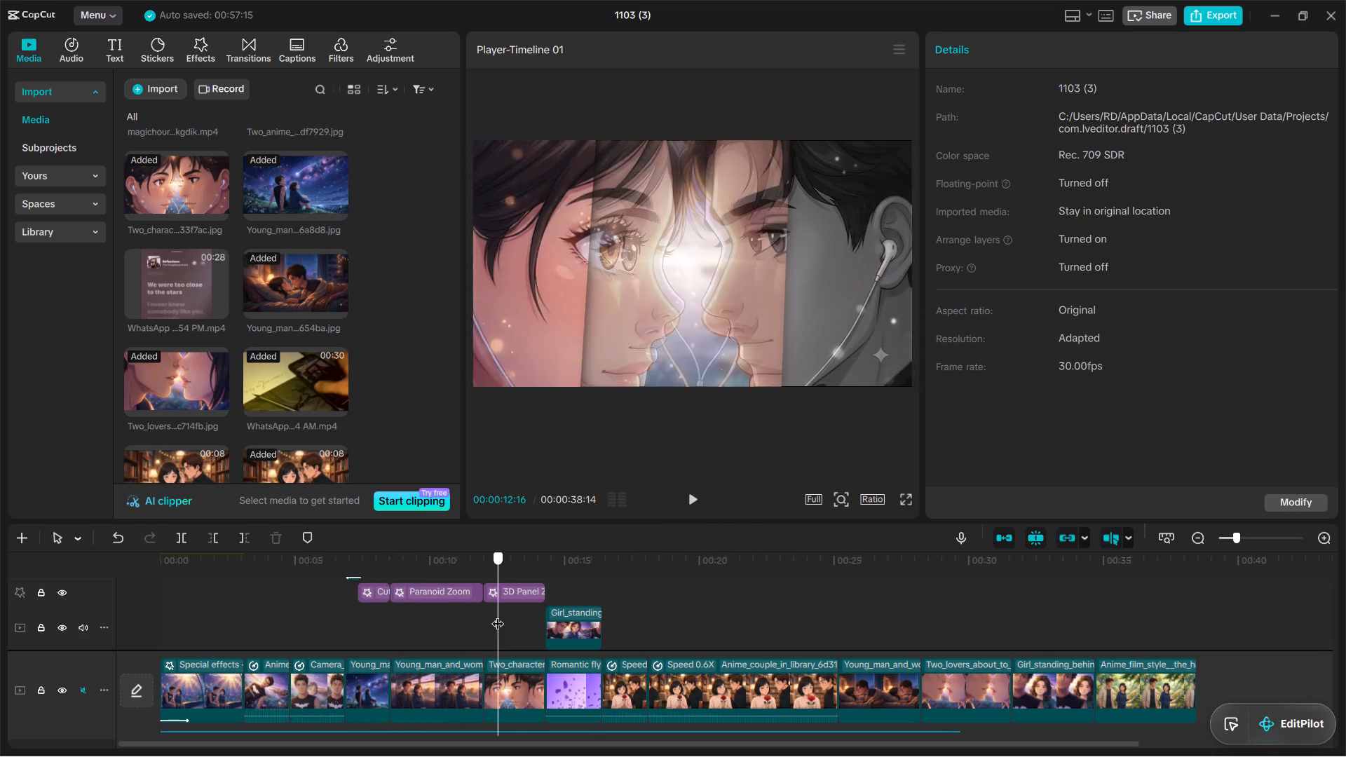
left_click_drag(498, 615, 539, 618)
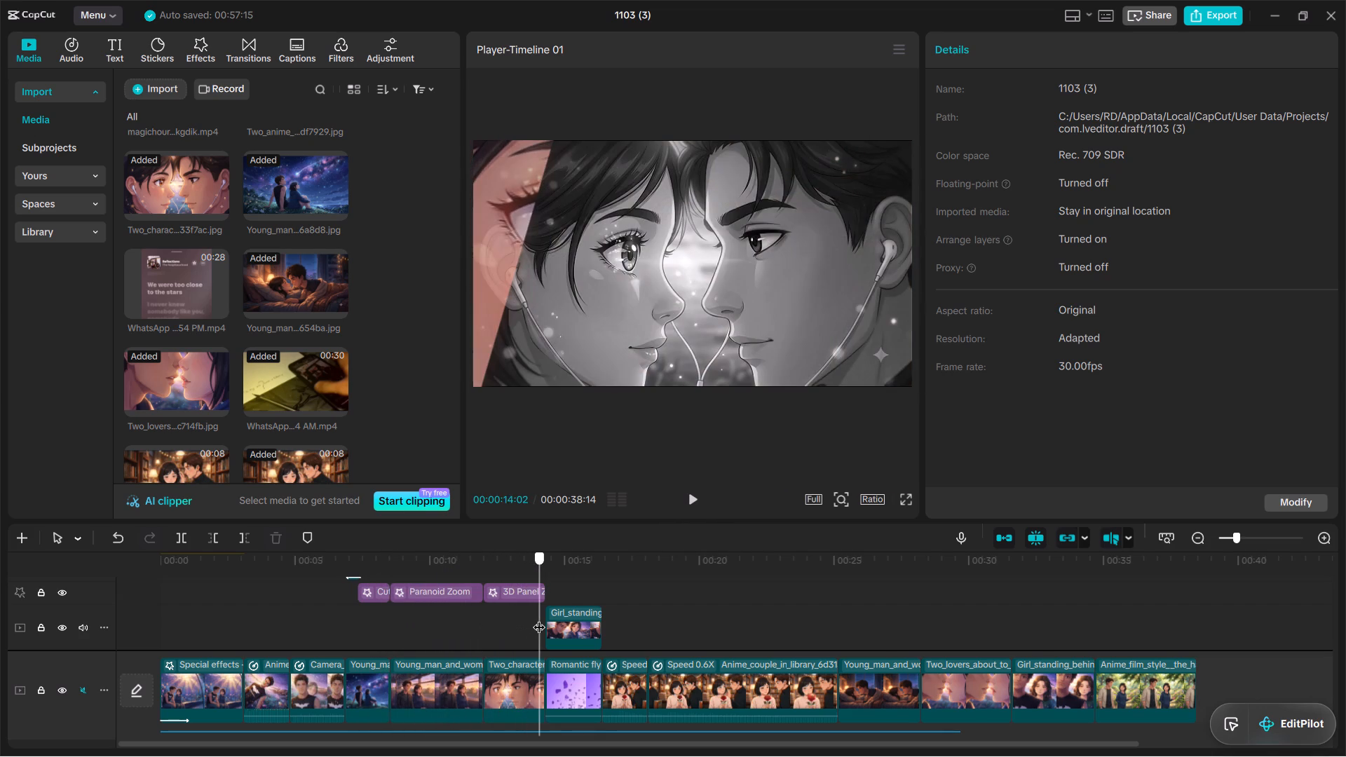
left_click_drag(539, 618, 601, 623)
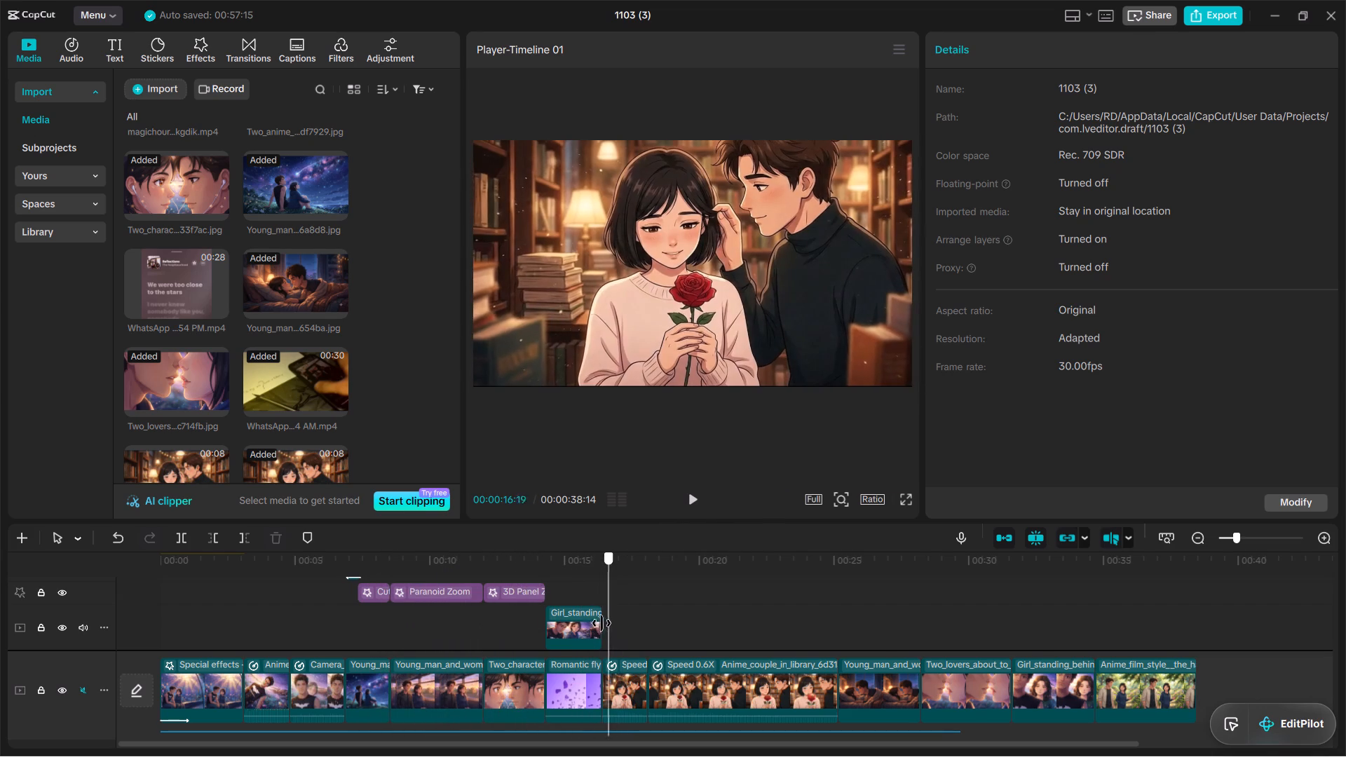
left_click_drag(601, 623, 572, 628)
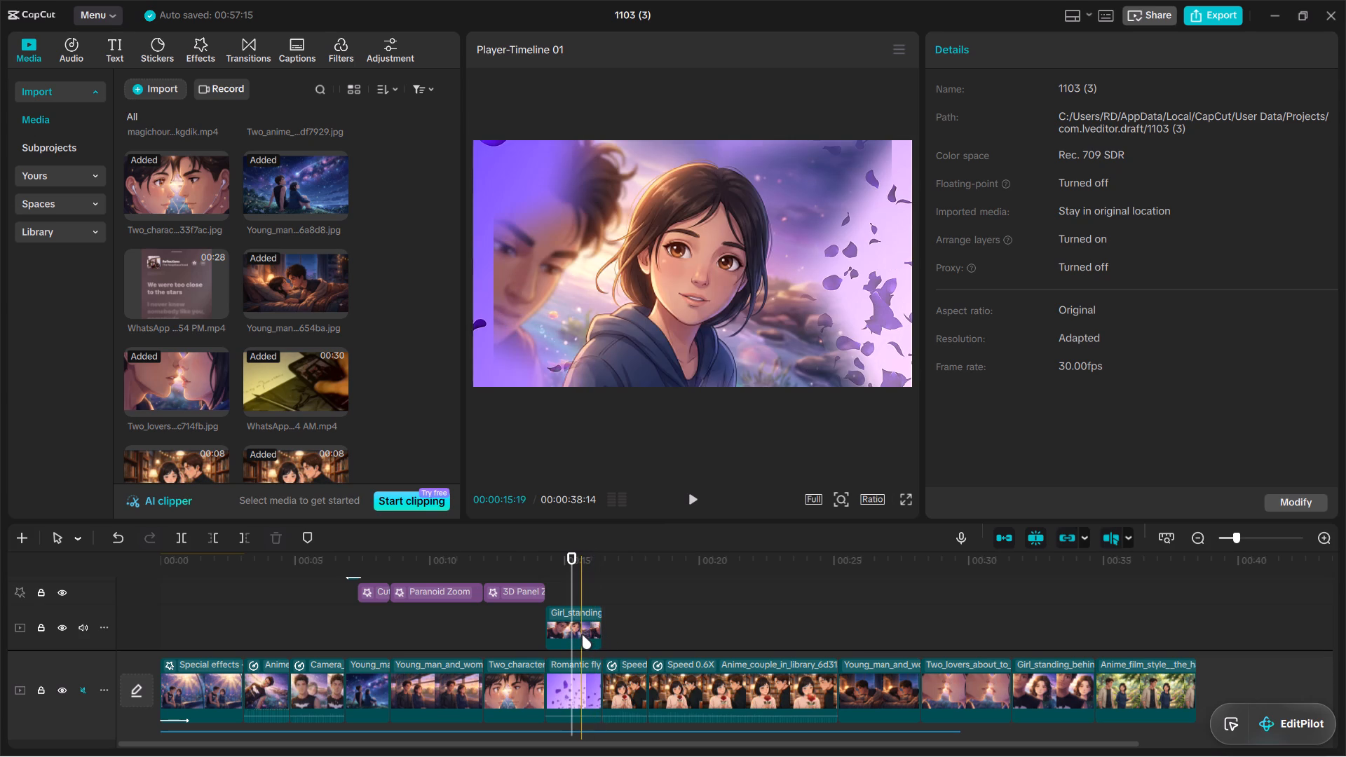
Play the section from 00:00:12:10 through the star-masked Girl_standing overlay, and pause once the overlay has ended.
left_click(582, 634)
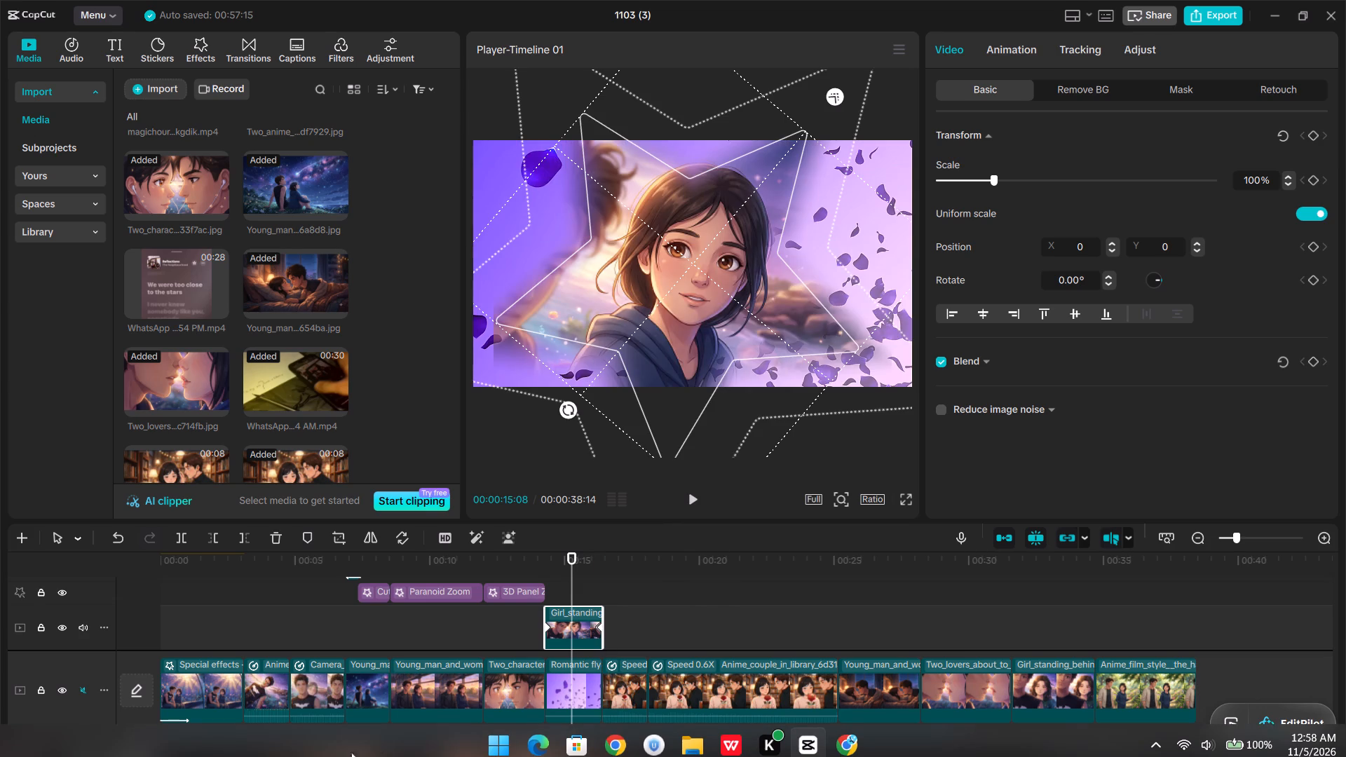
left_click(491, 627)
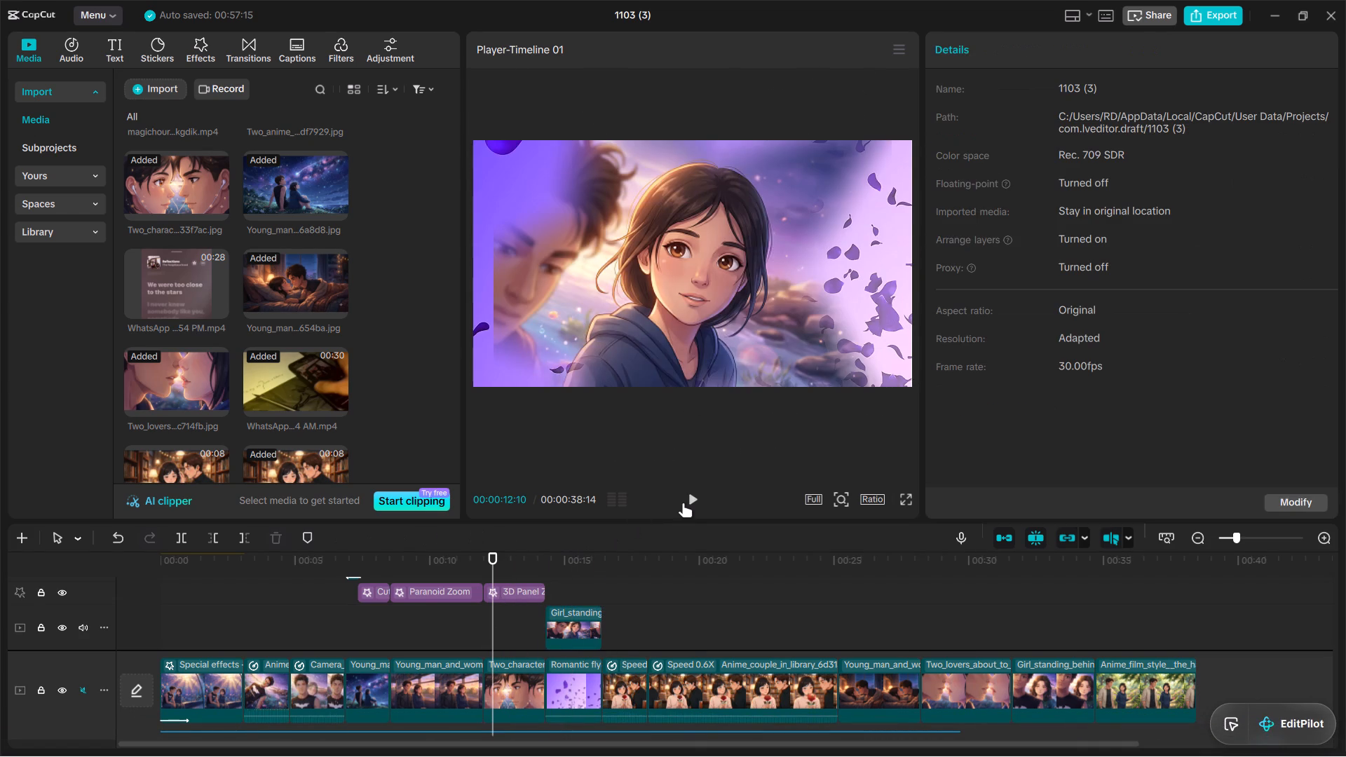
left_click(690, 498)
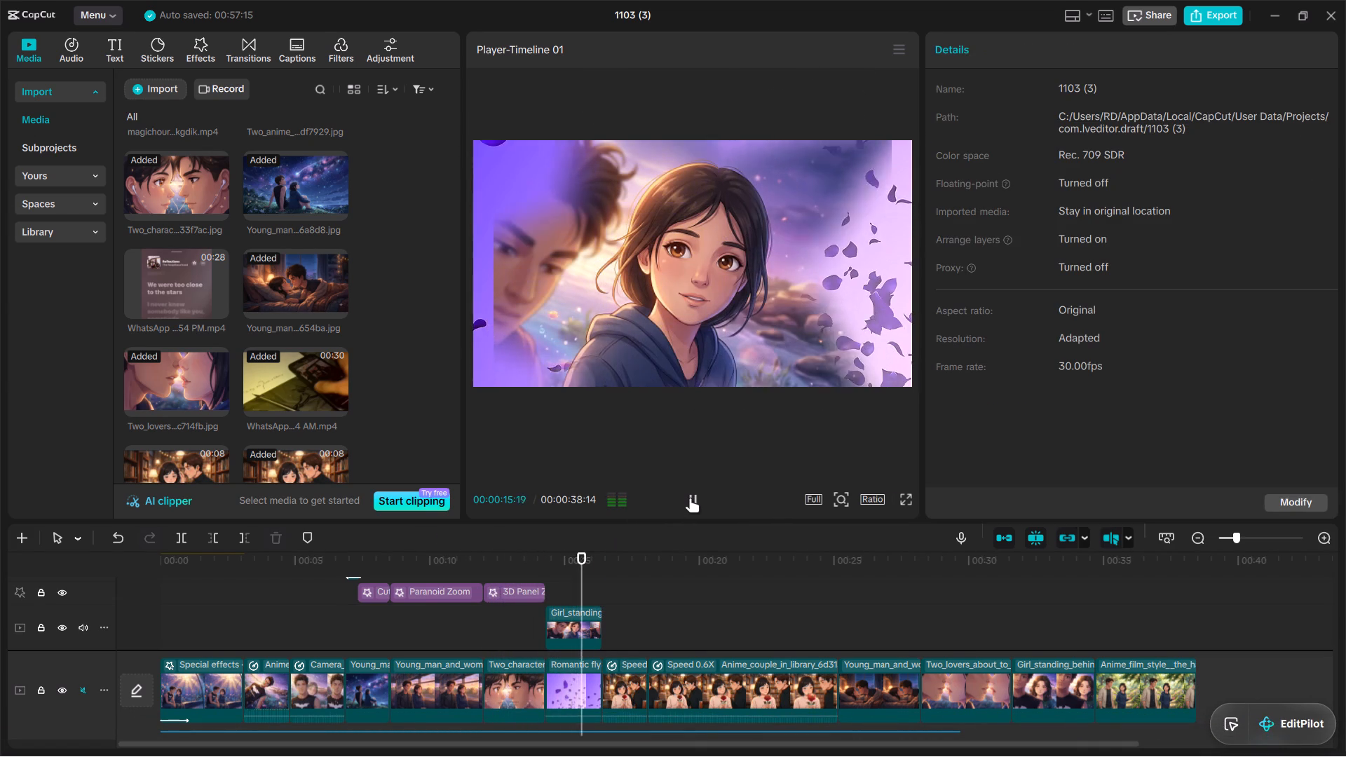
left_click(690, 498)
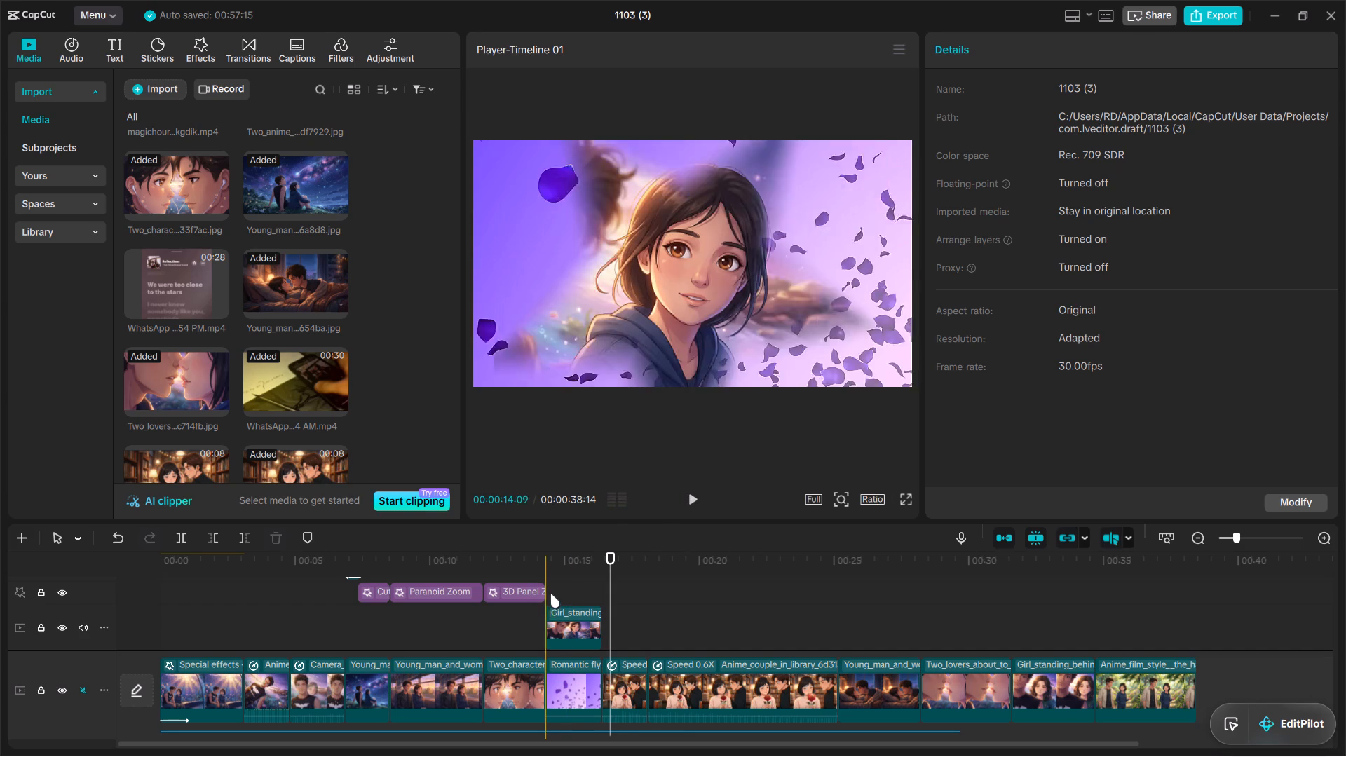
Add a Transform keyframe to the Girl_standing overlay at its start, 00:00:14:09.
left_click(557, 581)
left_click(557, 580)
left_click(580, 617)
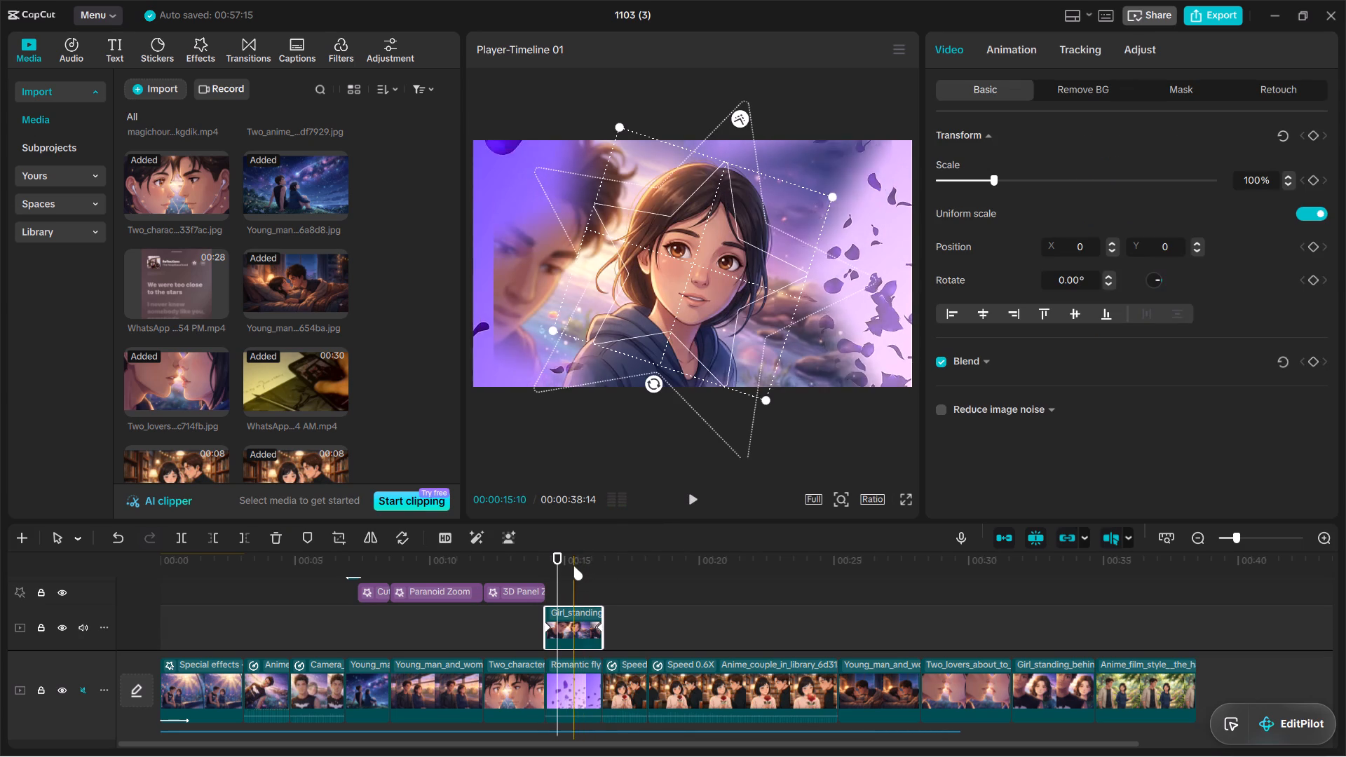
left_click_drag(573, 571, 593, 567)
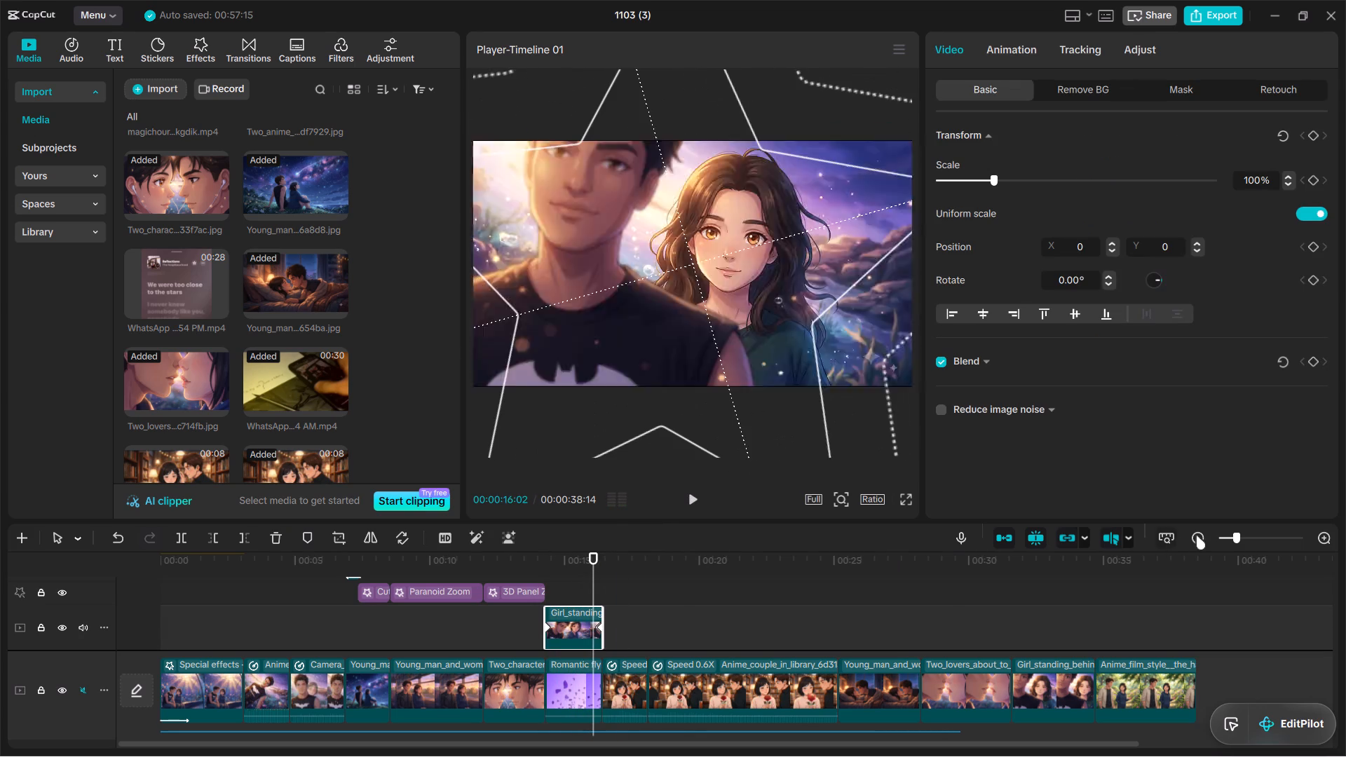
left_click_drag(1239, 533, 1276, 530)
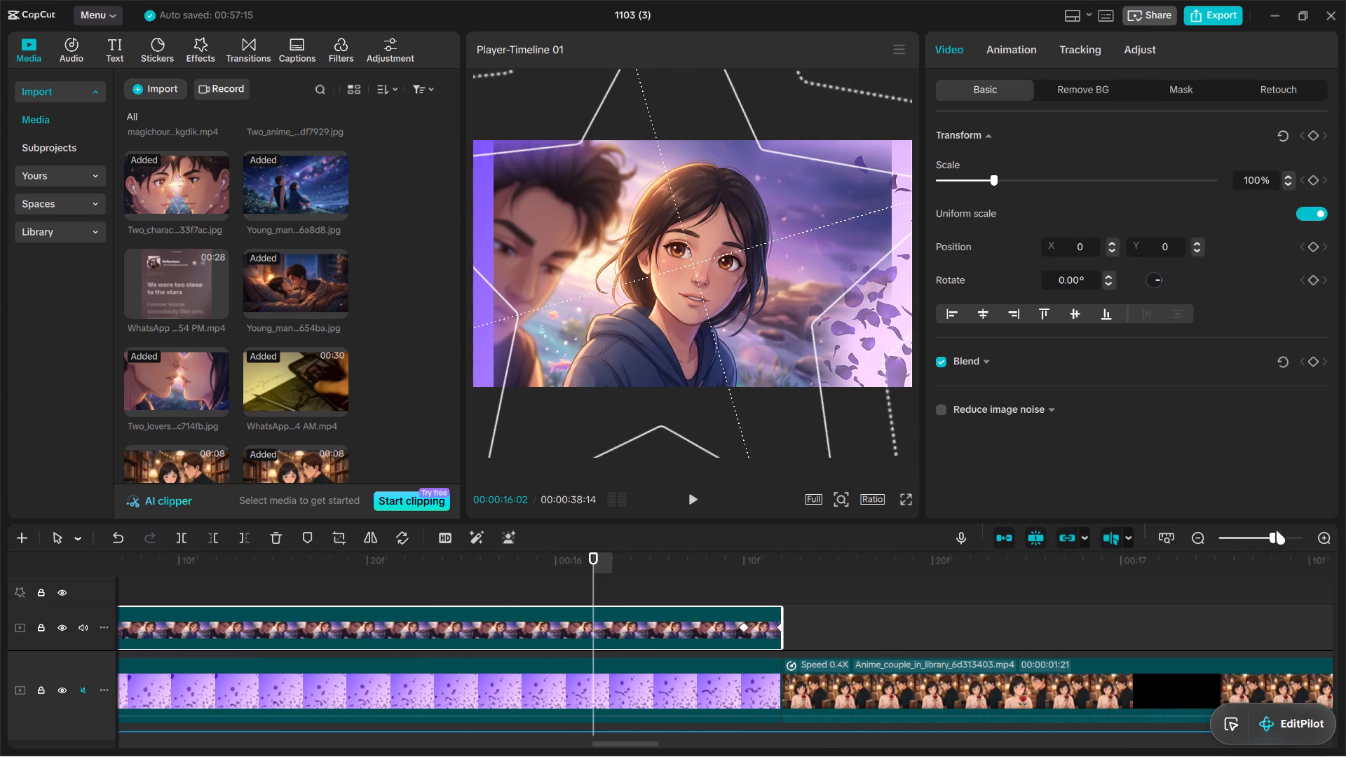
left_click_drag(1276, 530, 1270, 532)
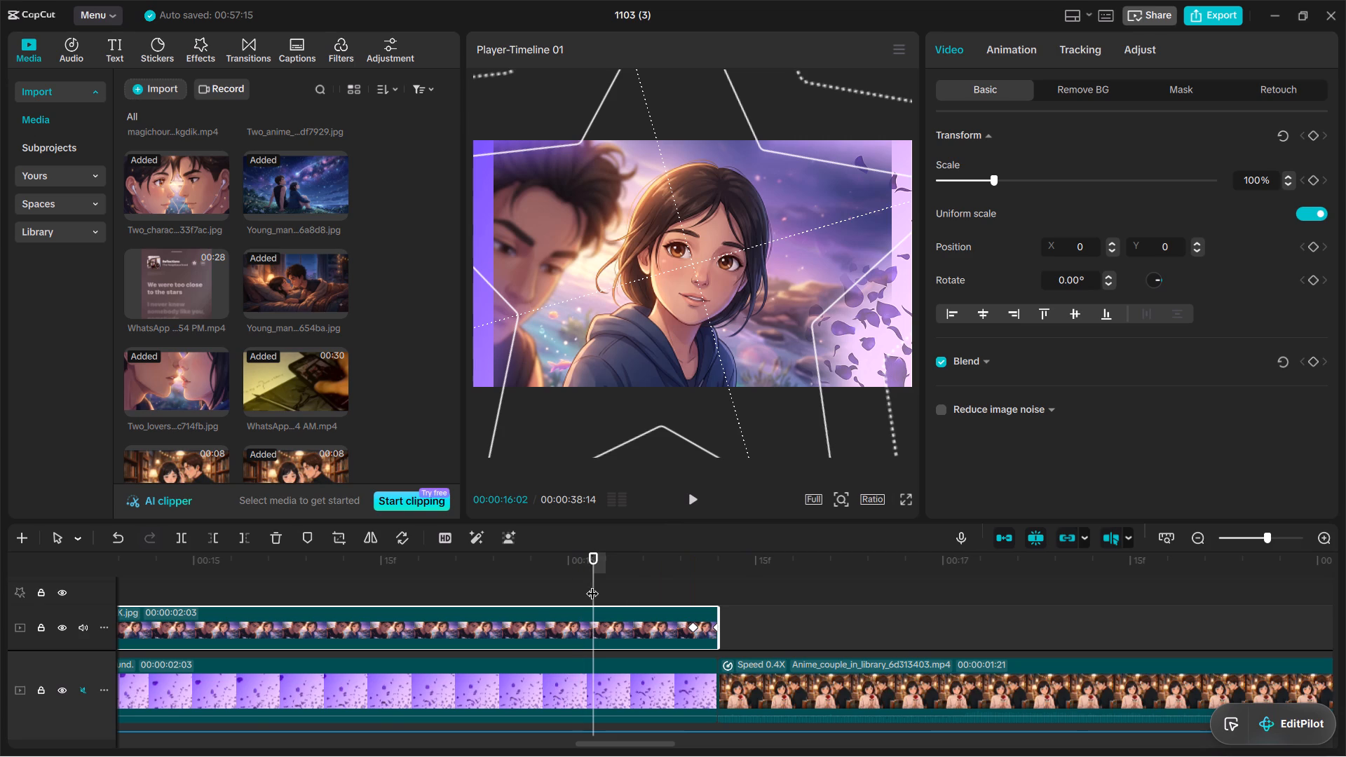
left_click_drag(588, 586, 168, 615)
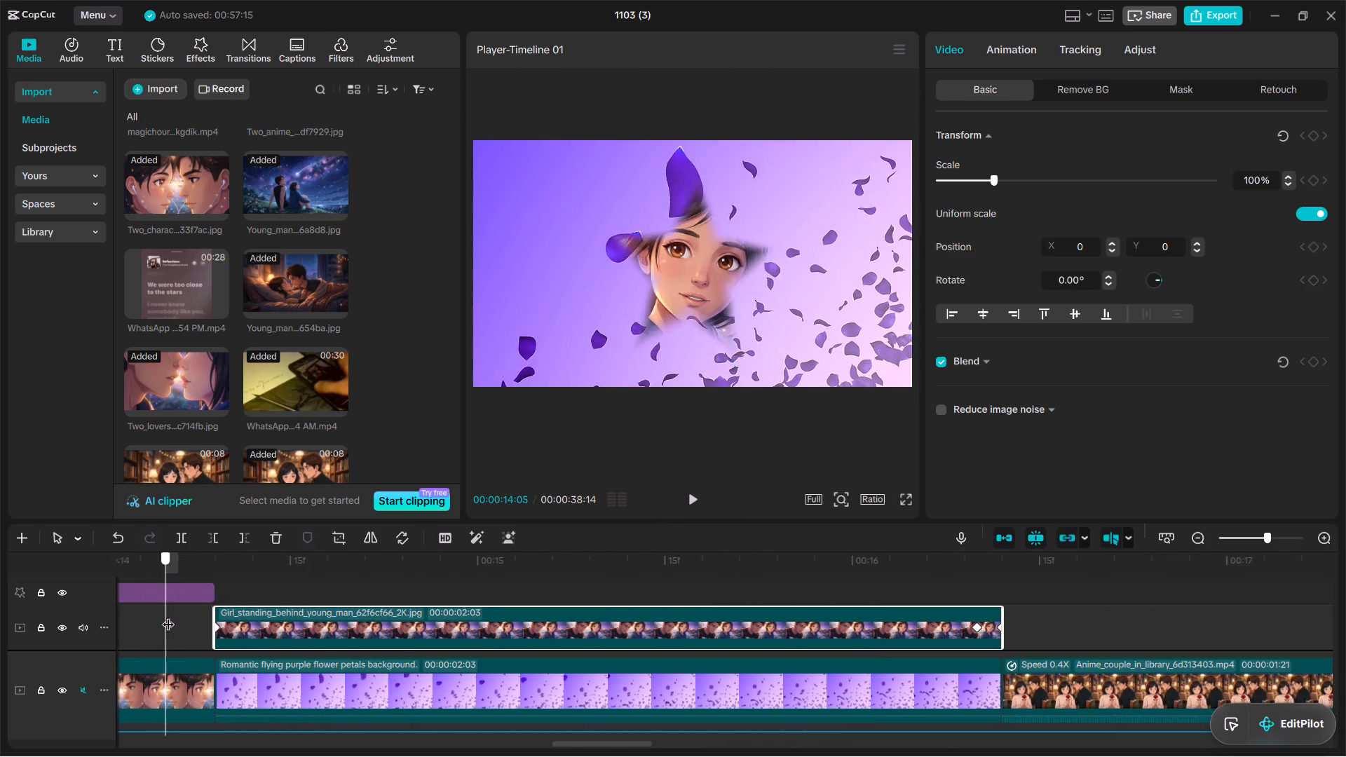
left_click_drag(168, 615, 358, 615)
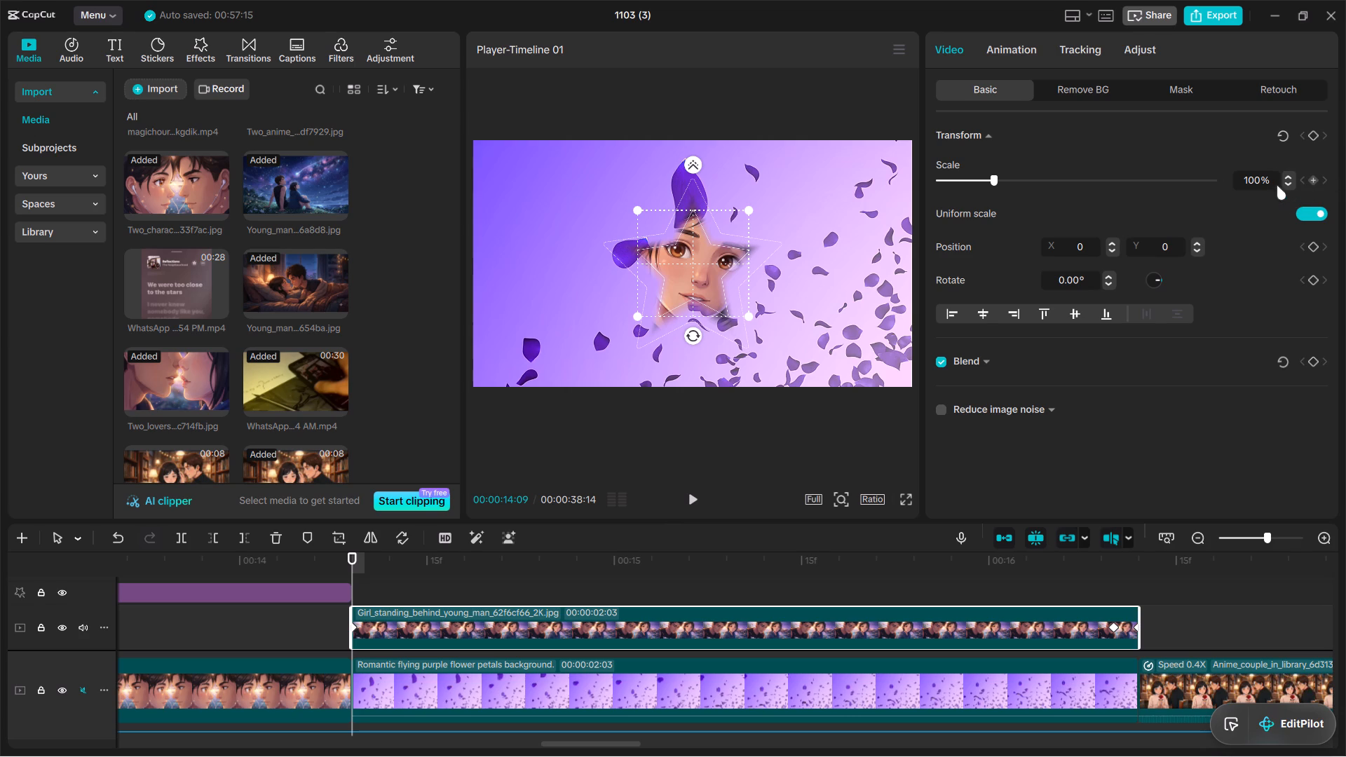
left_click(1312, 137)
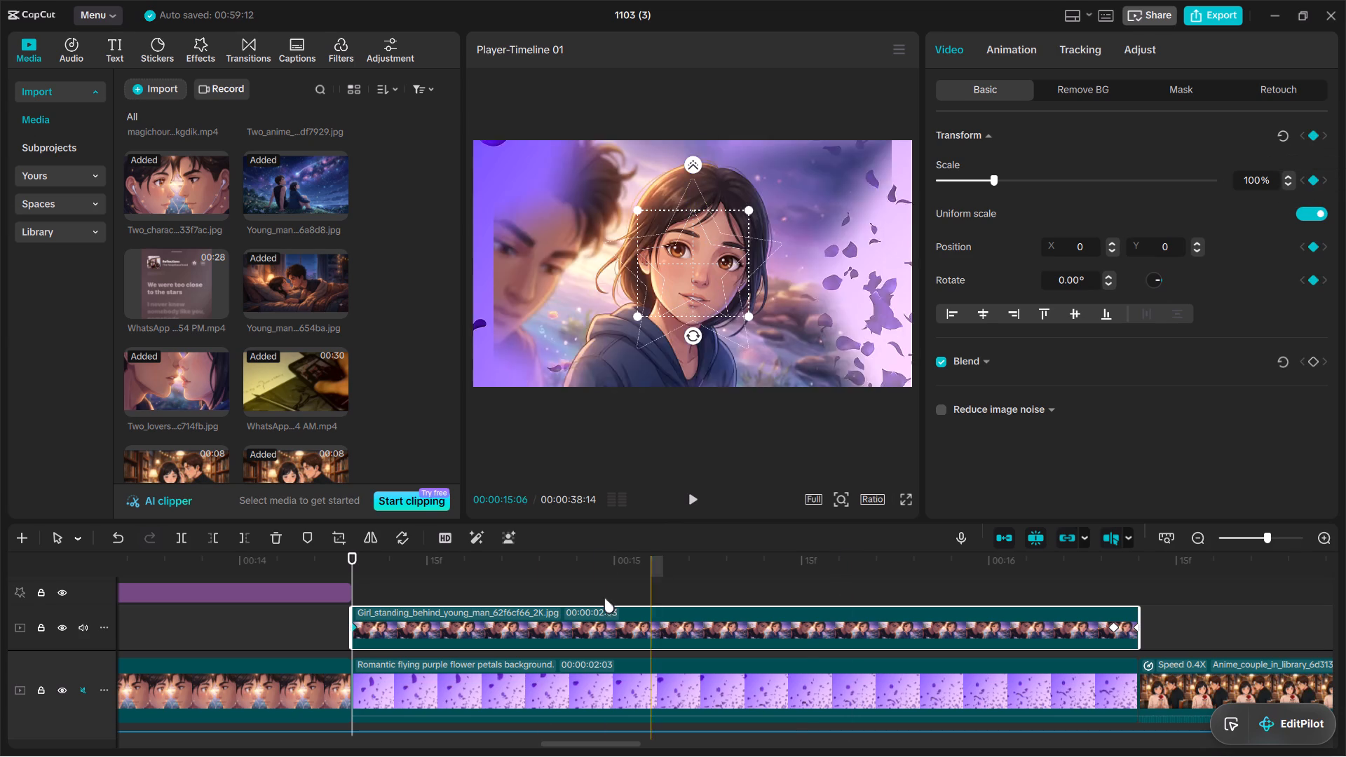
Add a Scale keyframe to the Girl_standing overlay near its end, at 00:00:16:10.
left_click_drag(356, 568, 369, 568)
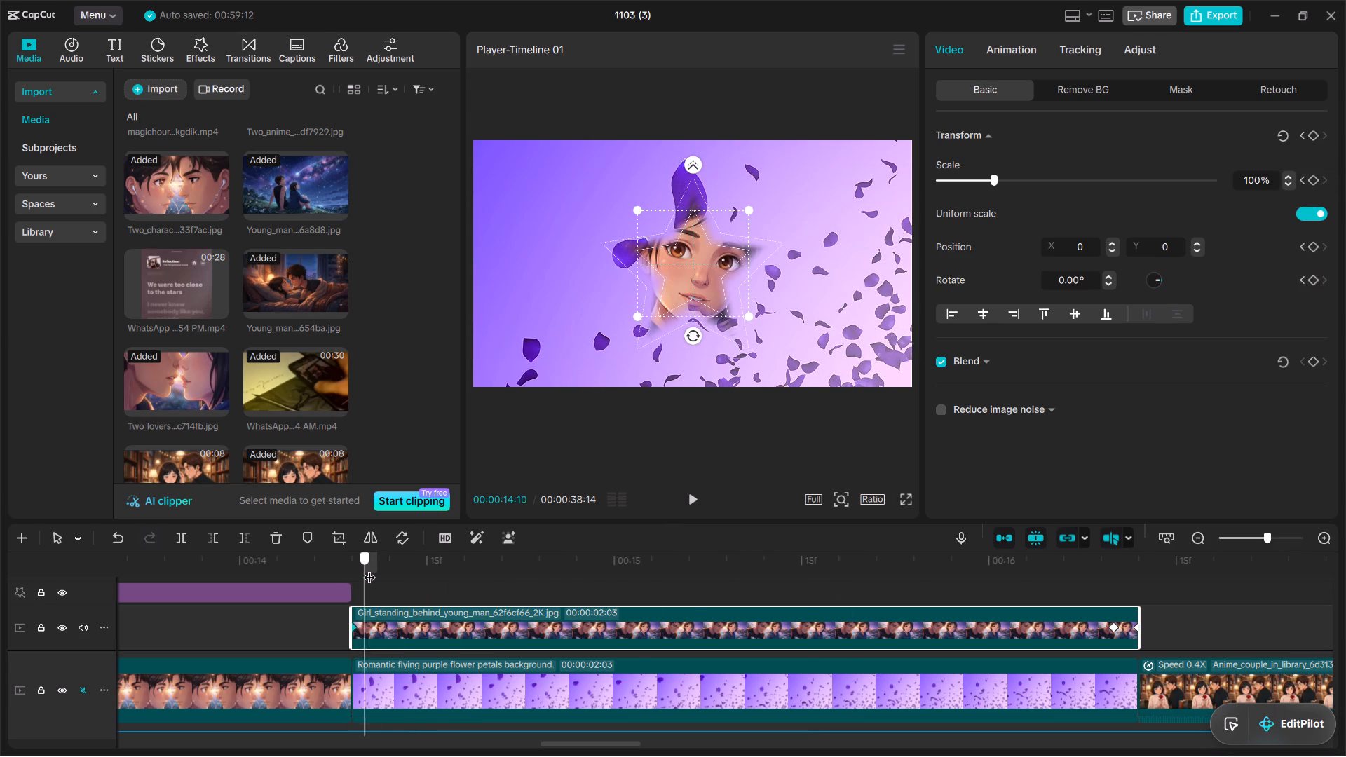
left_click_drag(369, 568, 1117, 528)
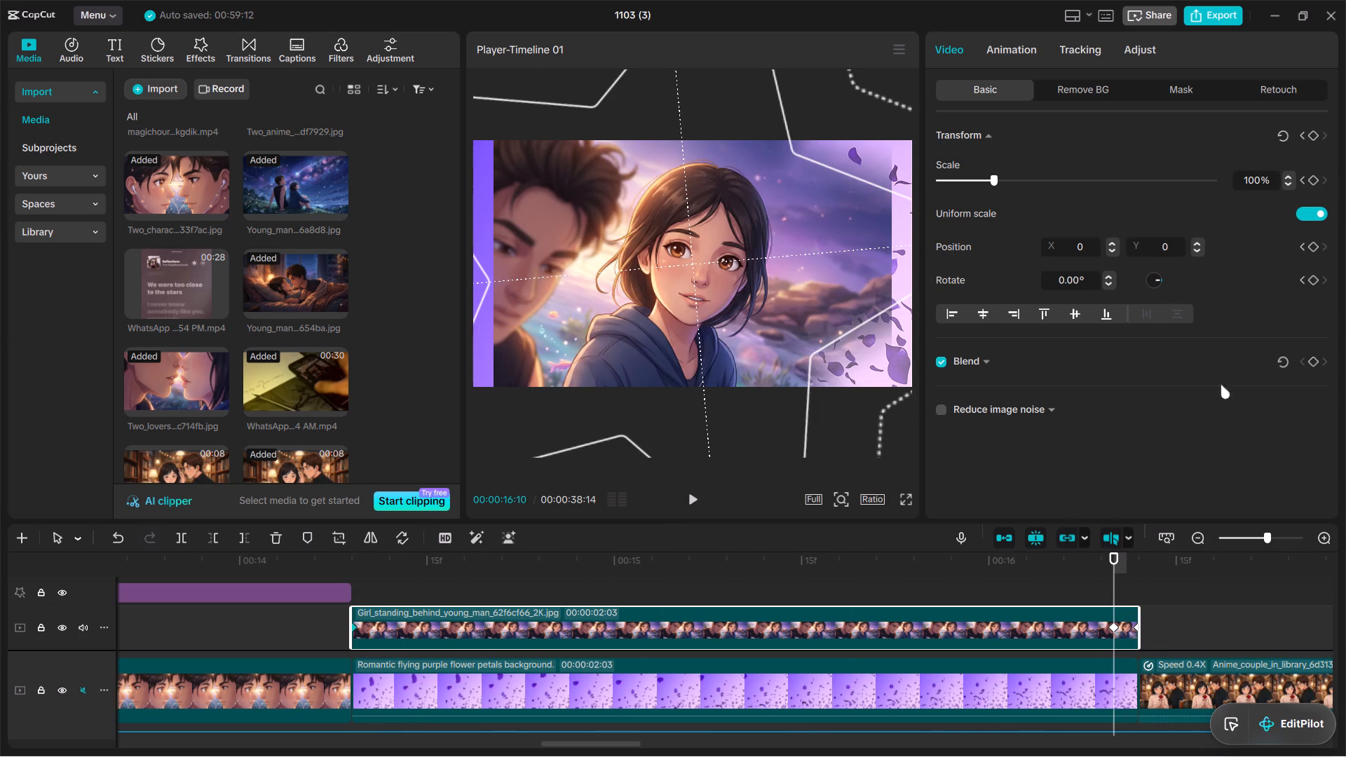
left_click(1316, 179)
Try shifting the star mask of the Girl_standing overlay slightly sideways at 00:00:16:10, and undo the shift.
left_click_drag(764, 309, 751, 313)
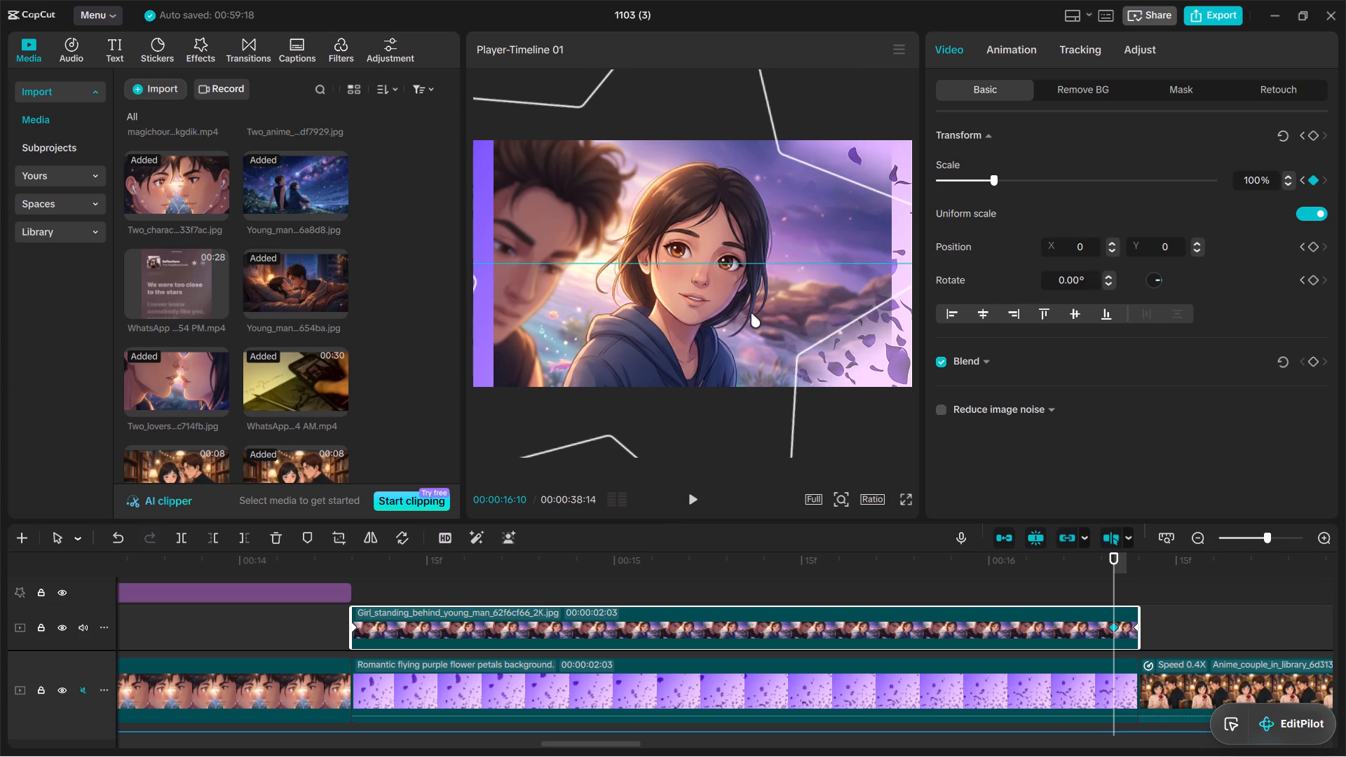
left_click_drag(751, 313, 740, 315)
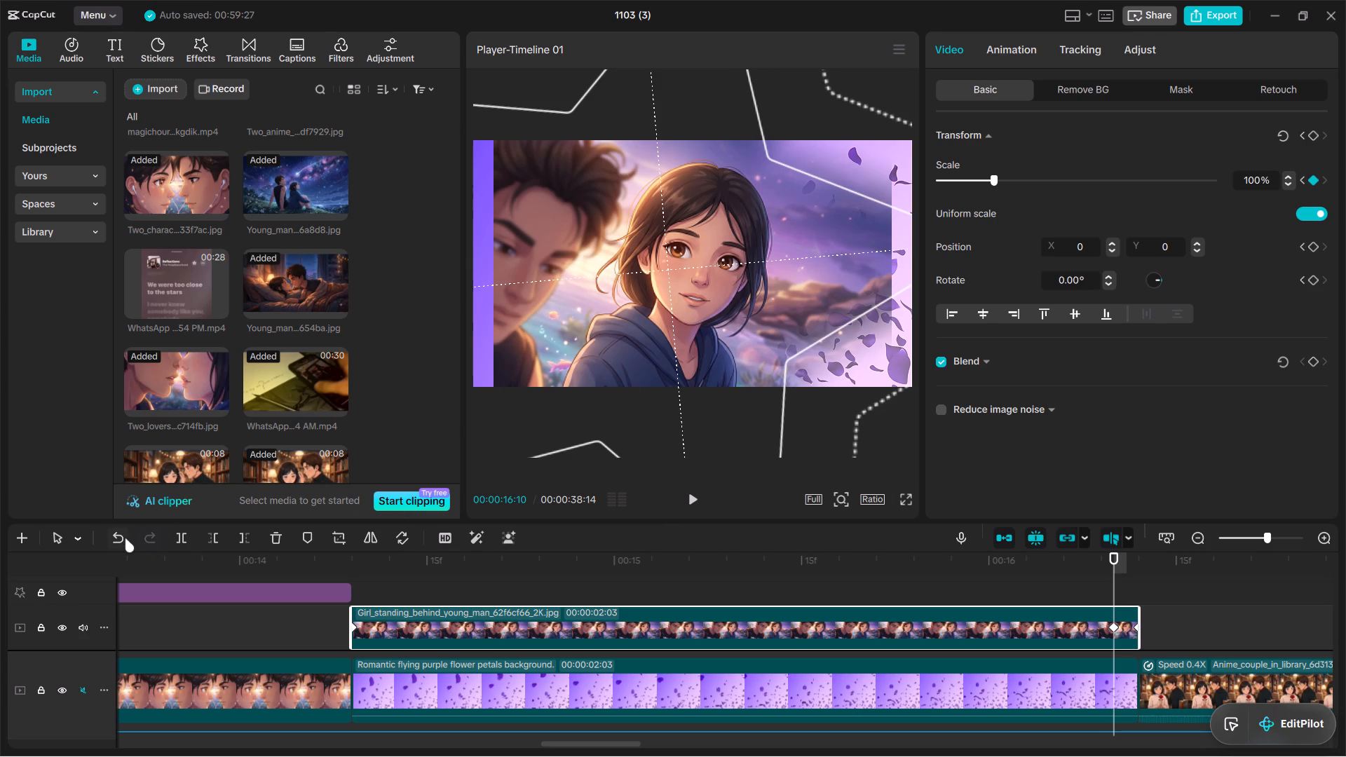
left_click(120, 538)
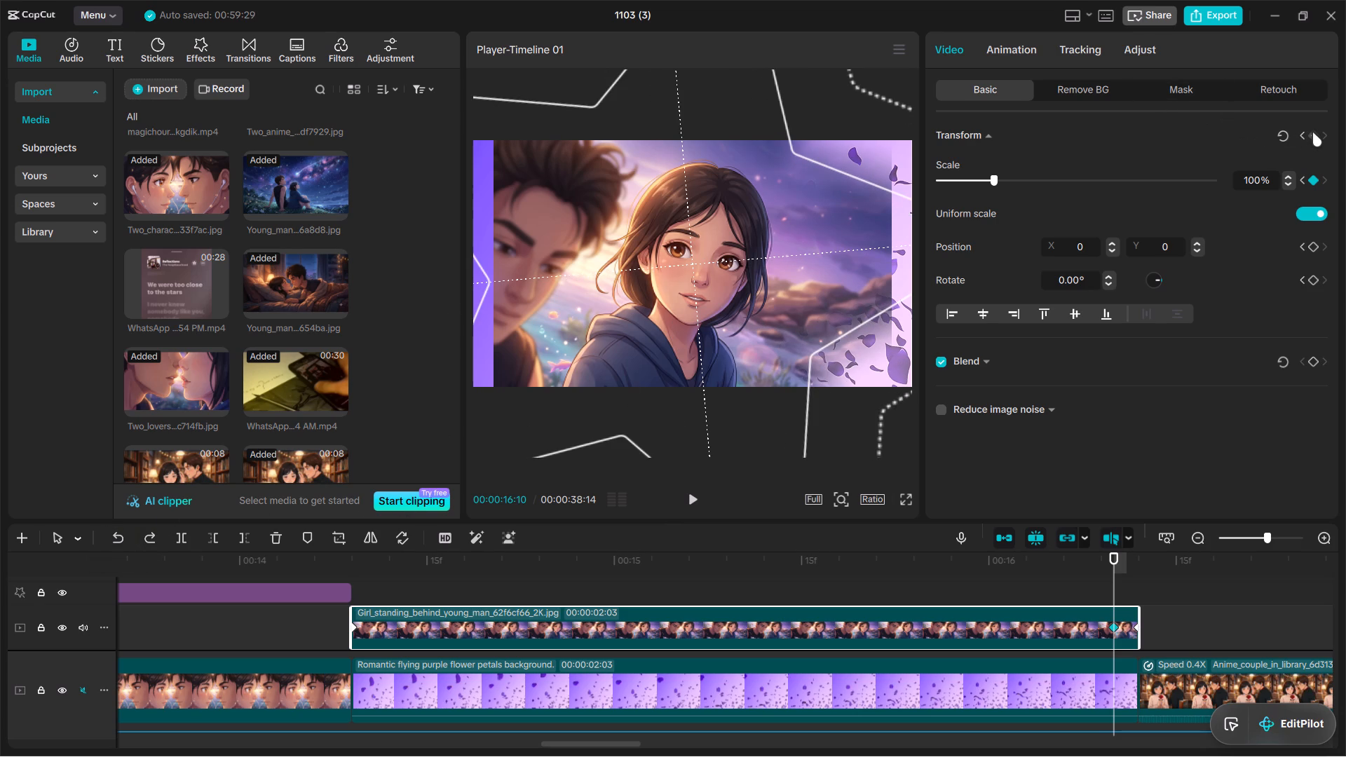
Keyframe the Girl_standing overlay's whole Transform at 00:00:16:10, with Scale at 140% and Position X at -71.
left_click(1312, 132)
double_click(1112, 249)
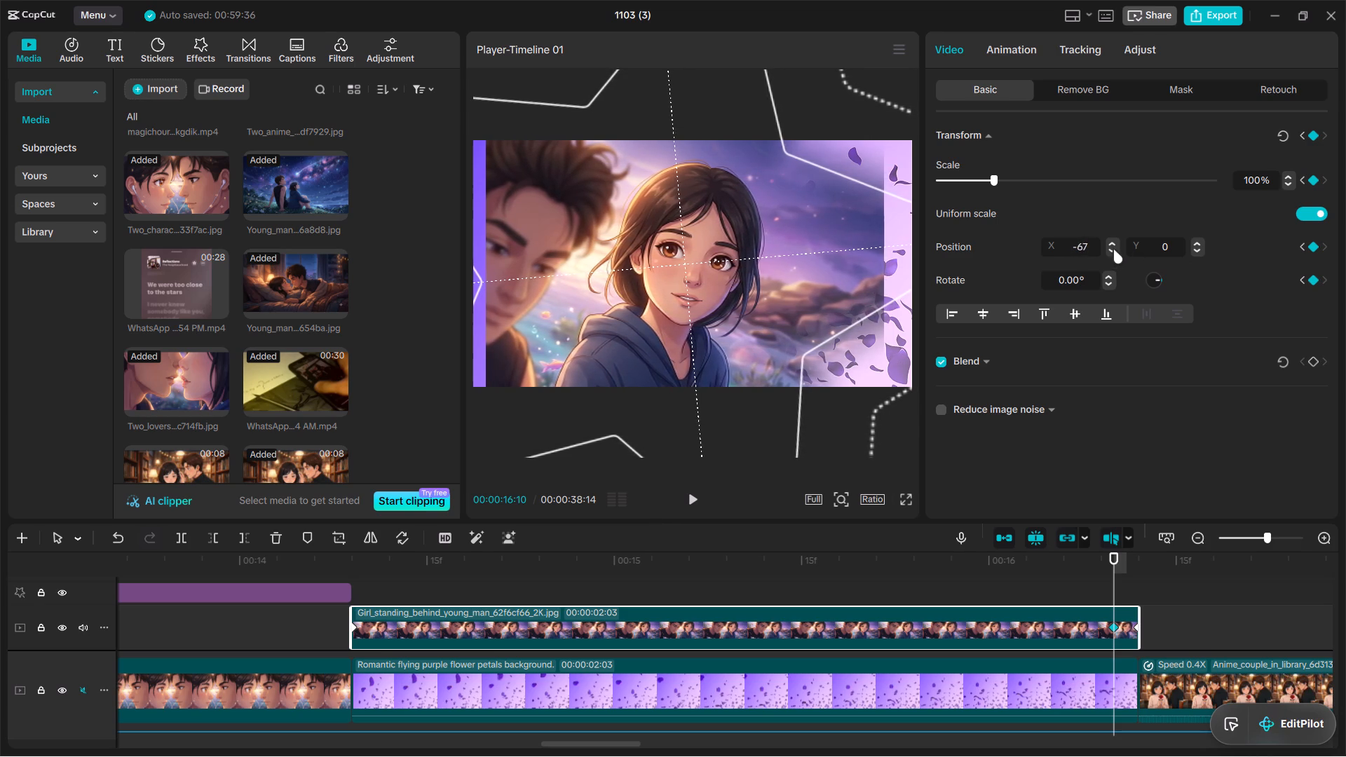
left_click_drag(995, 182, 999, 181)
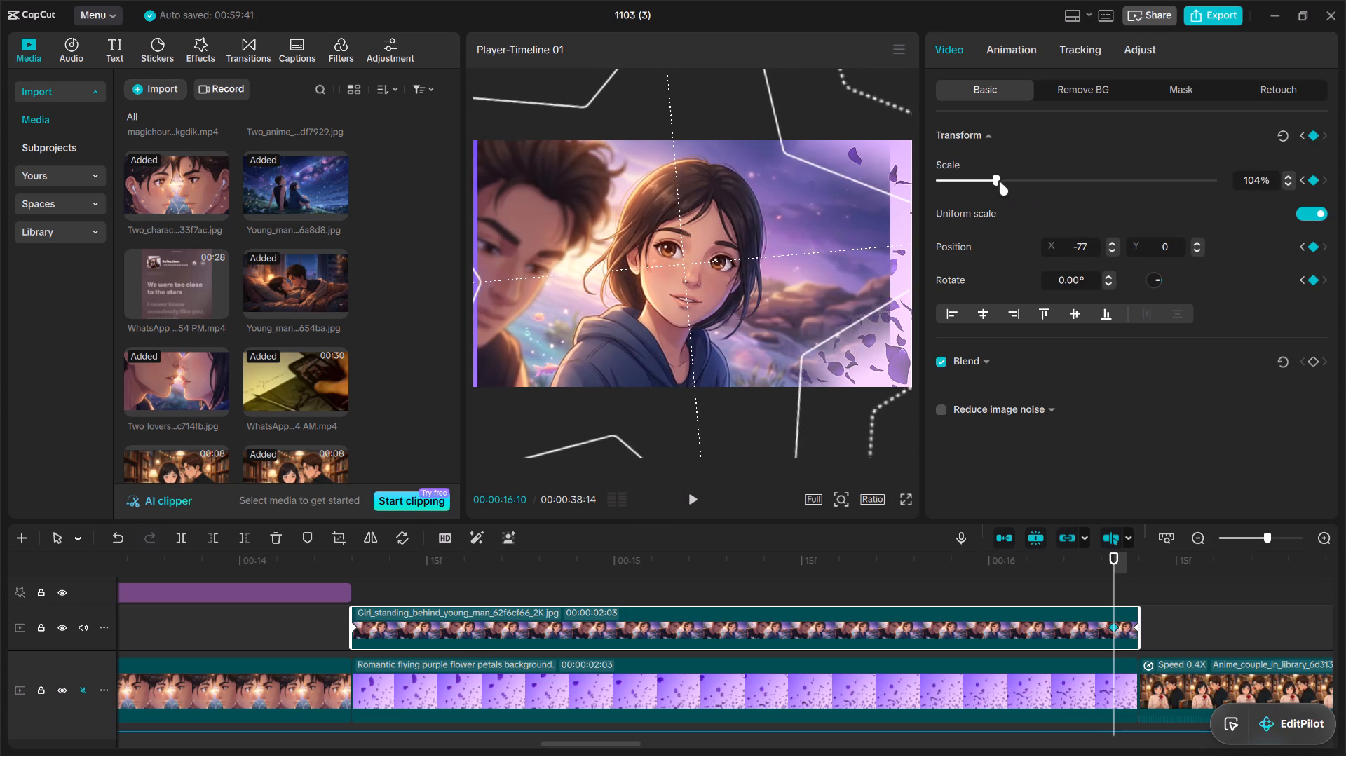
left_click_drag(999, 181, 1017, 178)
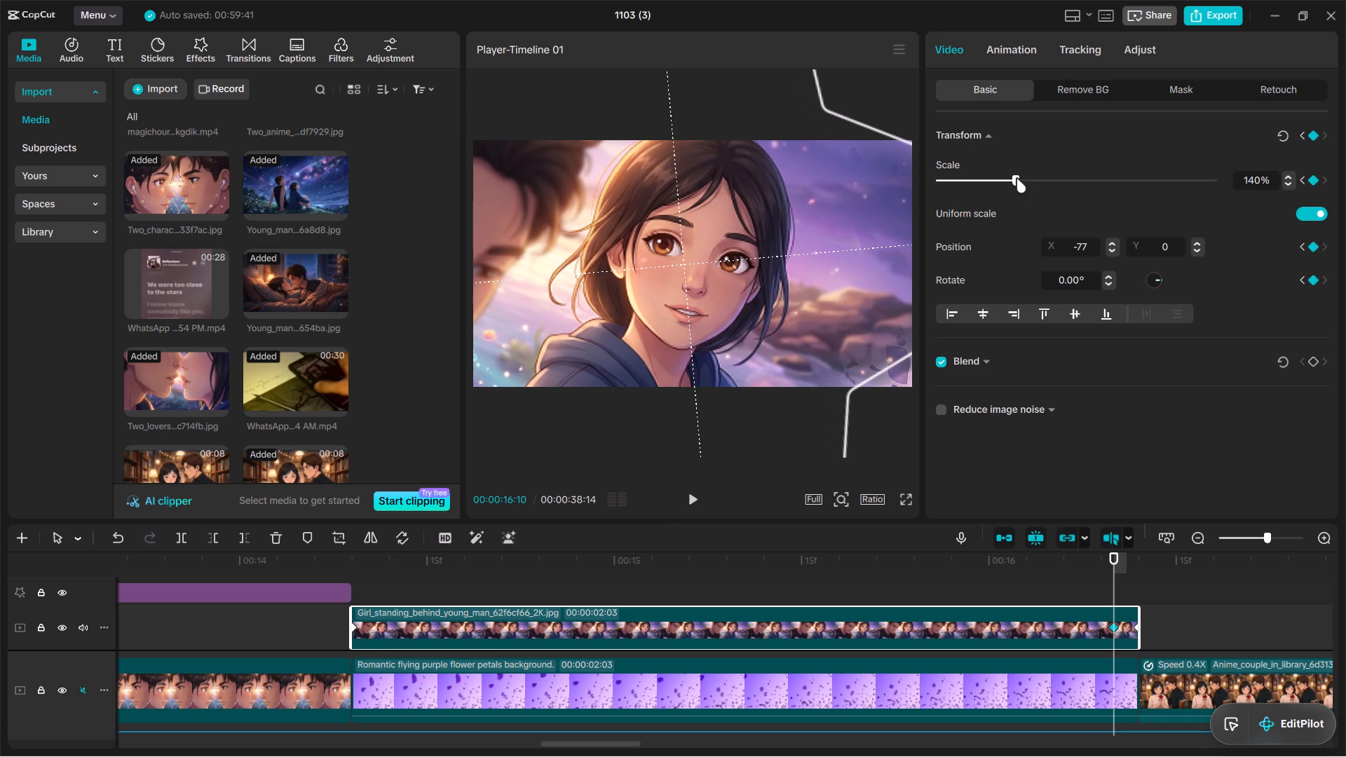
left_click(1110, 247)
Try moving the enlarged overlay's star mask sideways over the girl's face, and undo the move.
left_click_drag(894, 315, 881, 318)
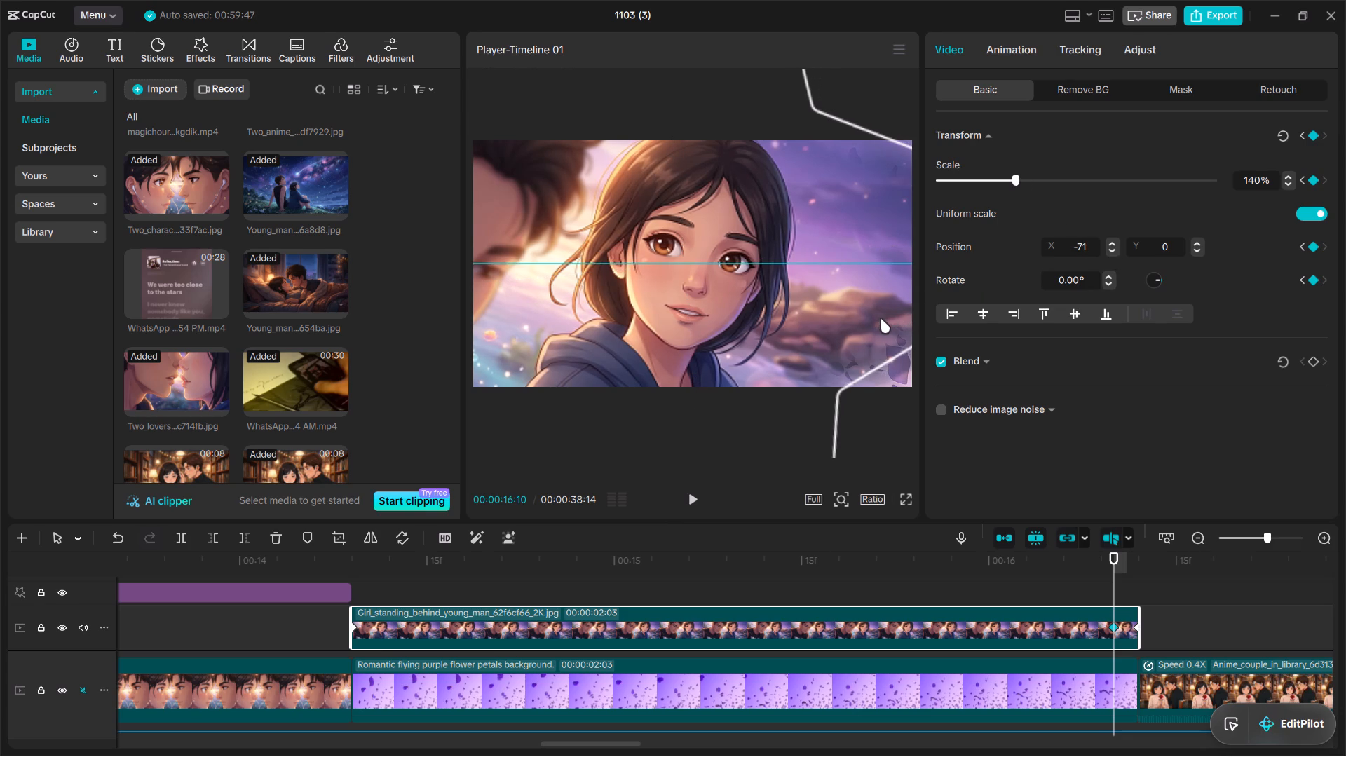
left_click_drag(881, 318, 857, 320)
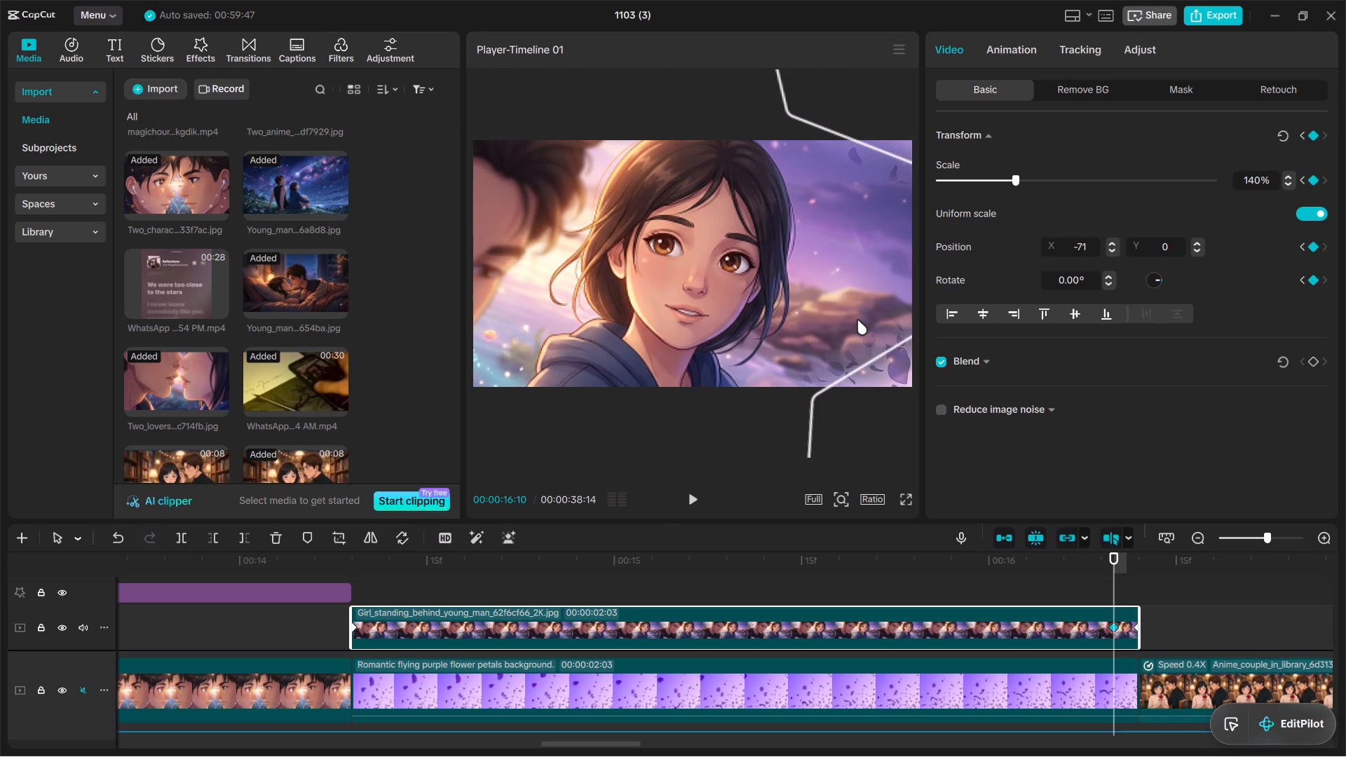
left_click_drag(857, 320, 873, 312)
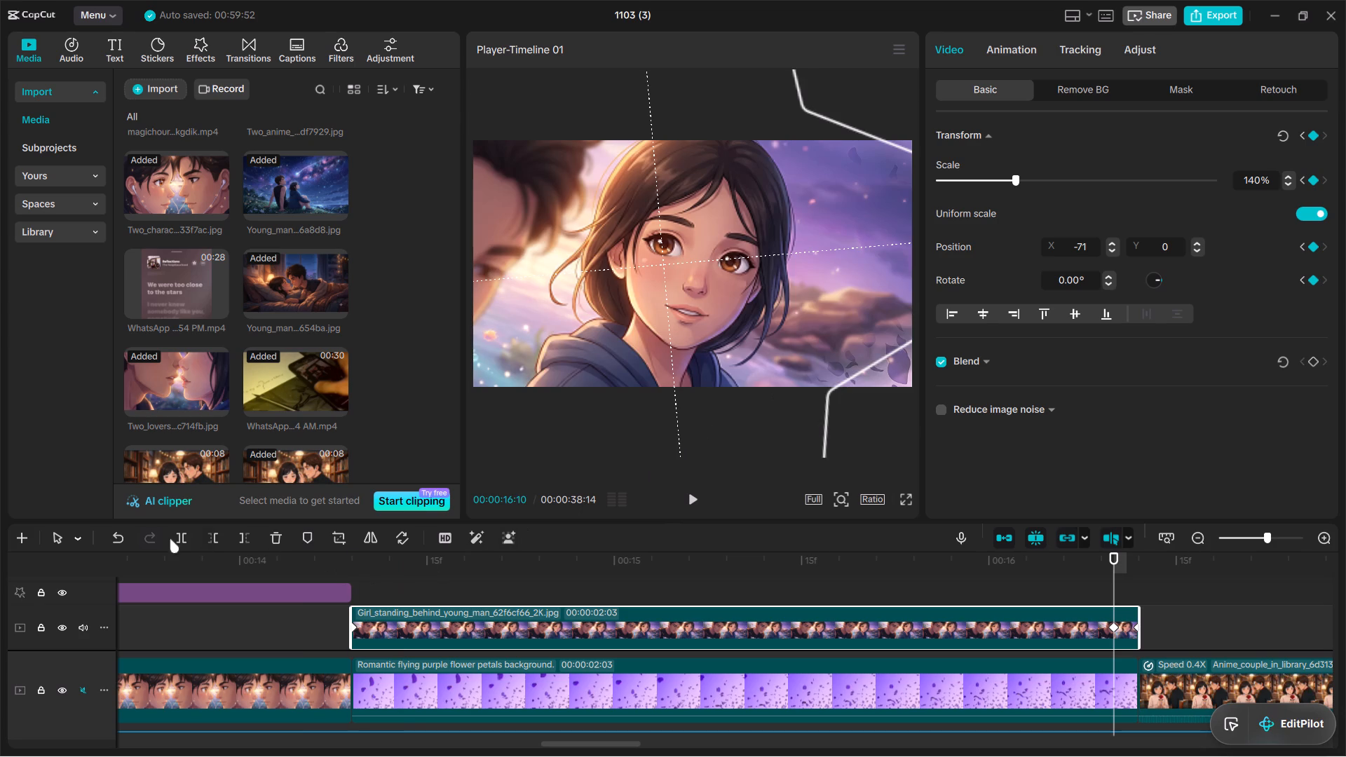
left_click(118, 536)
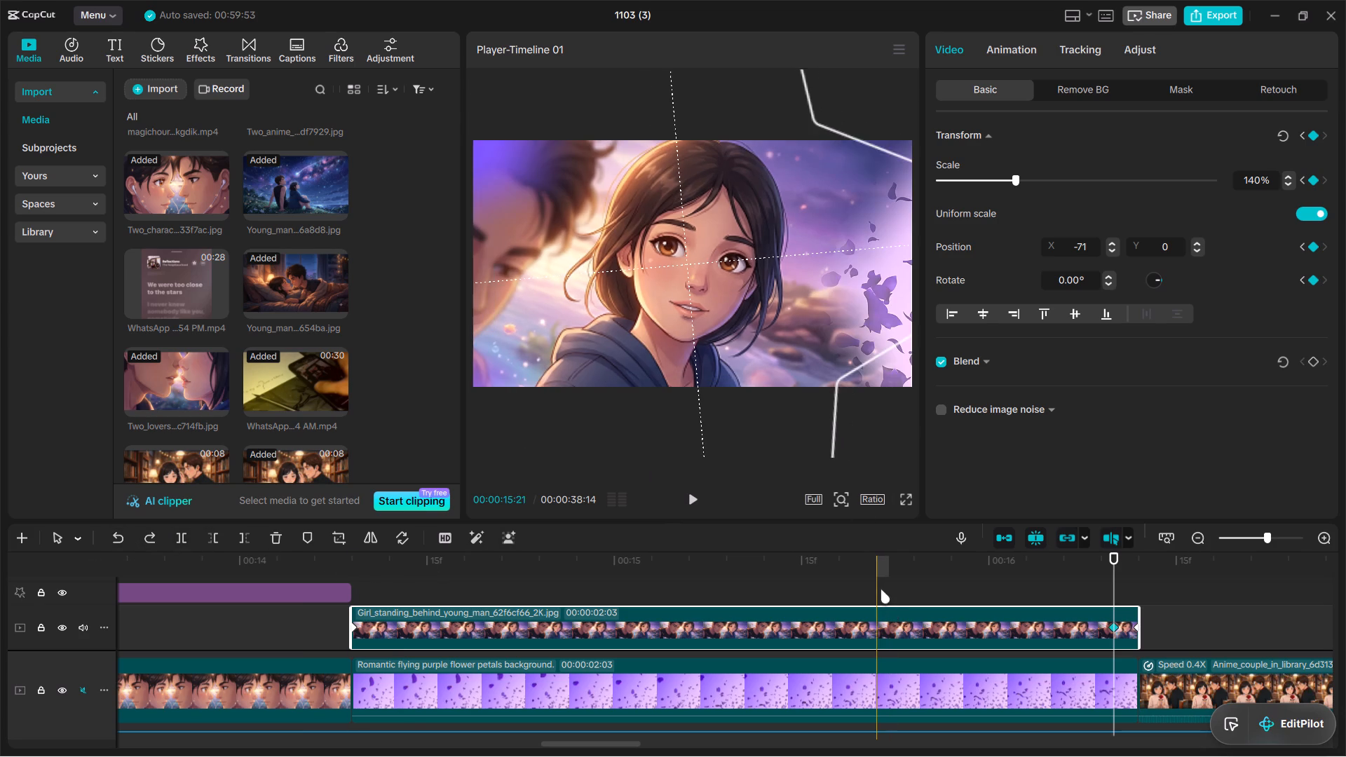
Keyframe the Girl_standing overlay's Position X at -245 at 00:00:15:21.
left_click(881, 589)
left_click(902, 611)
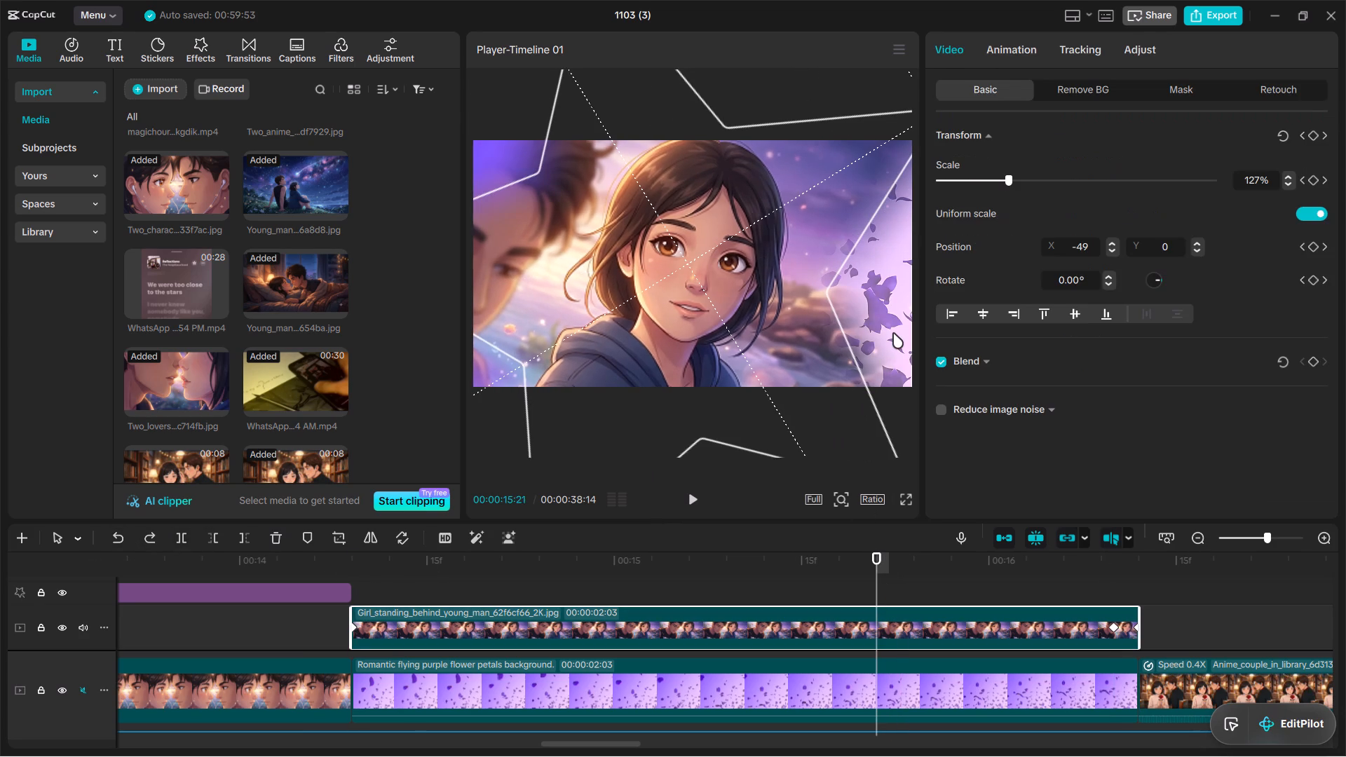
left_click(893, 333)
left_click(1111, 248)
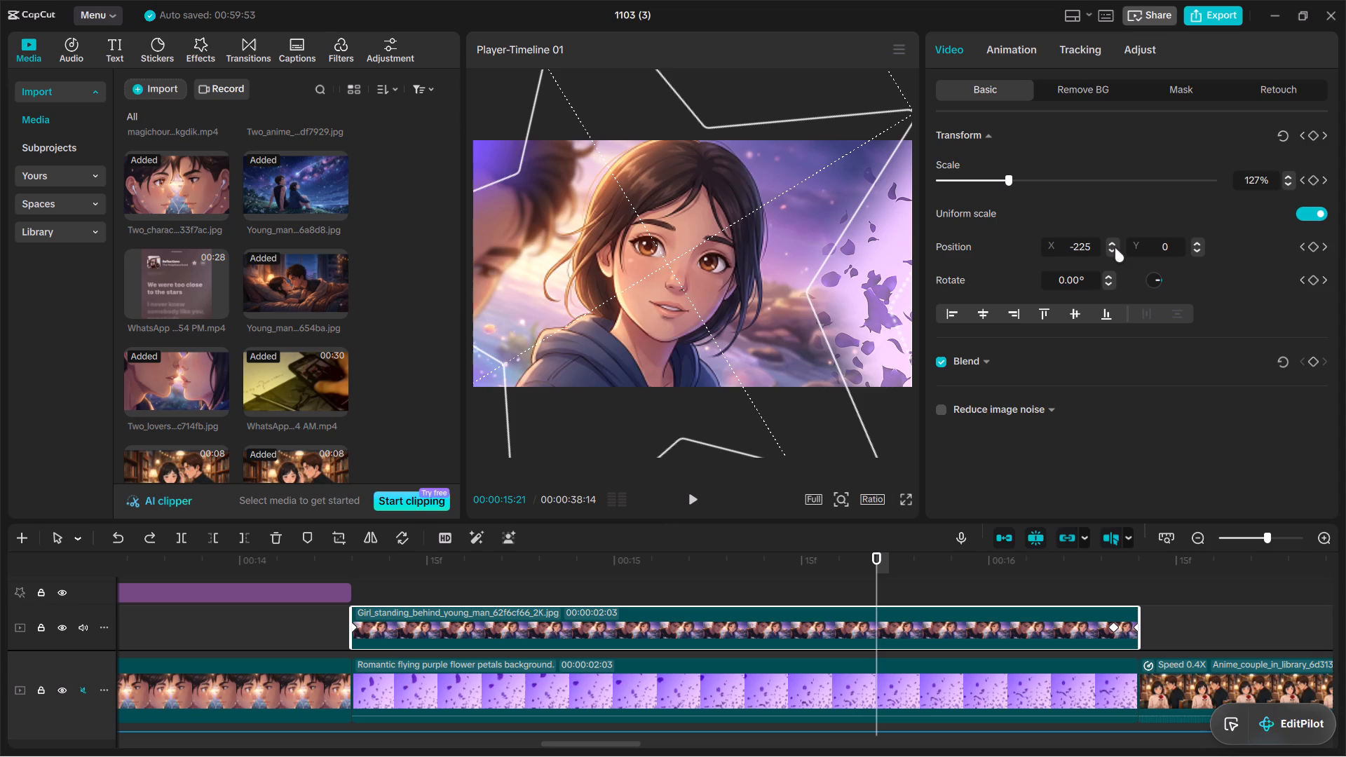
Play from 00:00:13:28 through the keyframed overlay into the library clip, and replay the overlay's ending from 00:00:16:05.
left_click(1256, 538)
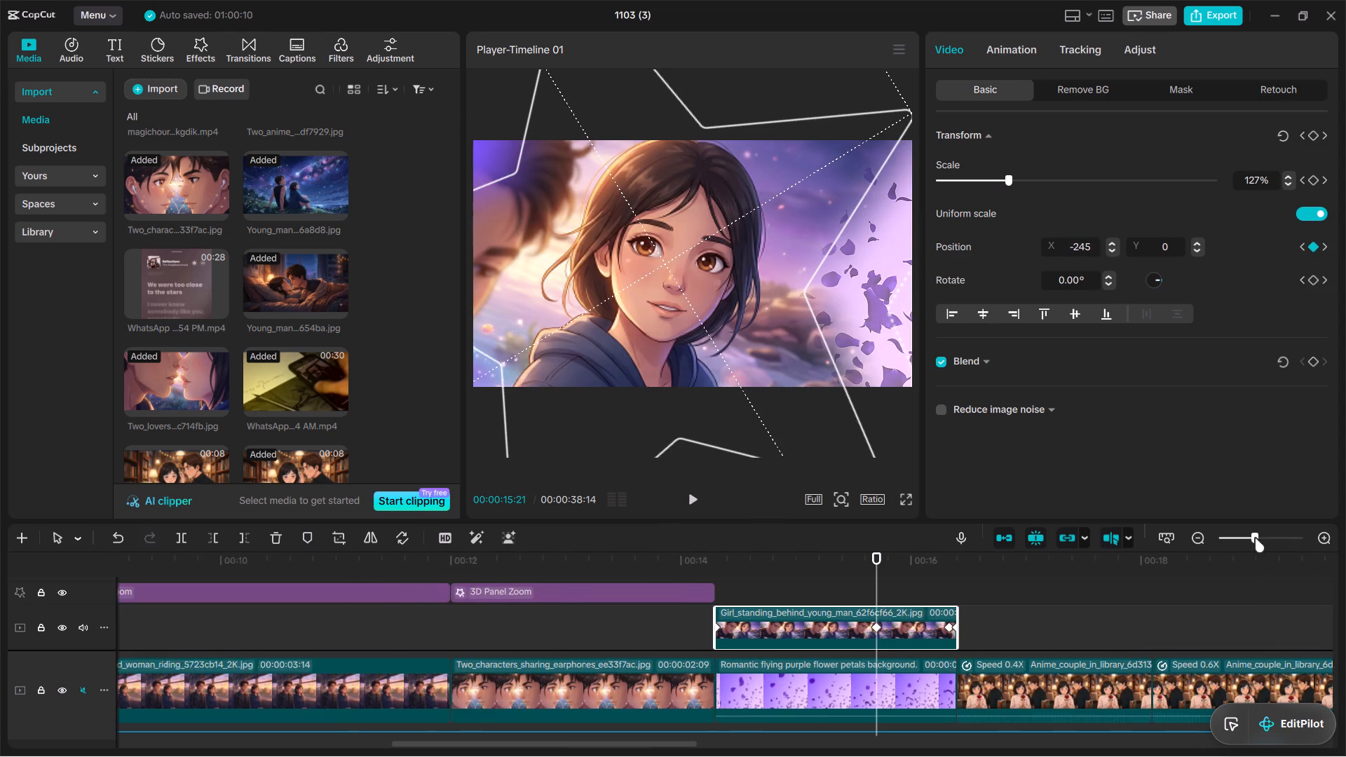
left_click(689, 571)
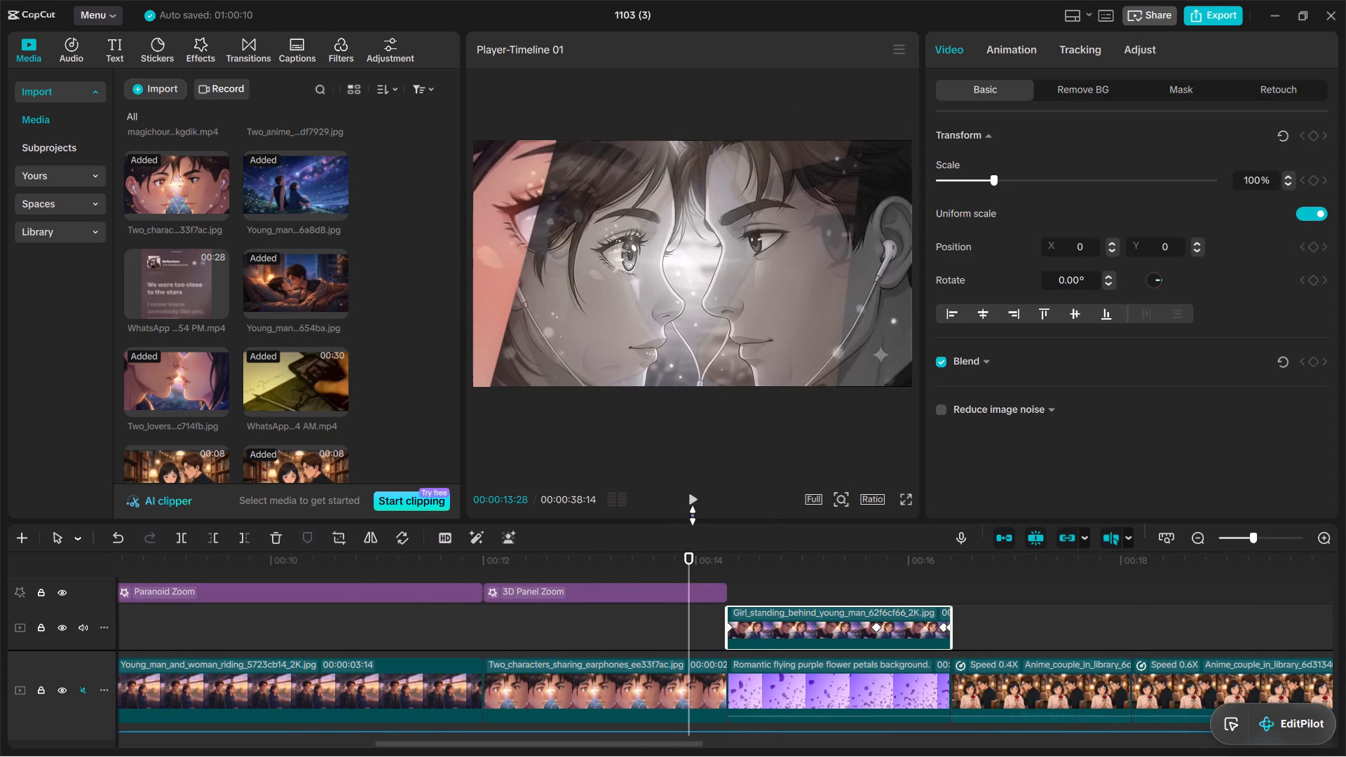
left_click(689, 497)
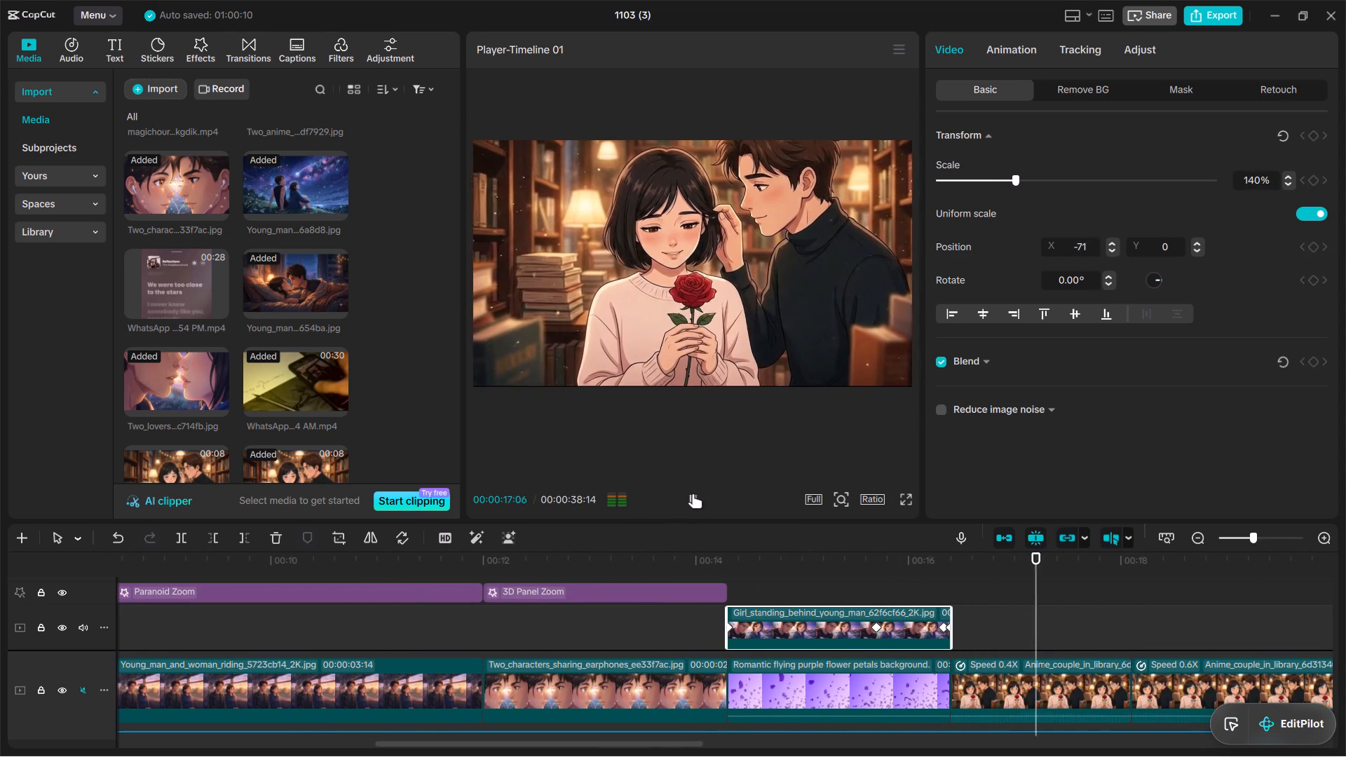
left_click(693, 493)
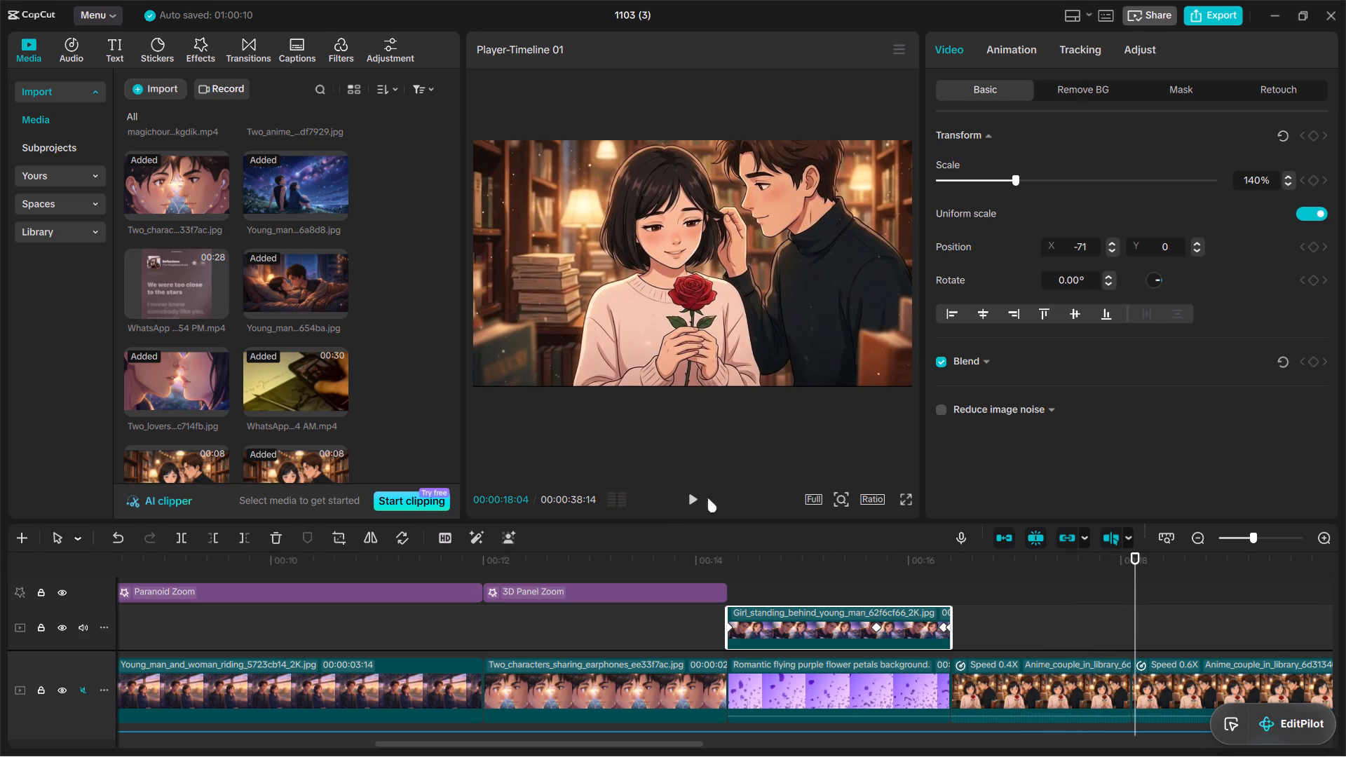
left_click(926, 571)
left_click(696, 498)
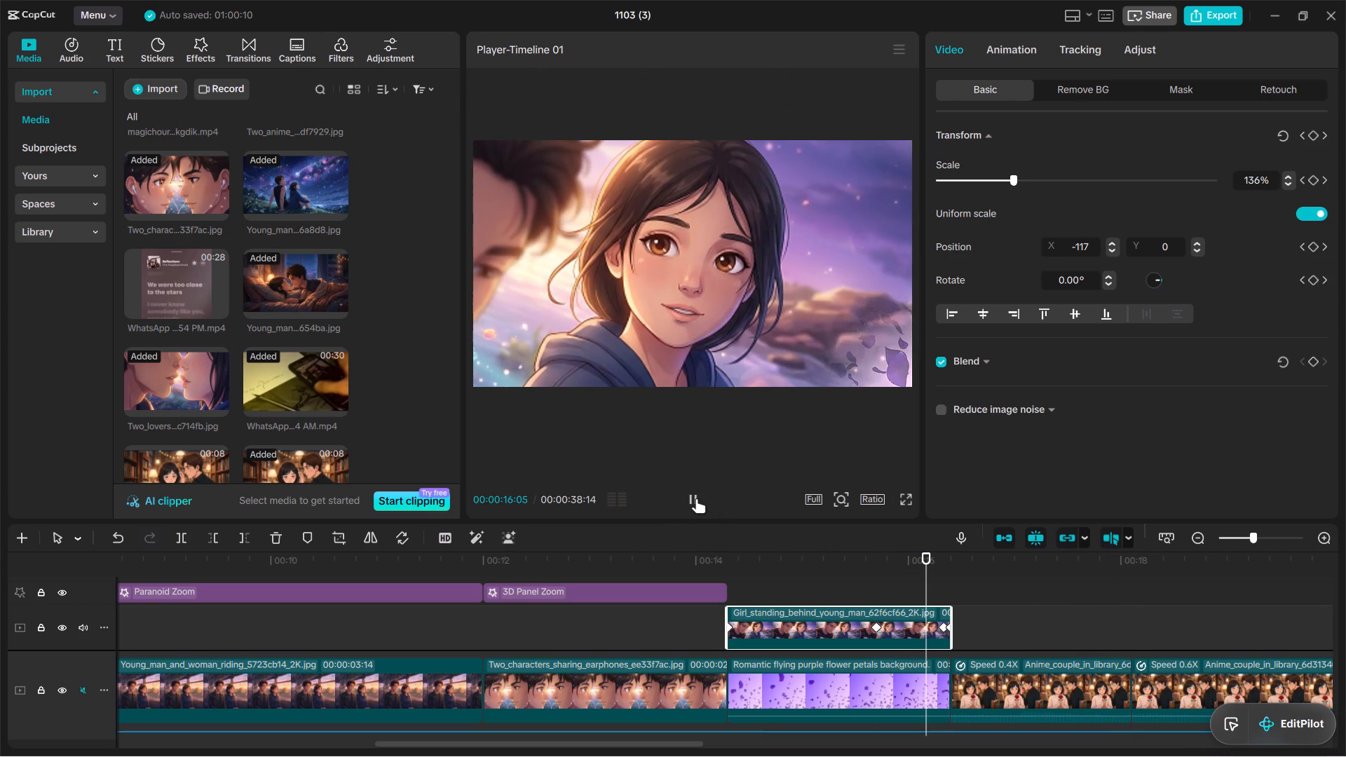
left_click(696, 498)
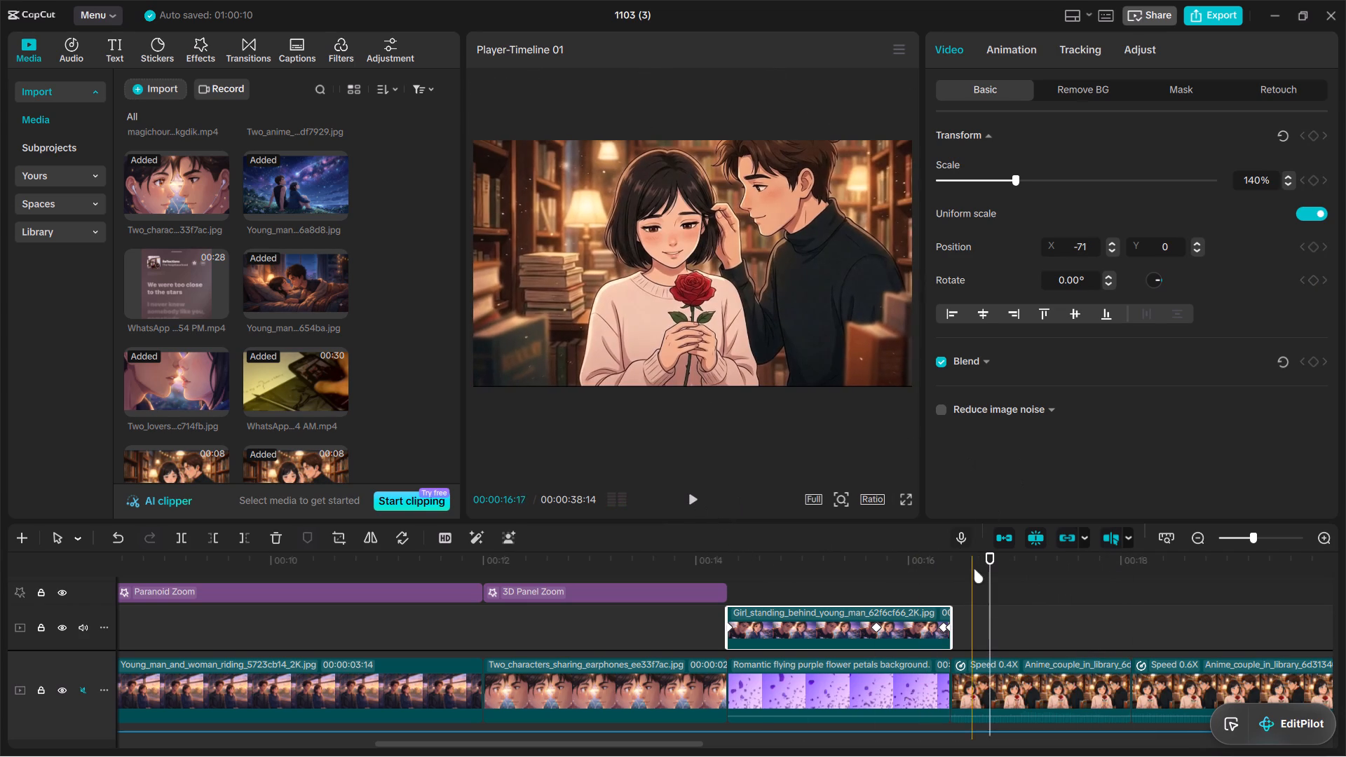
Place the playhead at the overlay's end and select the 0.4X Anime_couple_in_library clip that follows on the main track.
left_click_drag(991, 581, 925, 582)
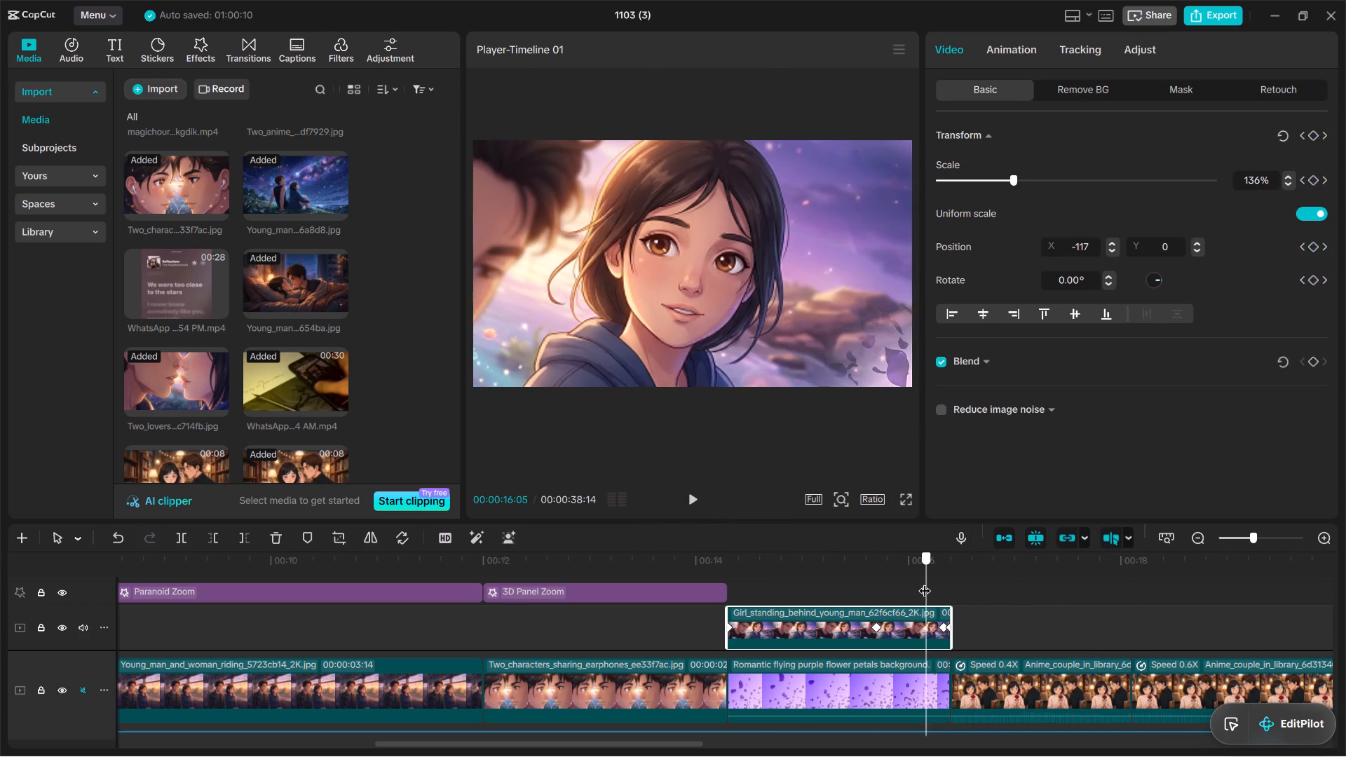
left_click_drag(925, 582, 953, 576)
left_click(1014, 684)
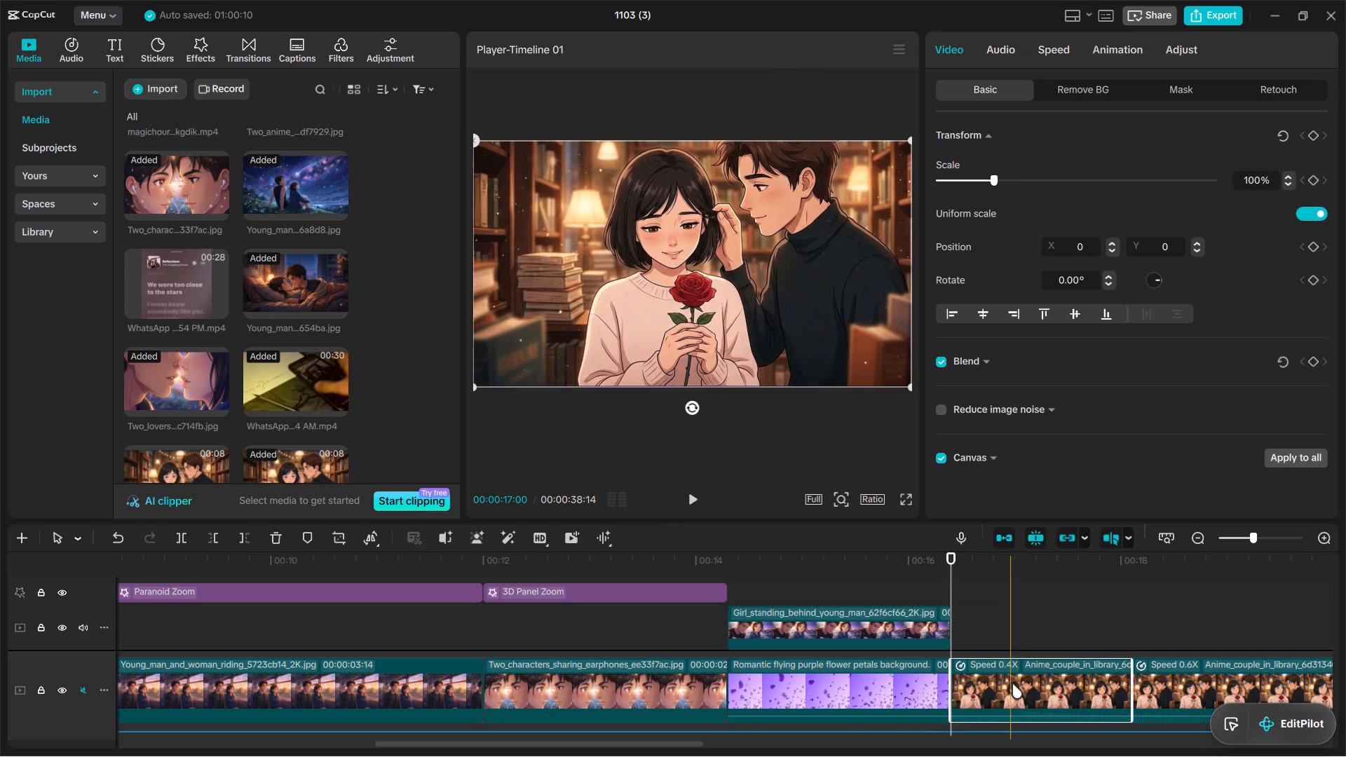
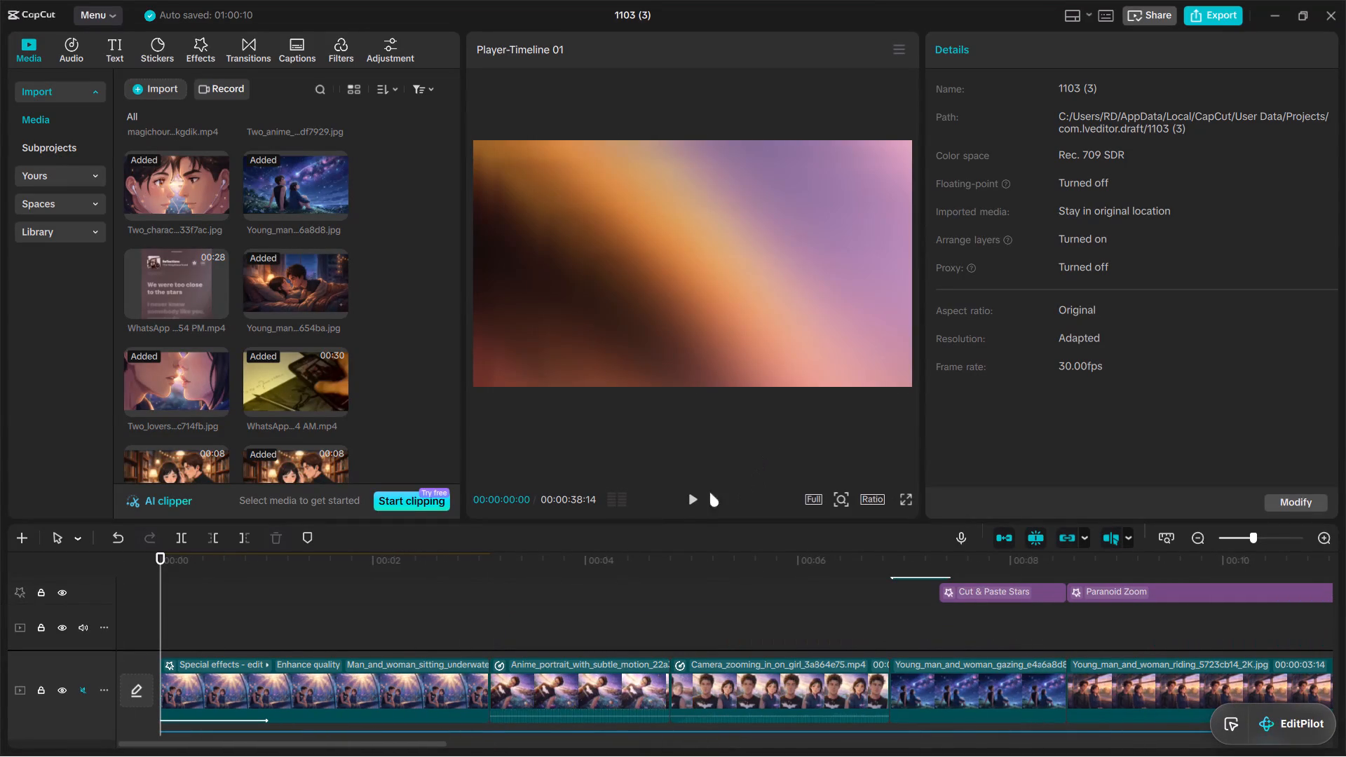
Play the timeline from the start through the opening Man_and_woman_sitting_underwater clip into the Anime_portrait clip.
left_click(695, 500)
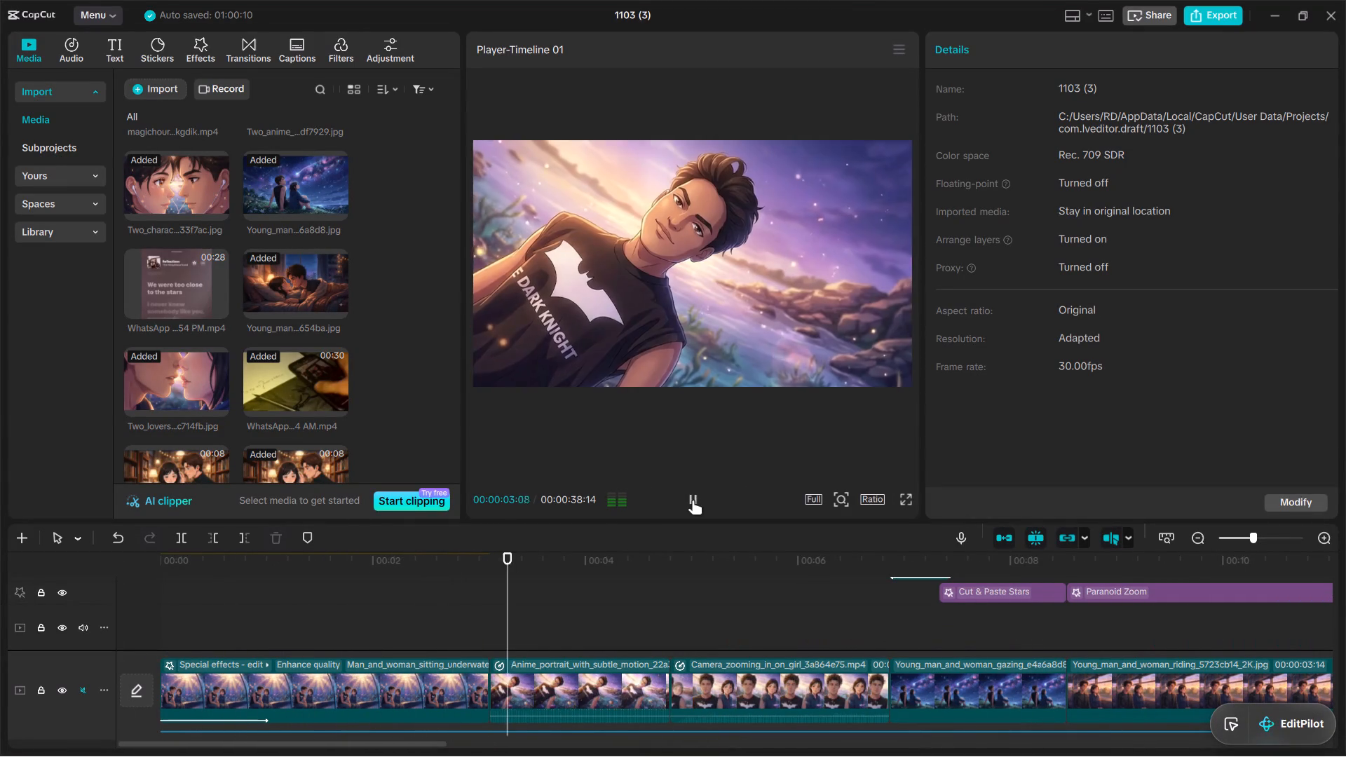
left_click(692, 500)
At 00:00:00:26, adjust the opening Man_and_woman_sitting_underwater clip's colour to Saturation -37 and Contrast 10.
left_click(343, 629)
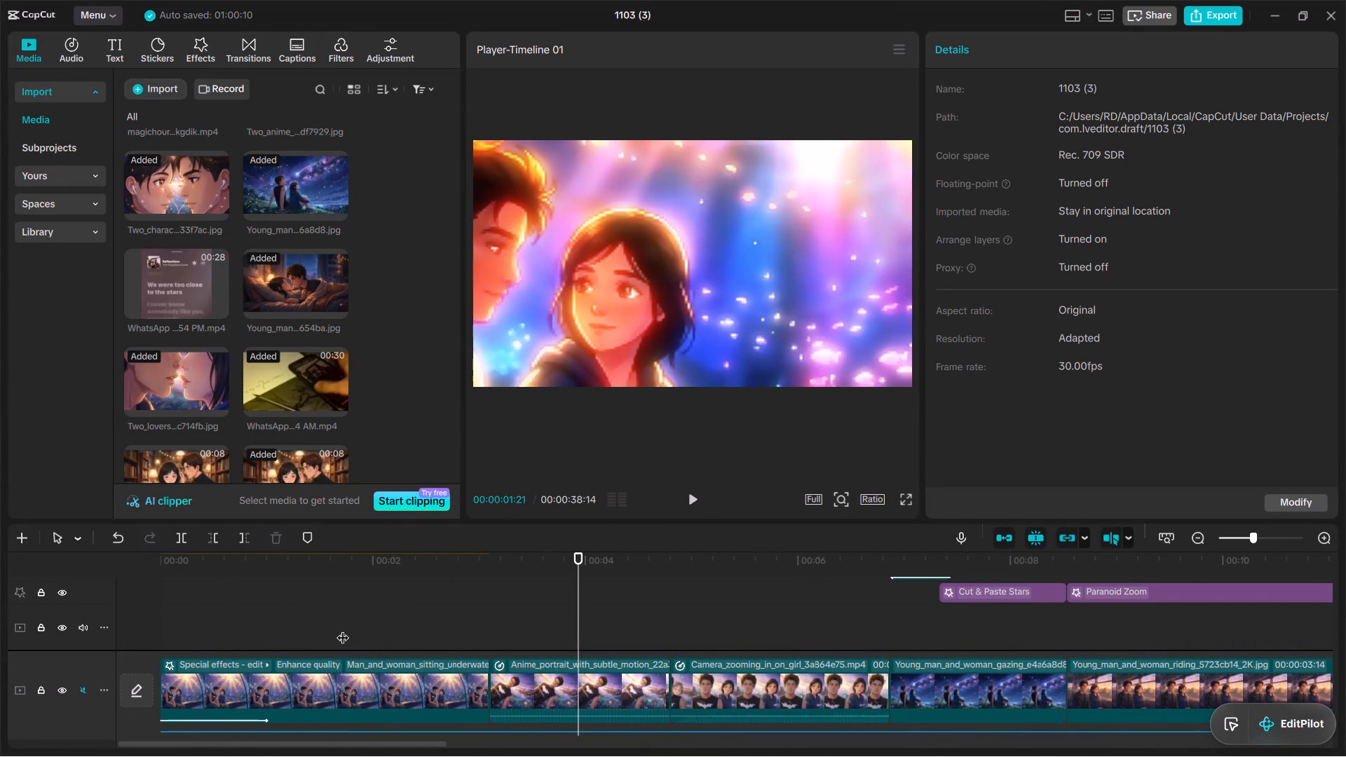
left_click_drag(342, 629, 254, 648)
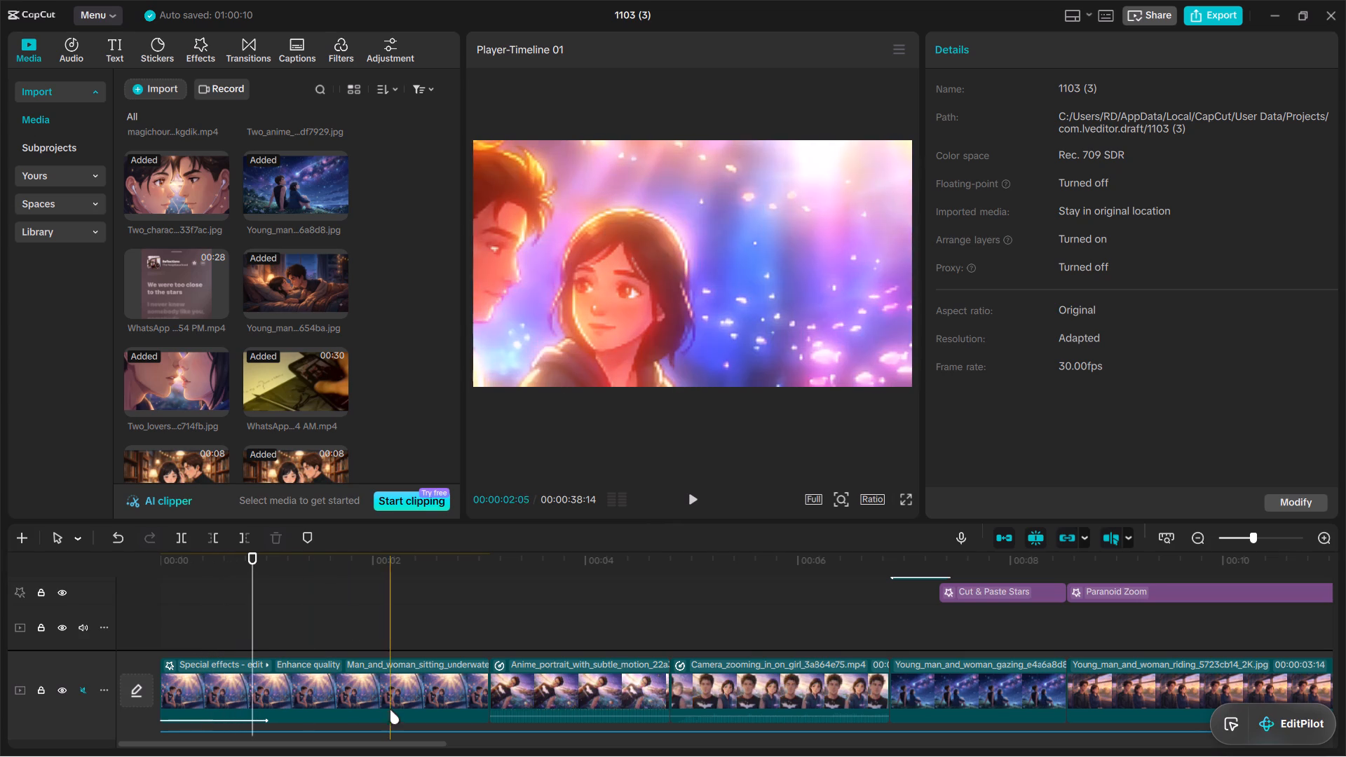
left_click(383, 690)
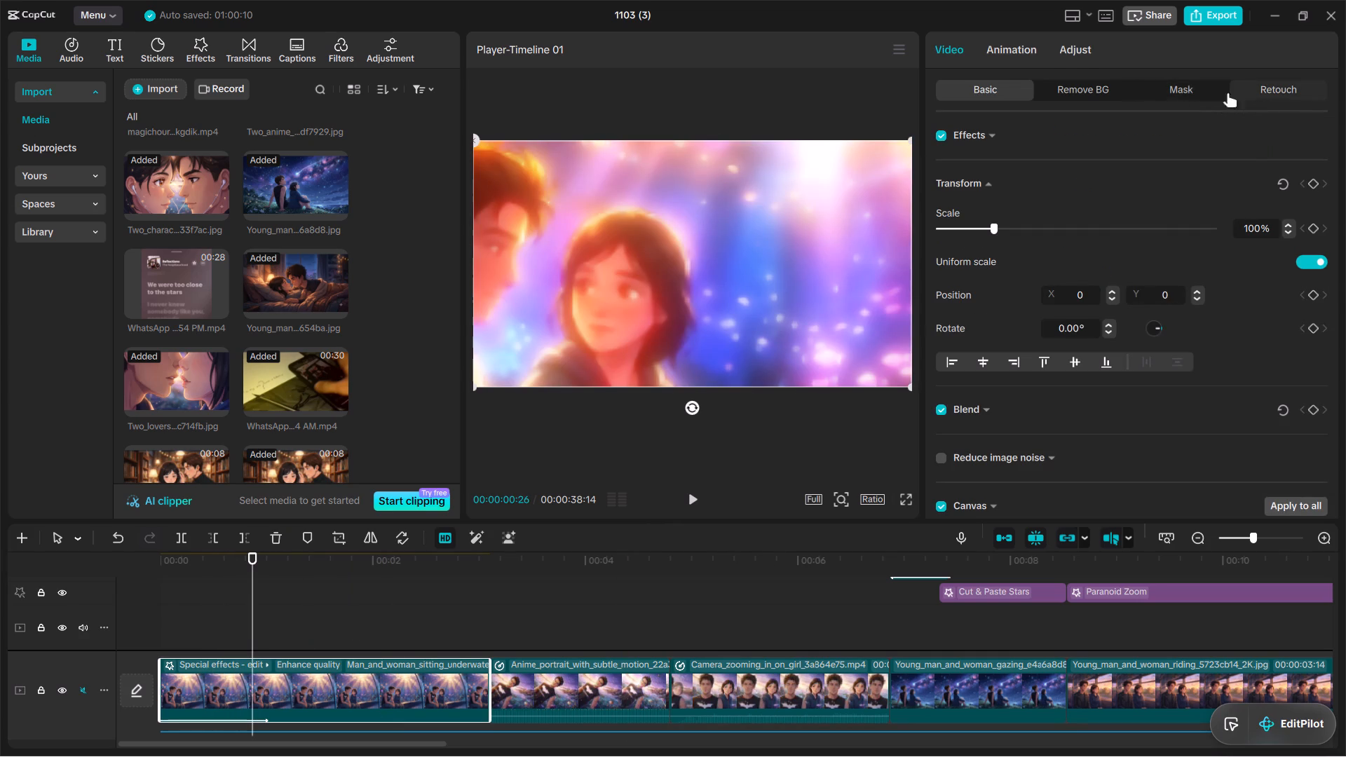
left_click(1019, 56)
left_click(1077, 47)
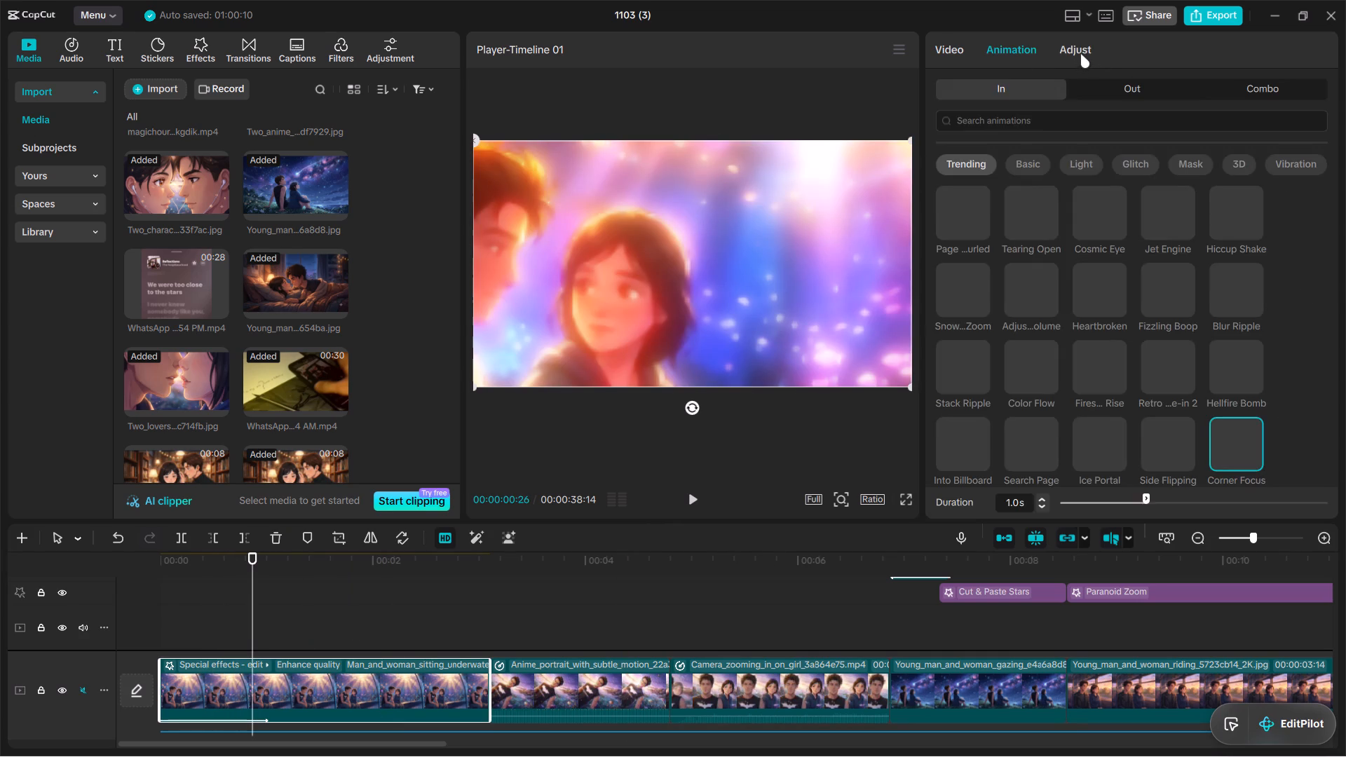
left_click(1080, 53)
scroll(1142, 238, "down", 3)
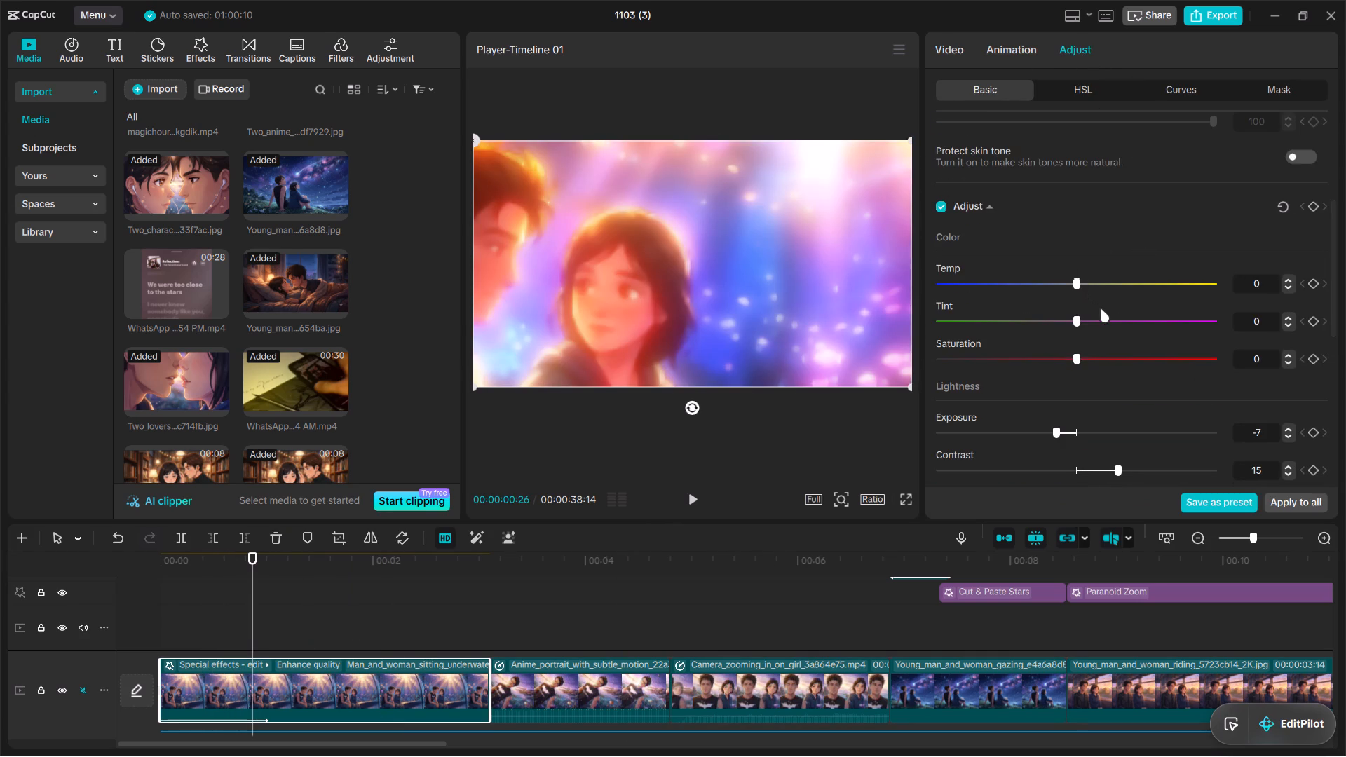
left_click_drag(1076, 355, 988, 374)
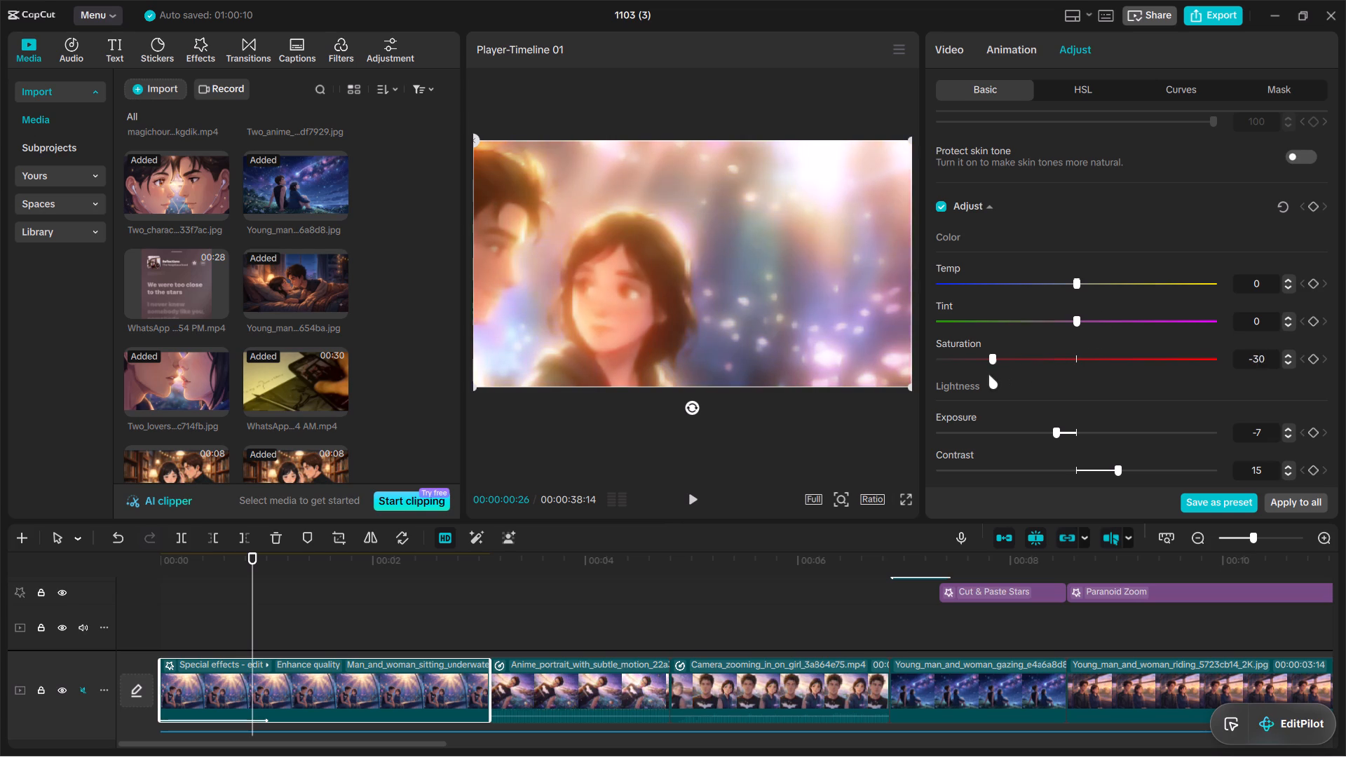
left_click_drag(988, 374, 972, 380)
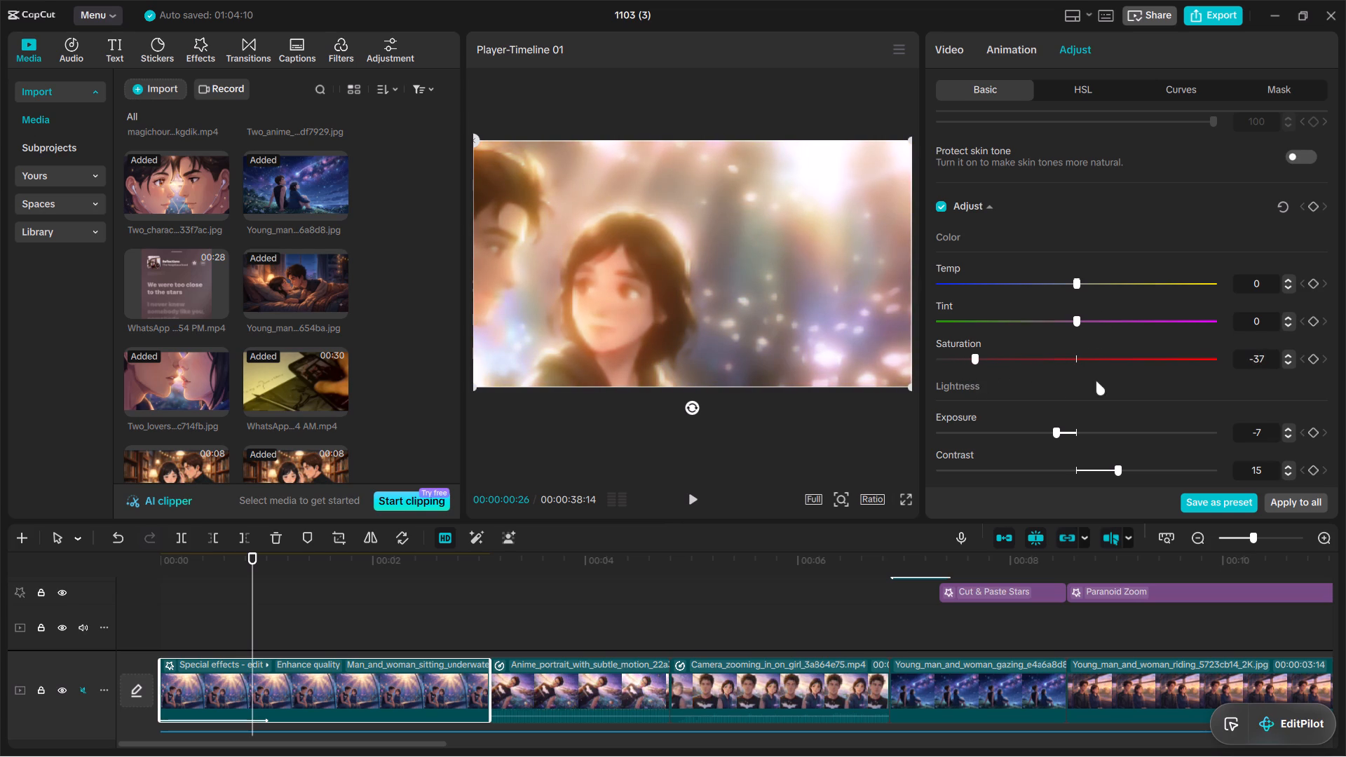
scroll(1096, 381, "down", 2)
left_click_drag(1119, 314, 1215, 315)
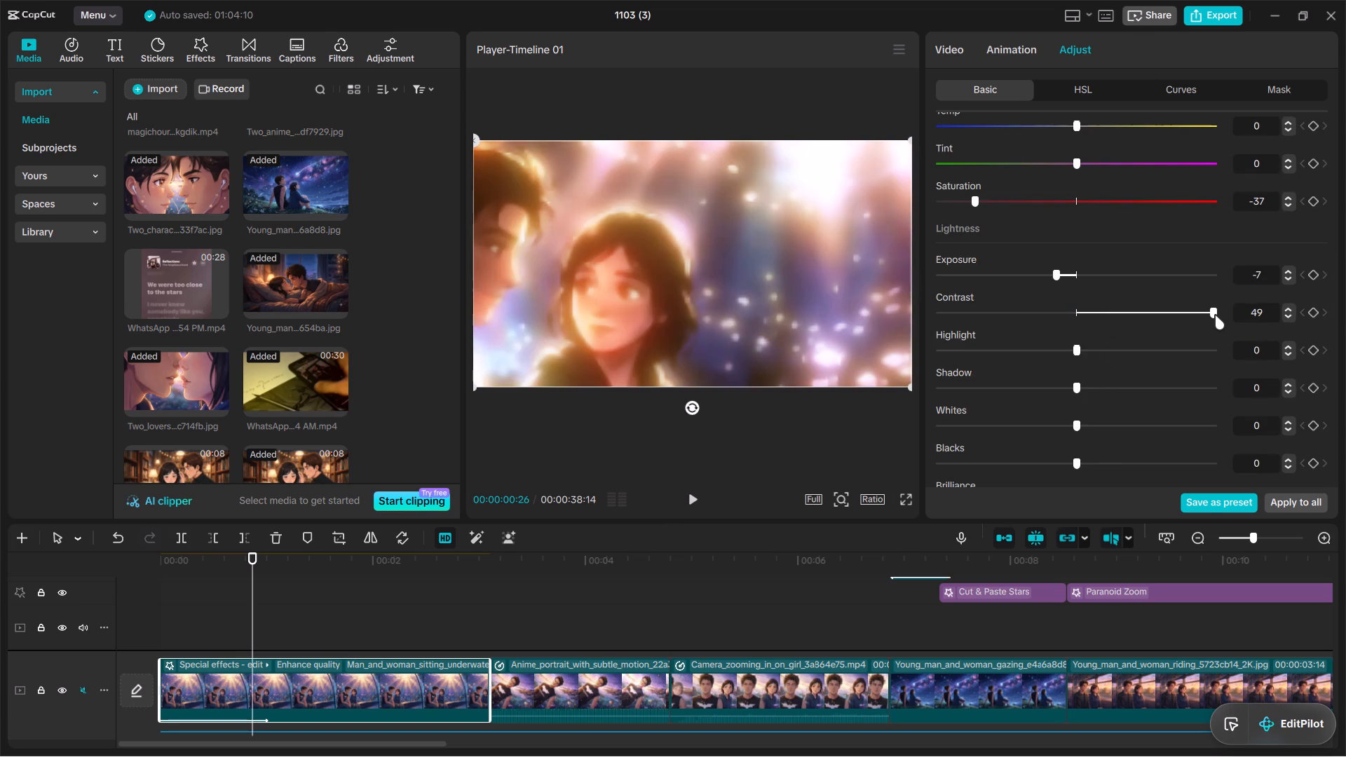
left_click_drag(1215, 315, 1103, 331)
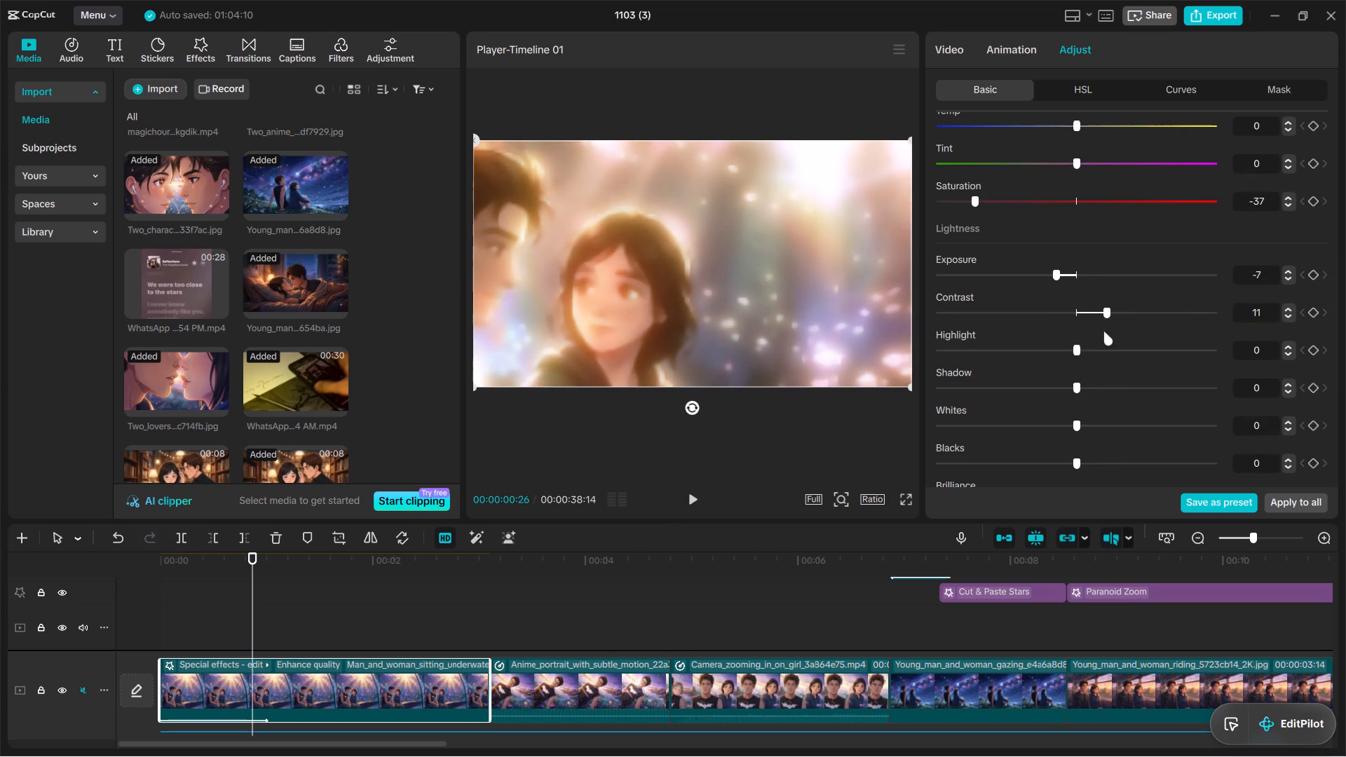
left_click_drag(1103, 331, 1100, 333)
Cool the opening underwater clip's colour by setting Tint to -30 and Temp to -41.
scroll(1096, 341, "down", 4)
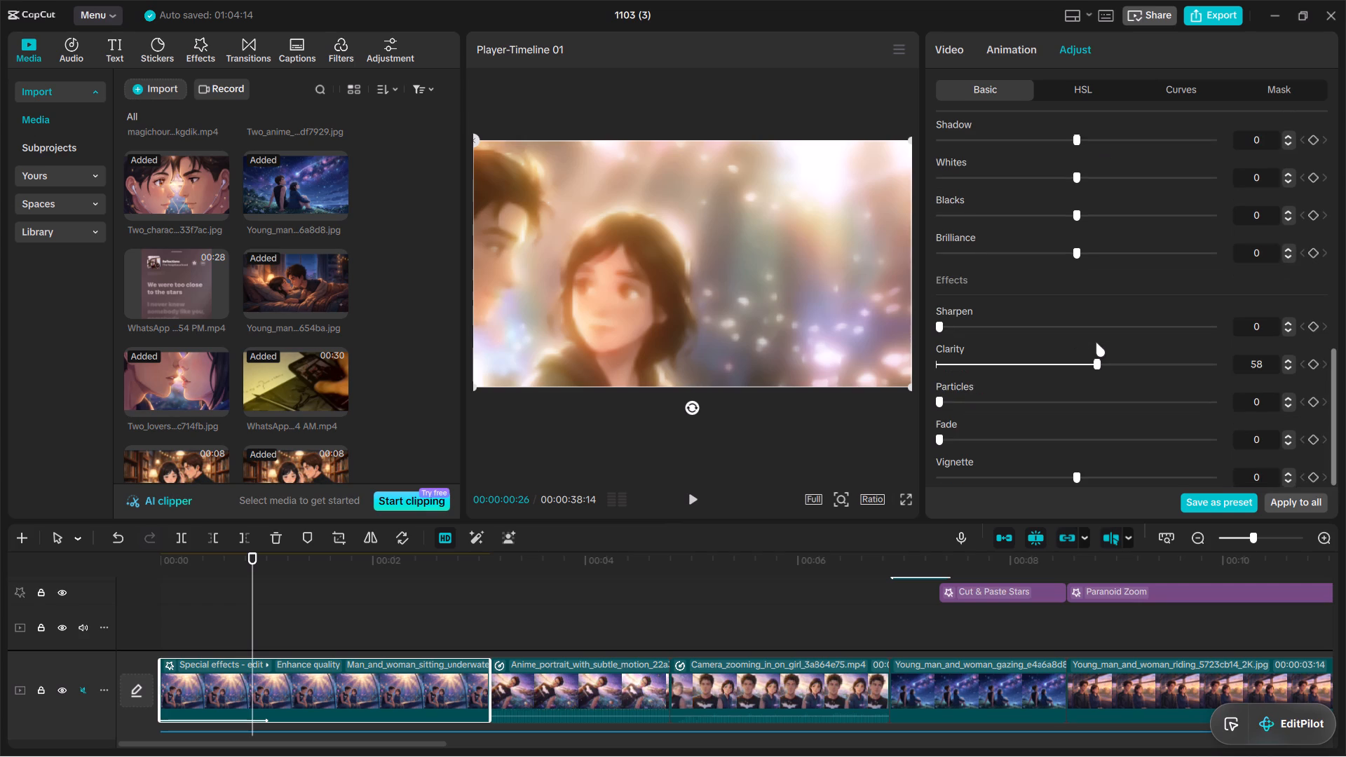
scroll(1096, 342, "down", 5)
scroll(1096, 342, "up", 3)
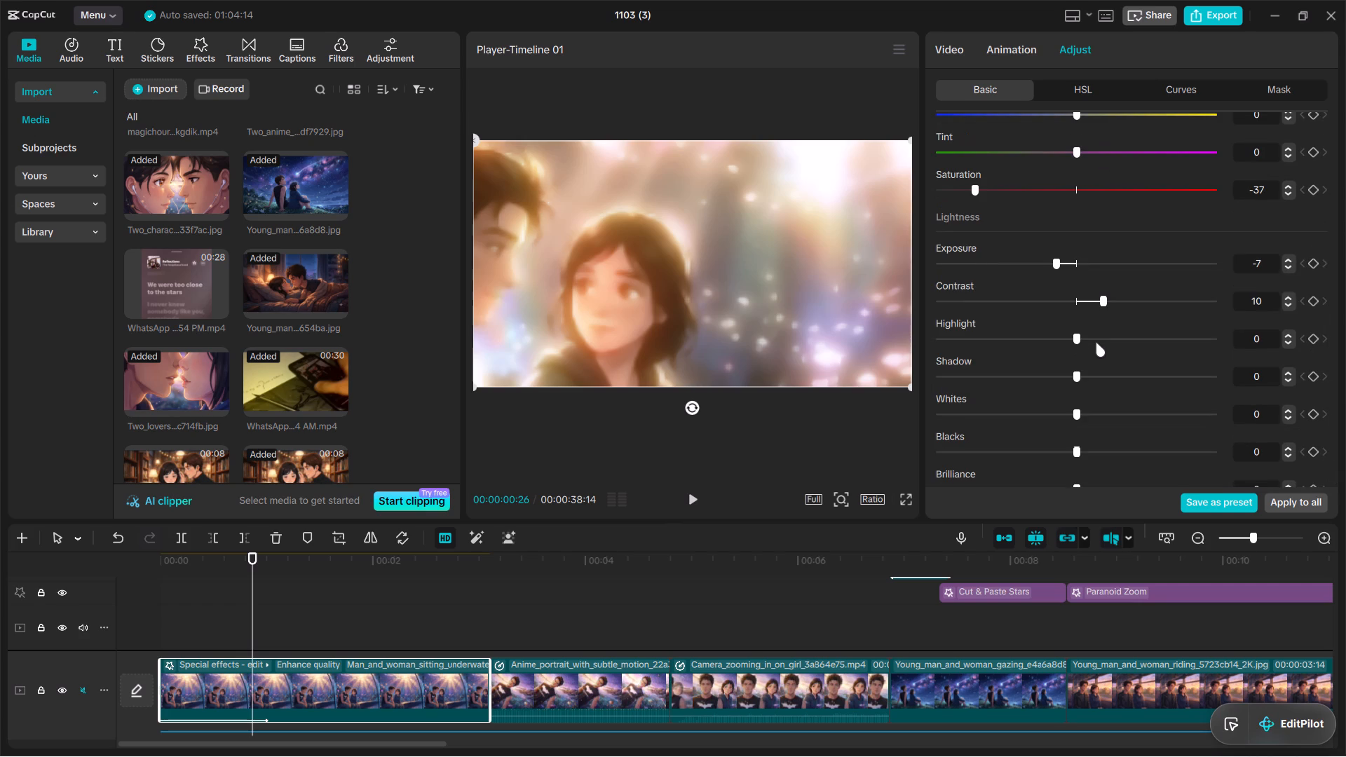
scroll(1096, 342, "up", 1)
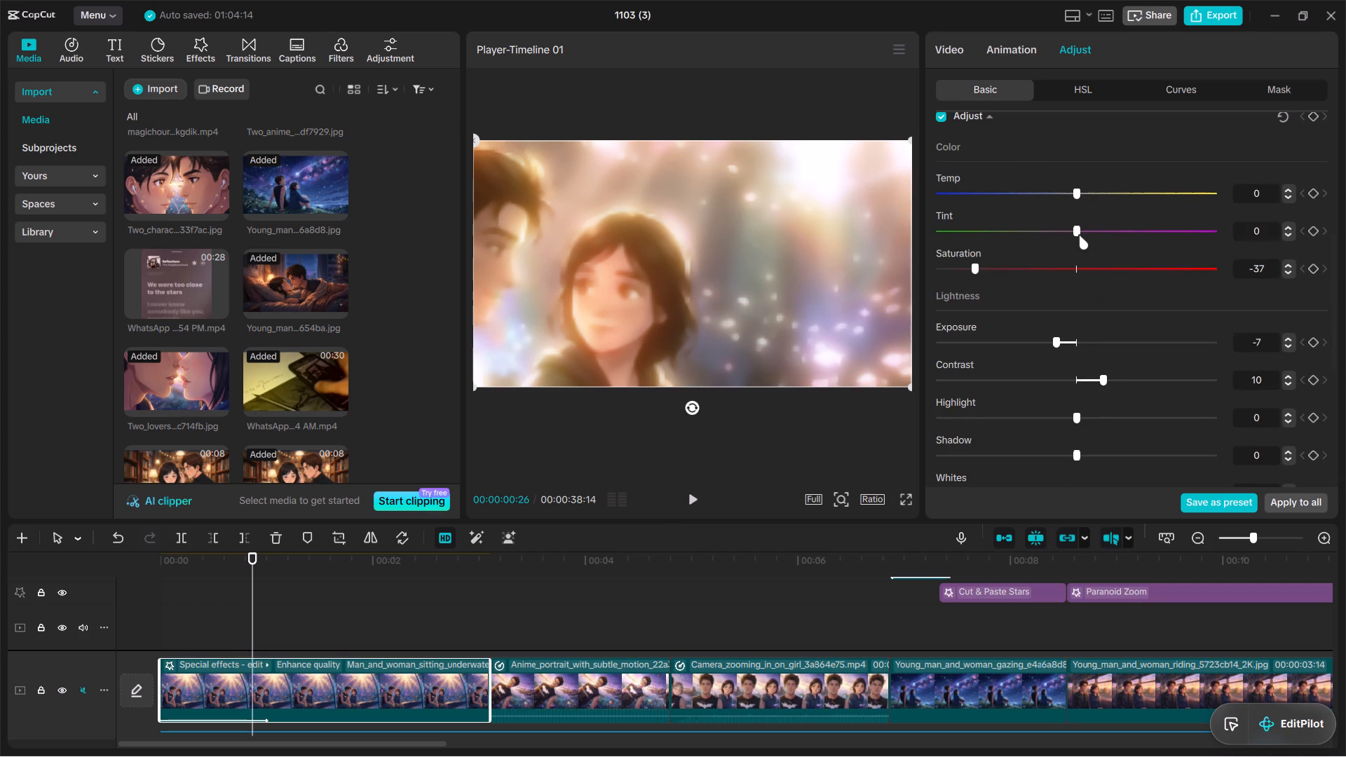
left_click_drag(1066, 231, 902, 280)
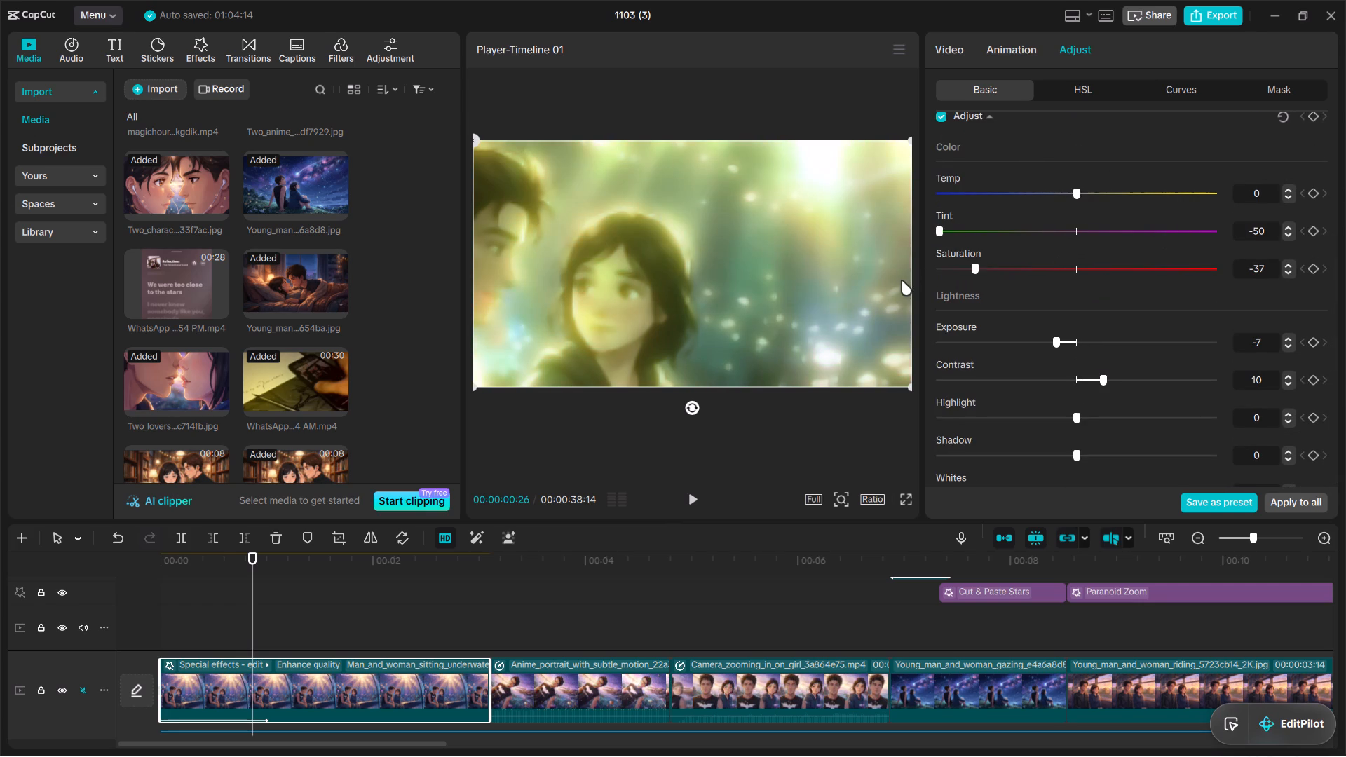
left_click_drag(902, 280, 991, 288)
scroll(1028, 306, "up", 2)
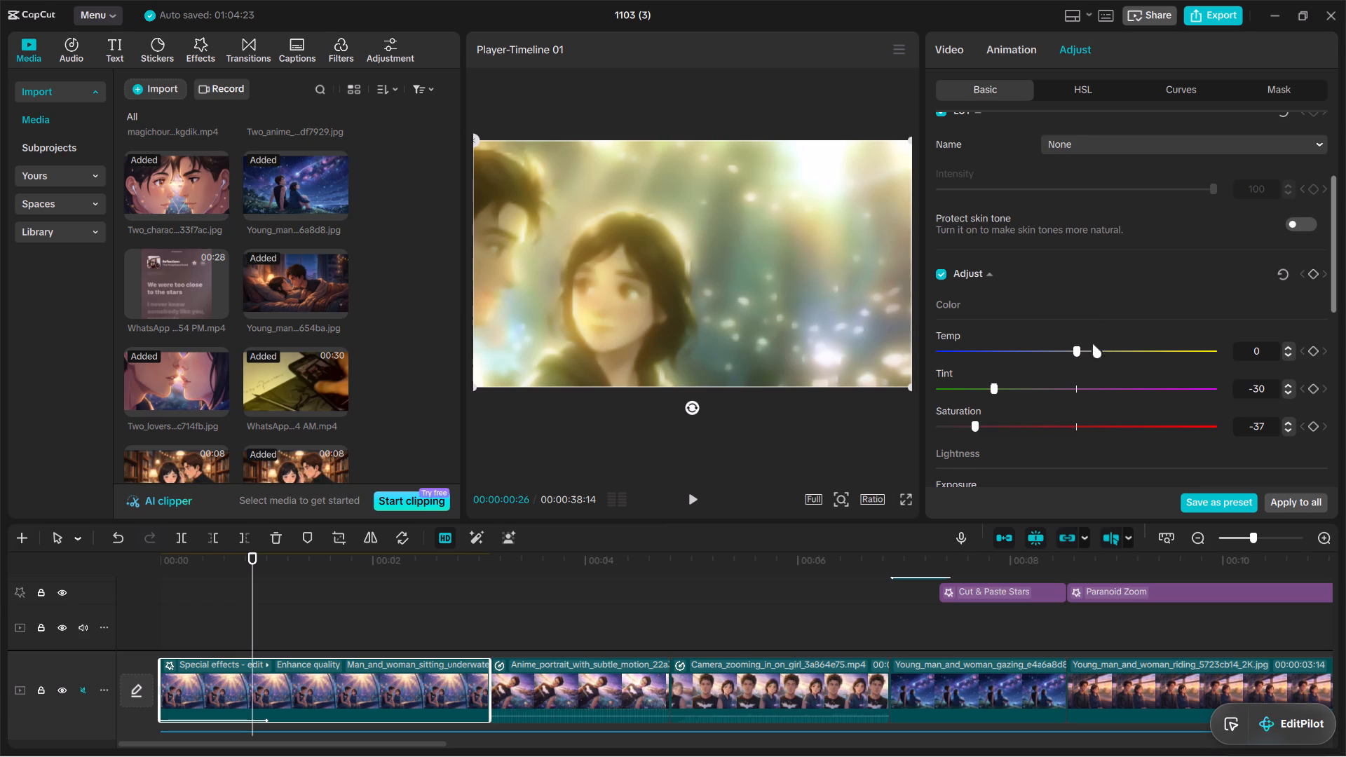
left_click_drag(1076, 348, 936, 392)
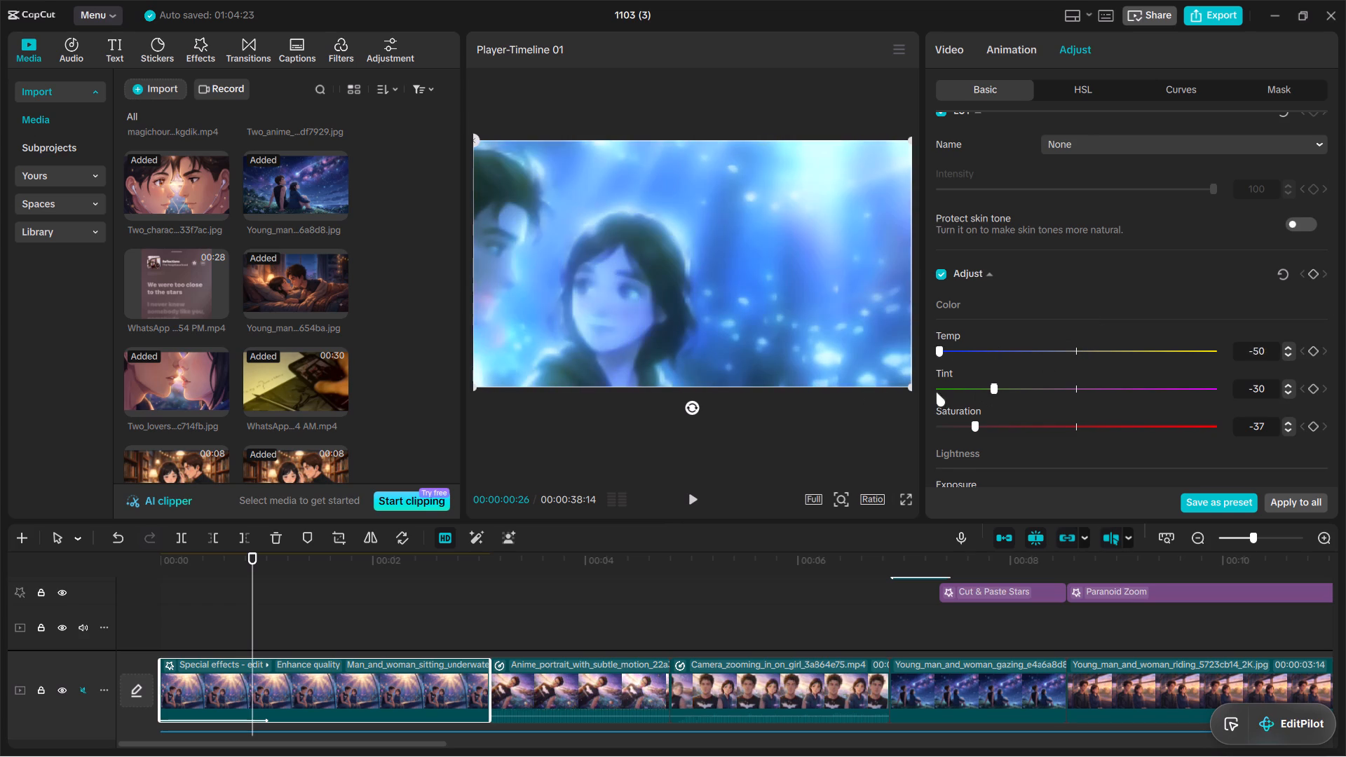
left_click_drag(936, 392, 961, 392)
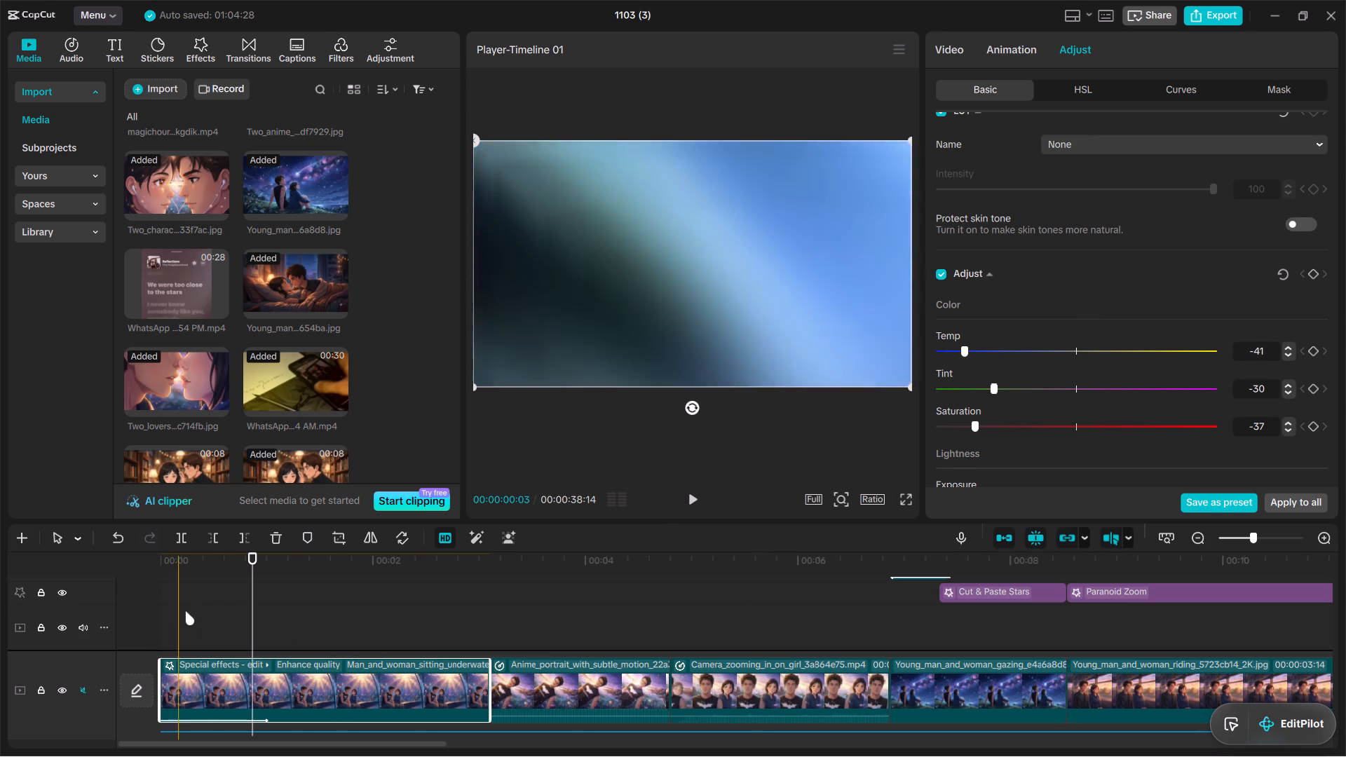
Play the recoloured opening clip from near its start into the Anime_portrait clip.
left_click(185, 611)
left_click(691, 496)
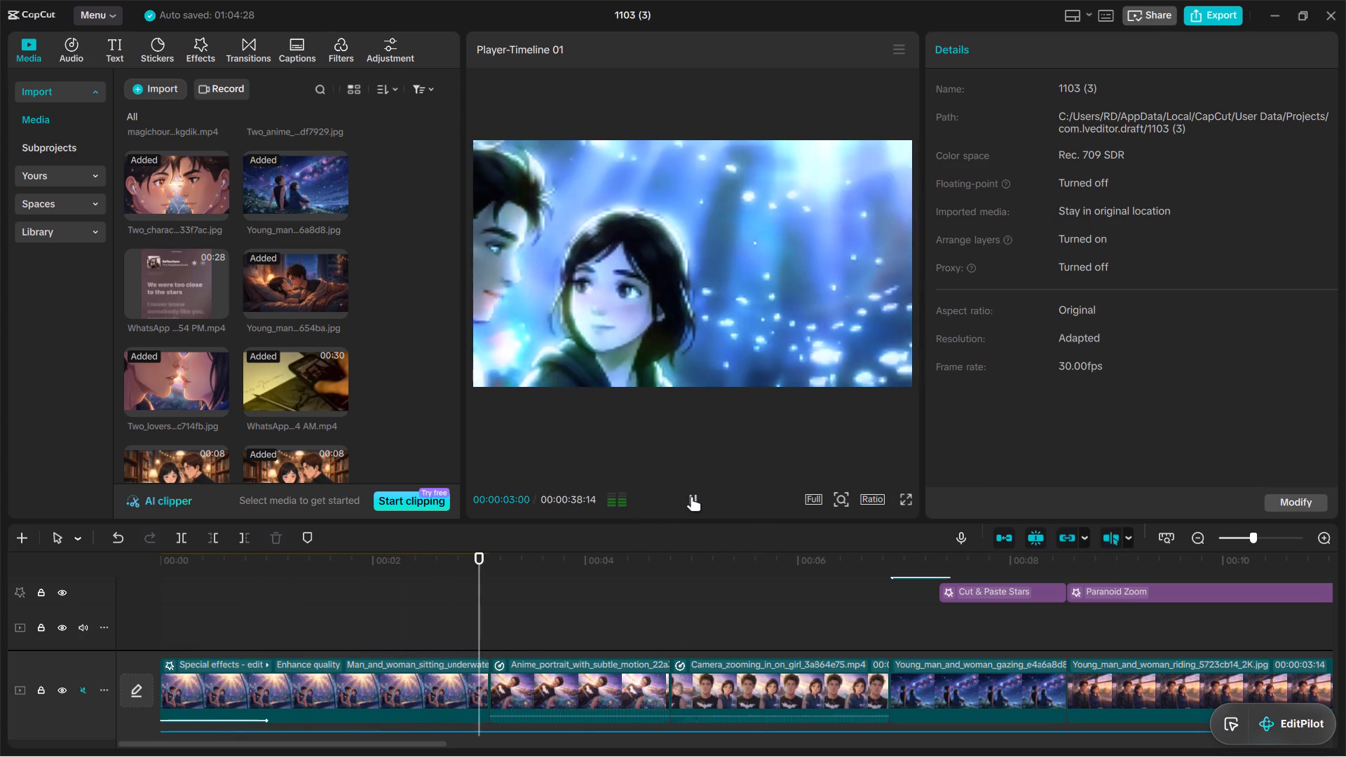
left_click(691, 496)
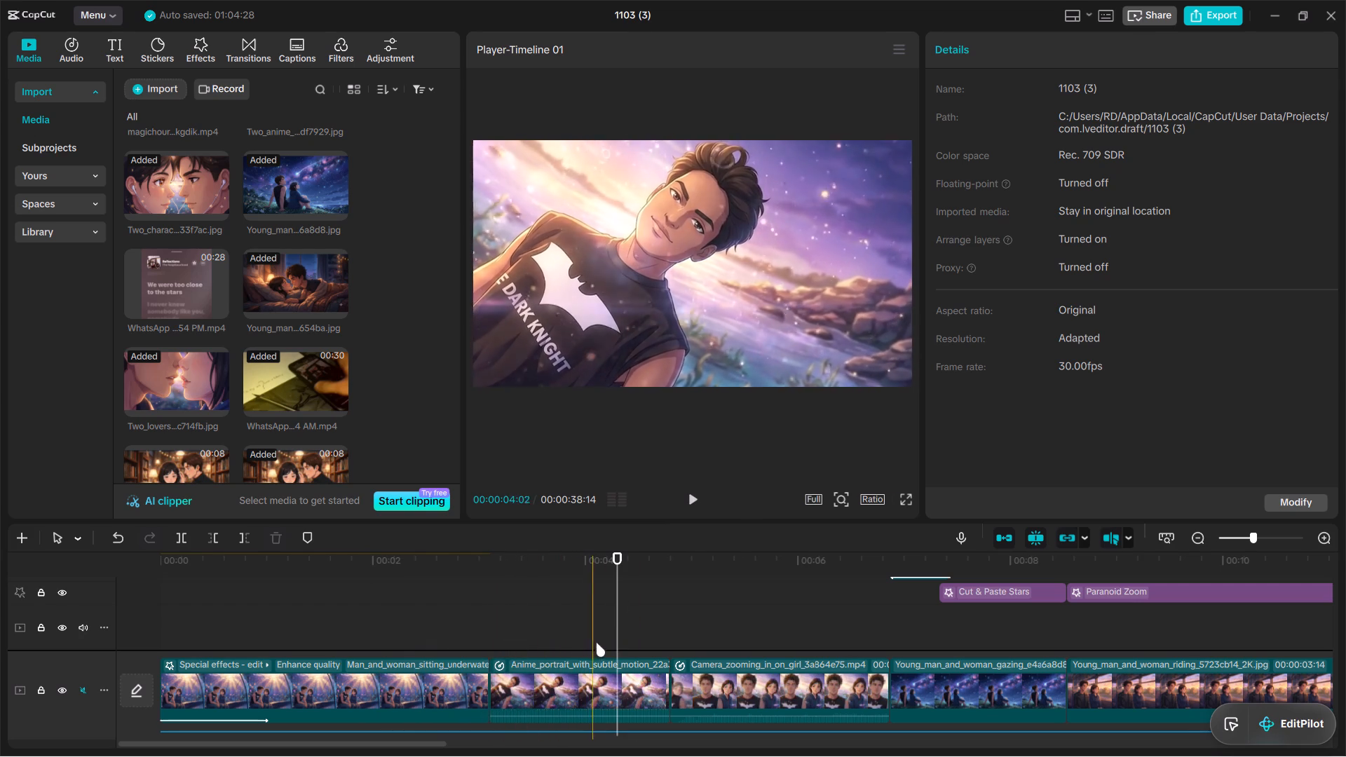
Add a Transform keyframe to the Anime_portrait_with_subtle_motion clip at 00:00:03:26, with Scale at 108%.
left_click(575, 645)
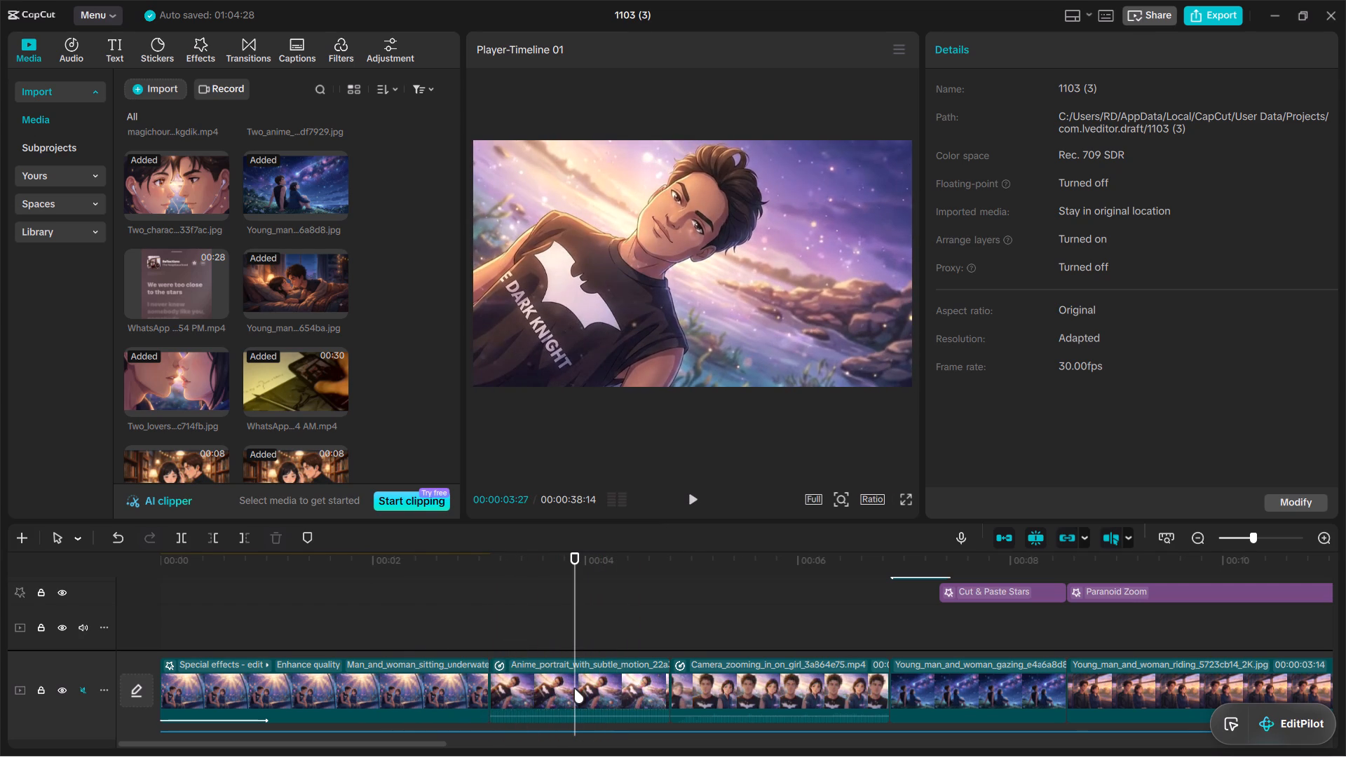
left_click(574, 688)
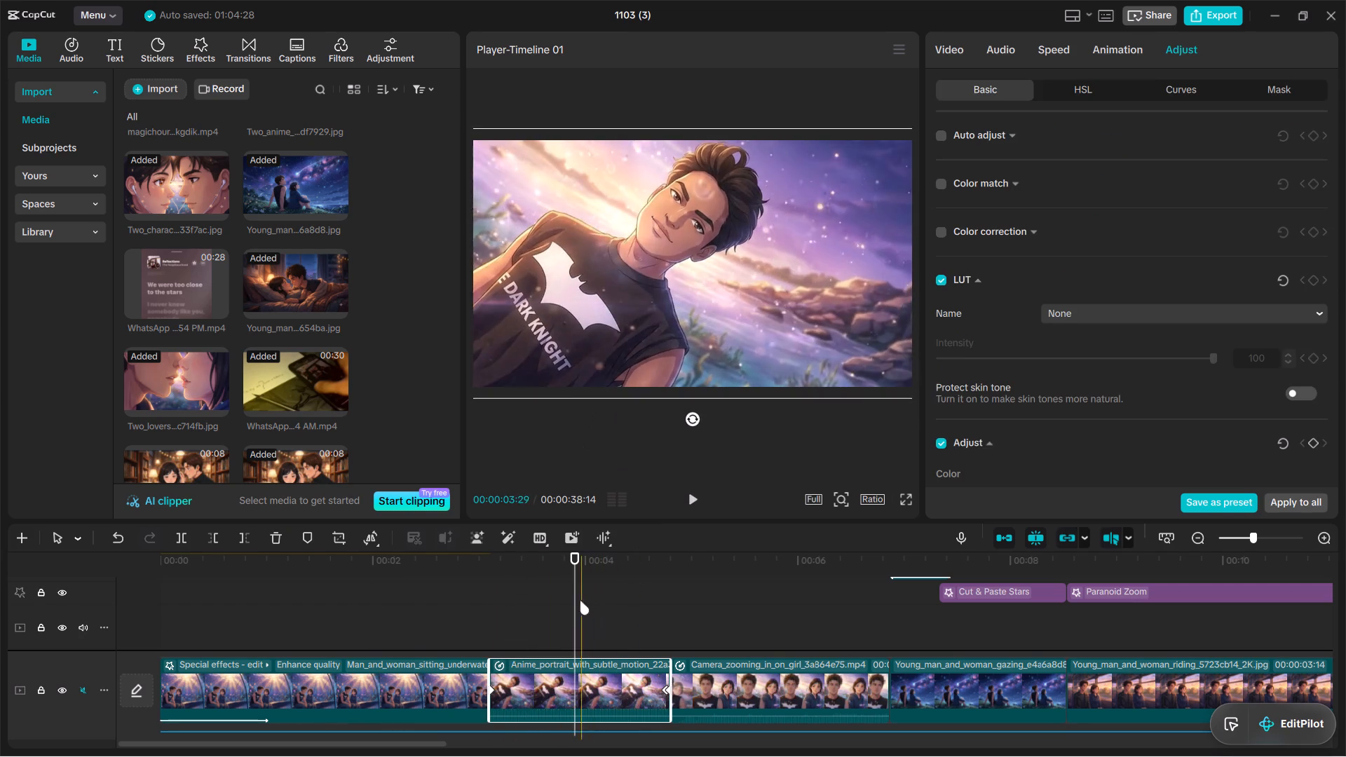
left_click(573, 599)
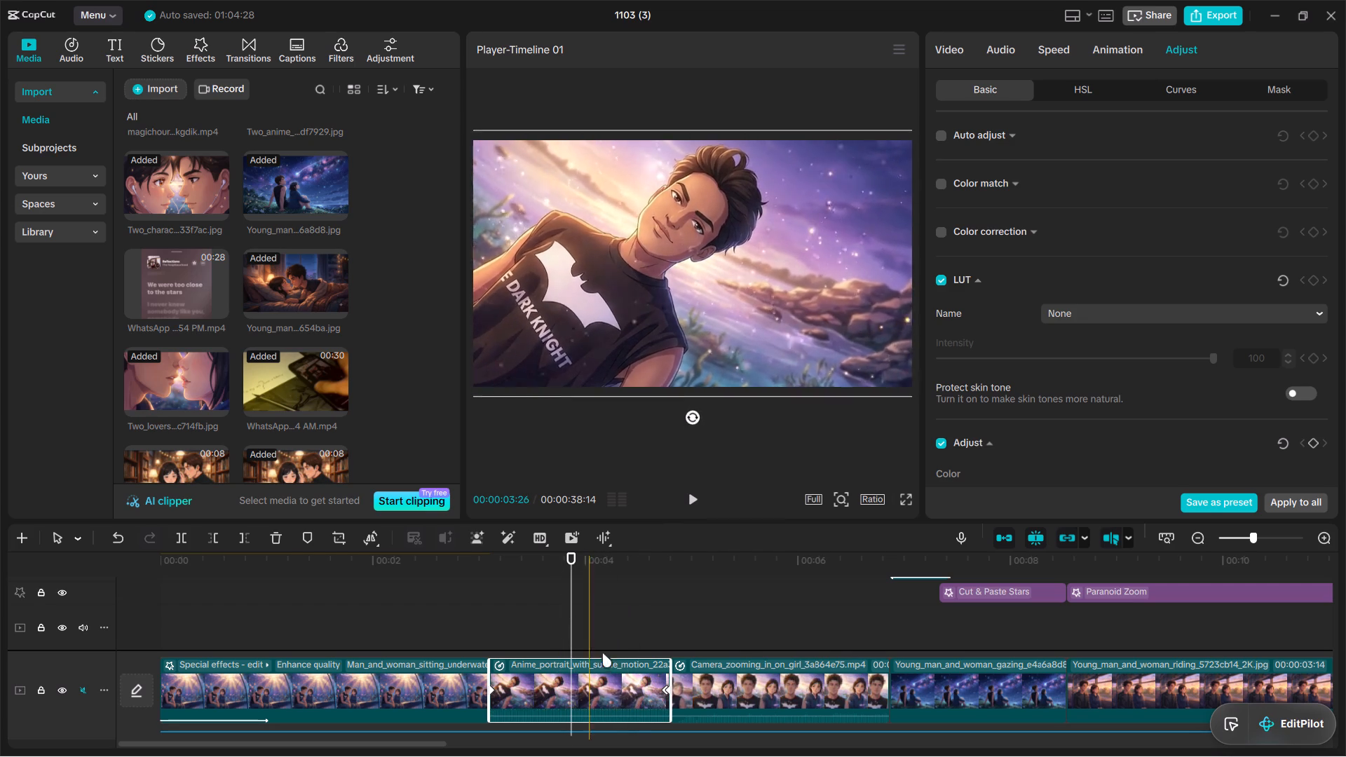
scroll(1068, 365, "up", 5)
left_click(951, 46)
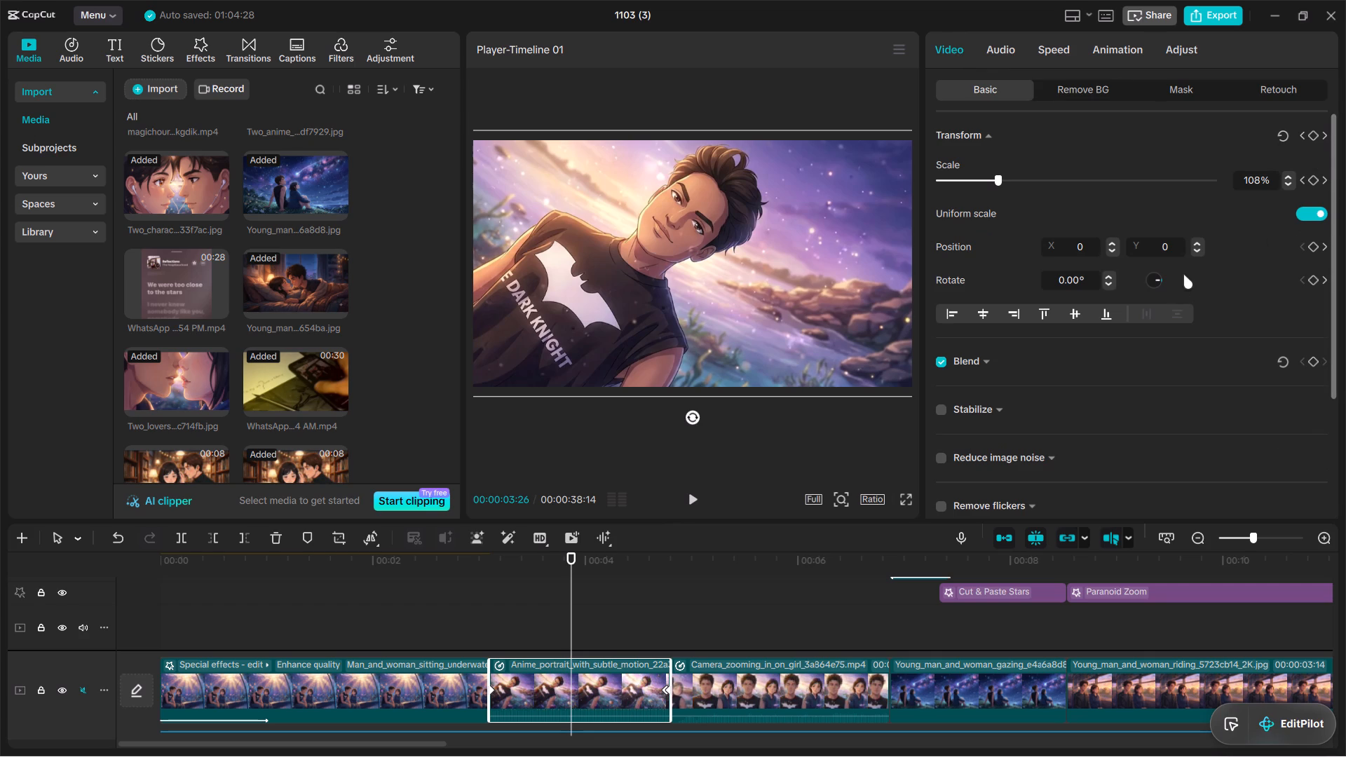
left_click(1312, 135)
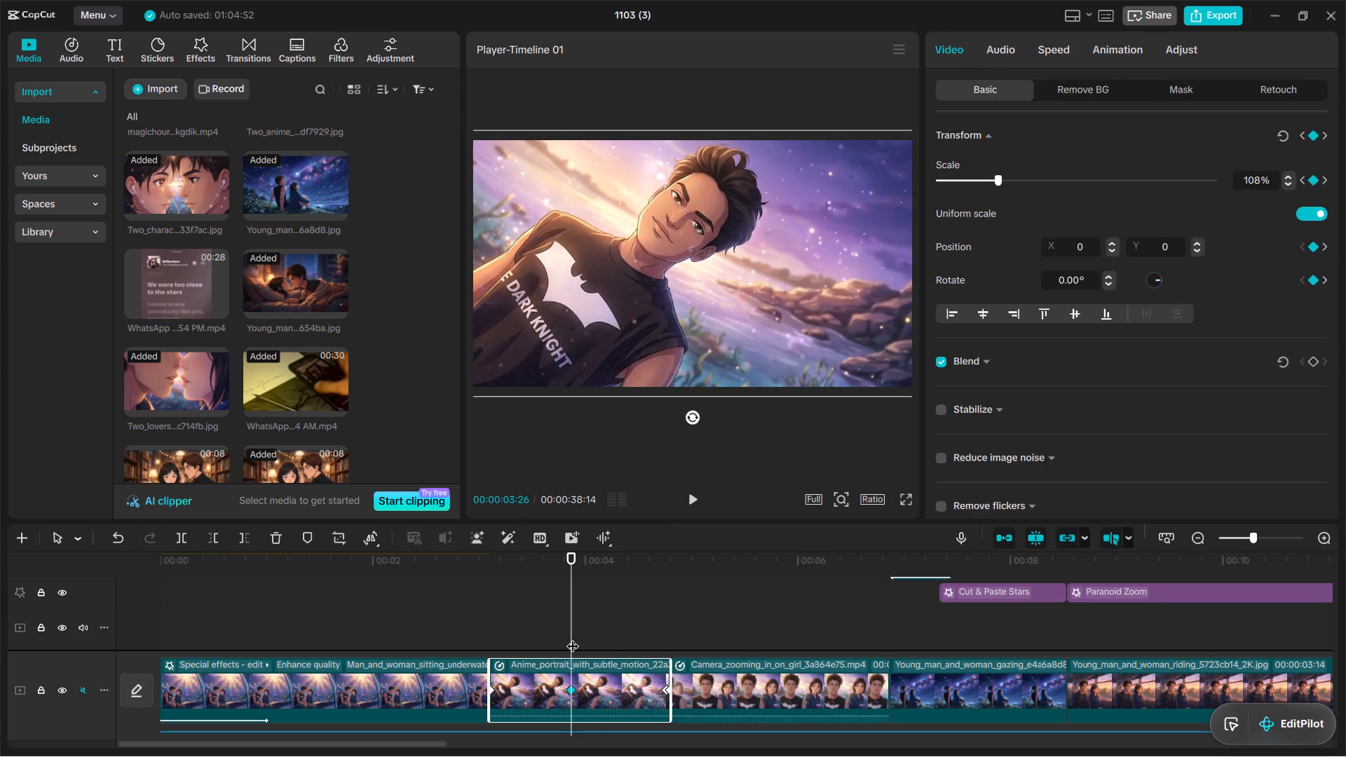
Trim off the part of the Anime_portrait_with_subtle_motion clip that lies before 00:00:03:24.
left_click_drag(572, 637, 565, 638)
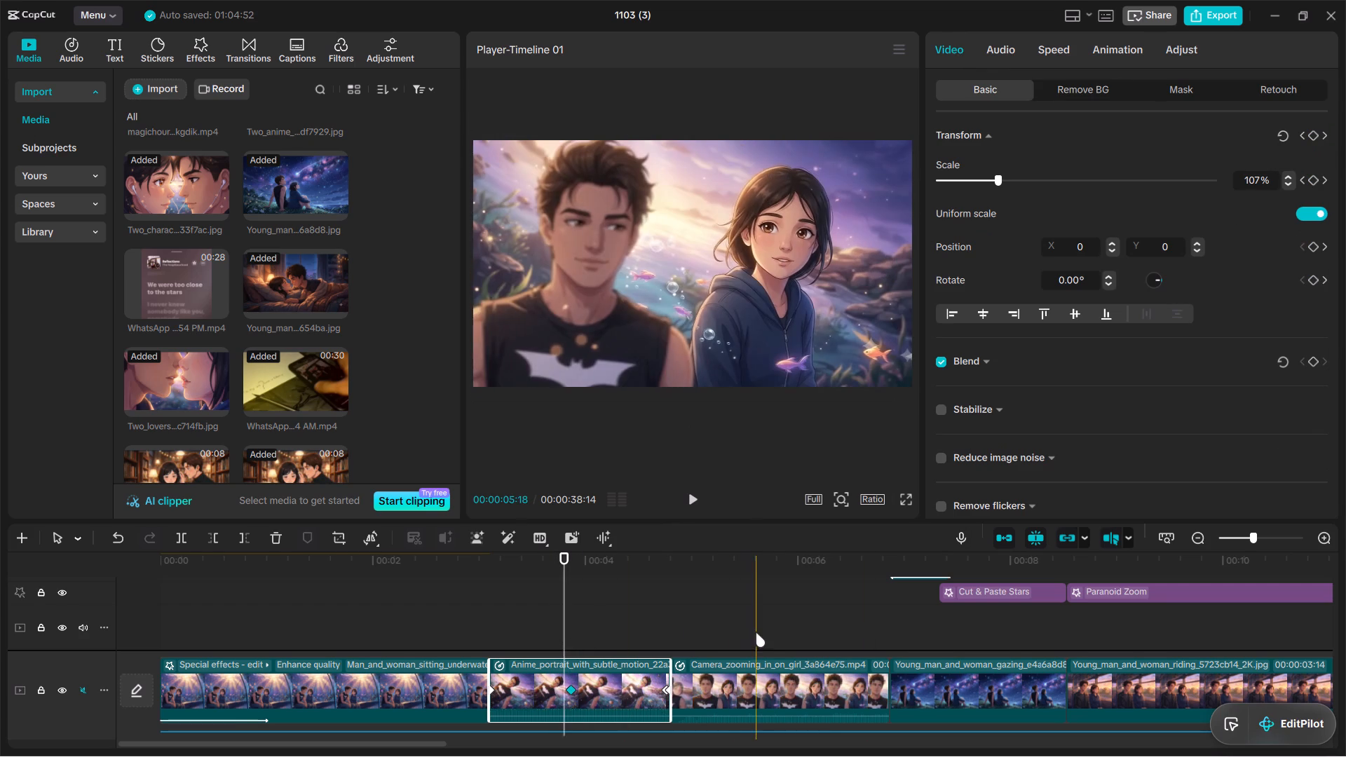
scroll(756, 632, "down", 2)
scroll(681, 582, "down", 1)
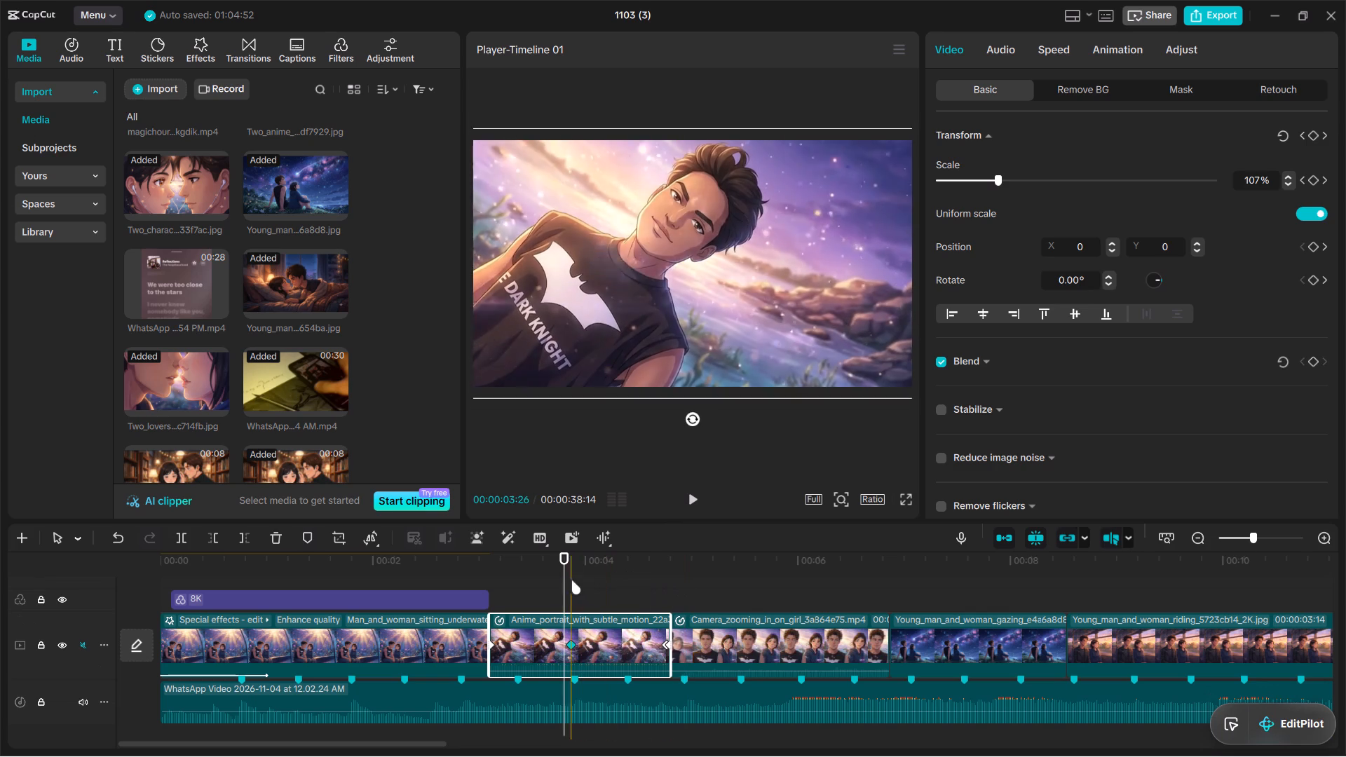
left_click(567, 580)
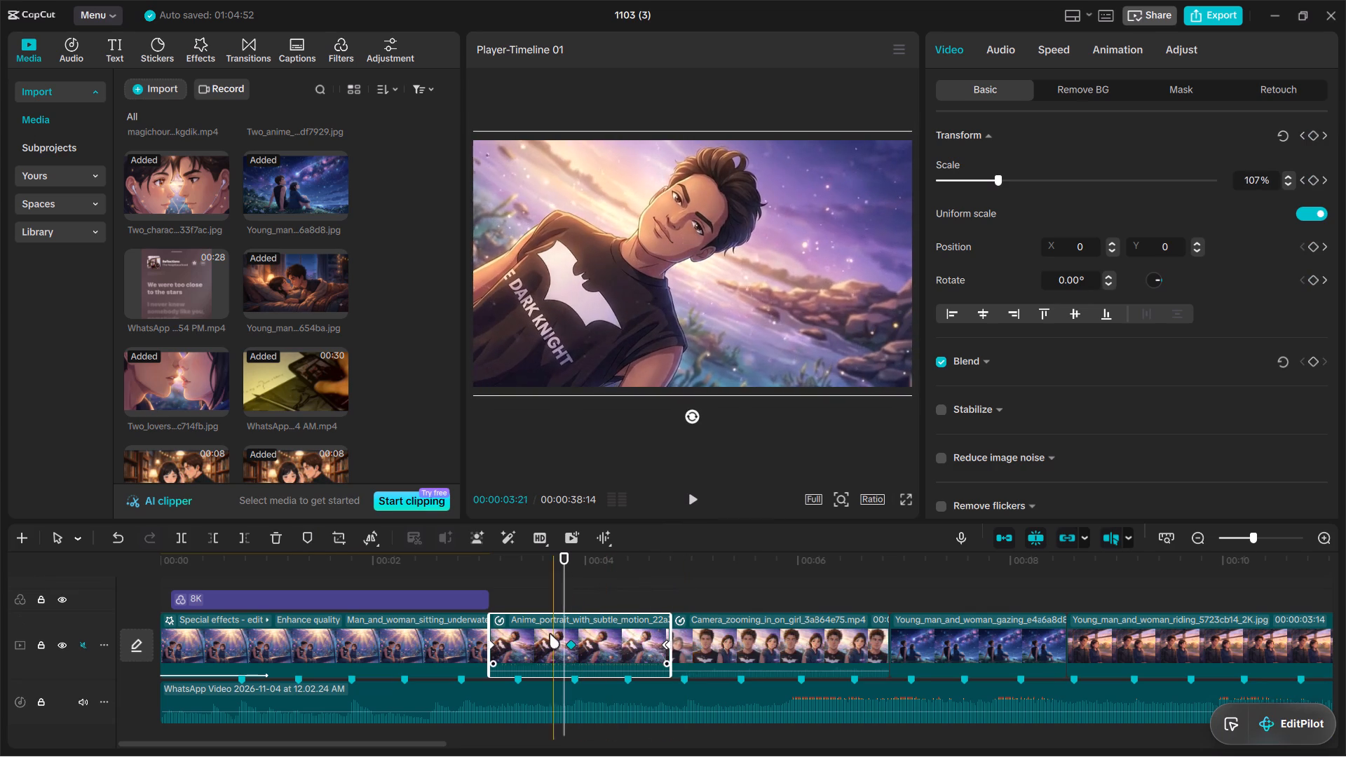
left_click(541, 643)
left_click(555, 638)
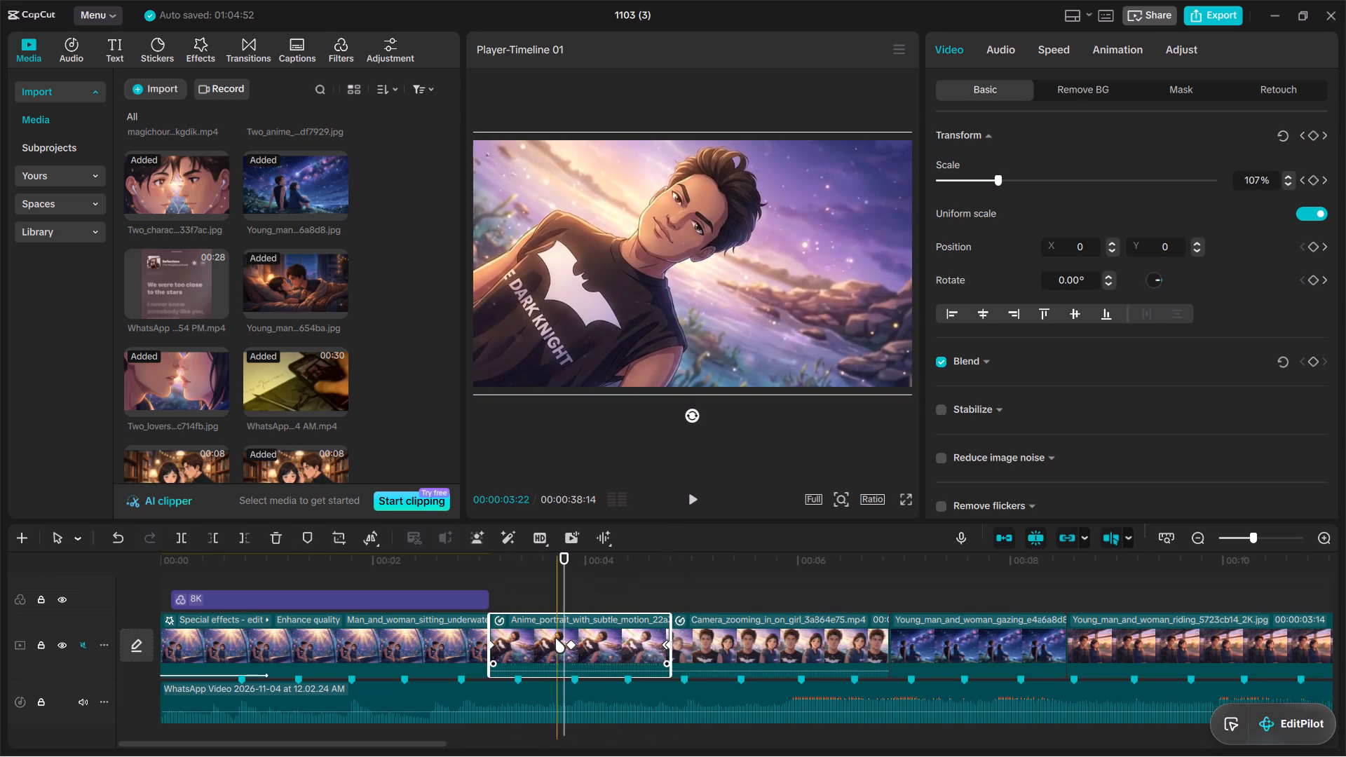
left_click(215, 536)
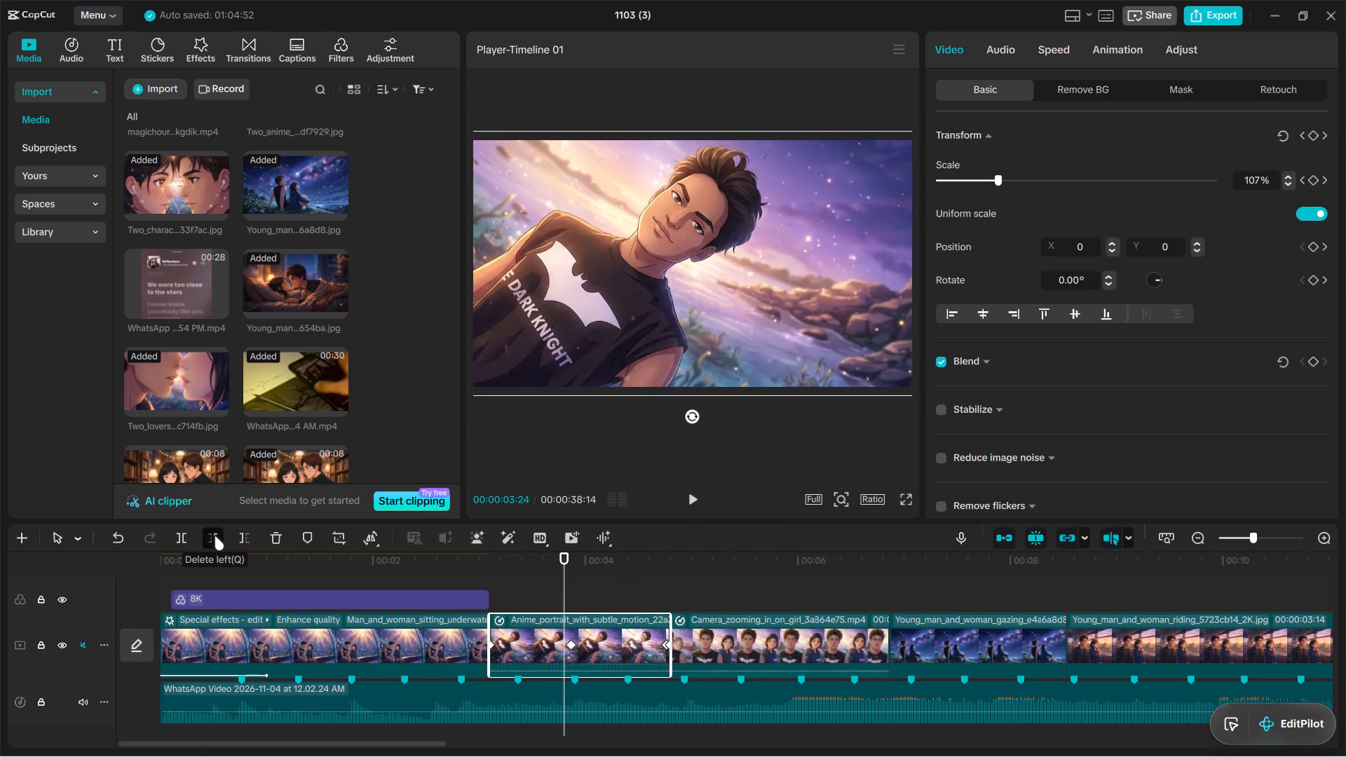
Play from 00:00:03:01 through the trimmed Anime_portrait clip into the Camera_zooming_in_on_girl clip.
left_click(484, 571)
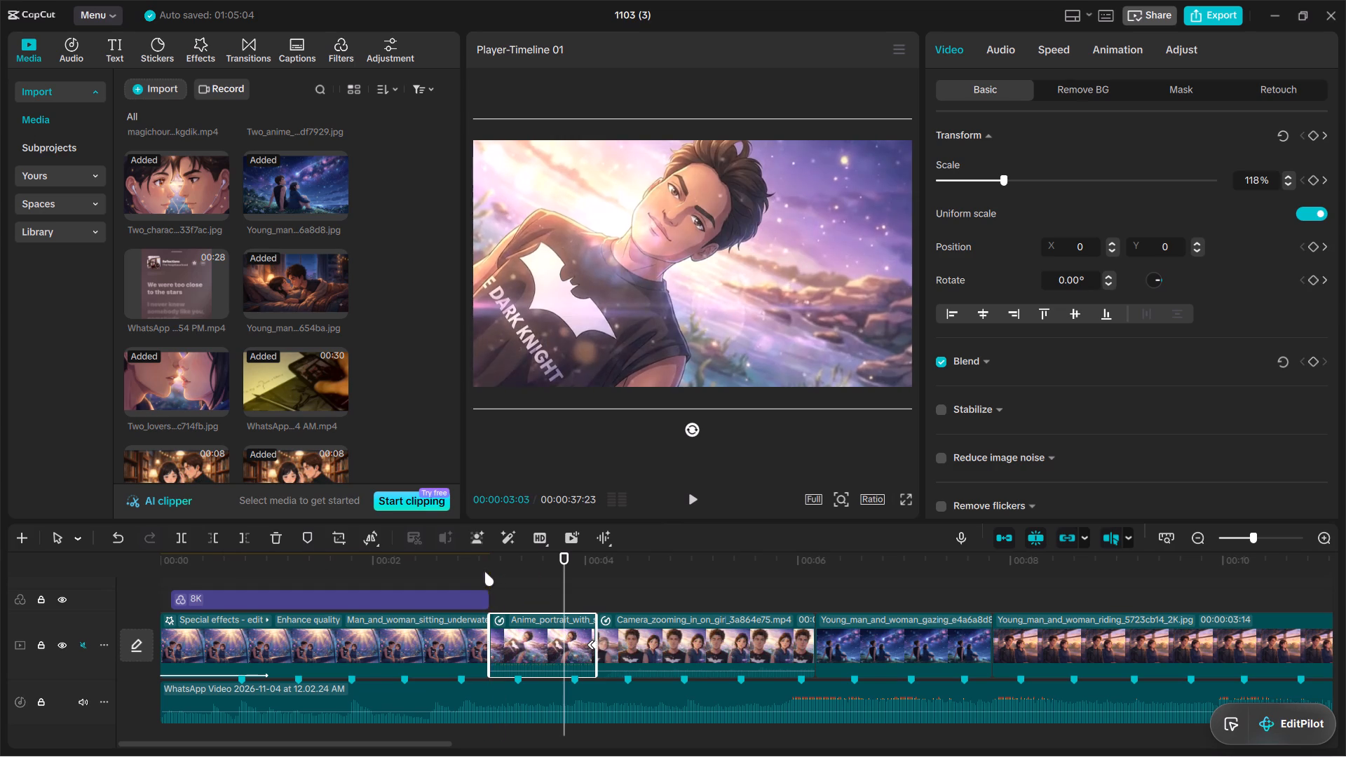
left_click_drag(1252, 538, 1253, 538)
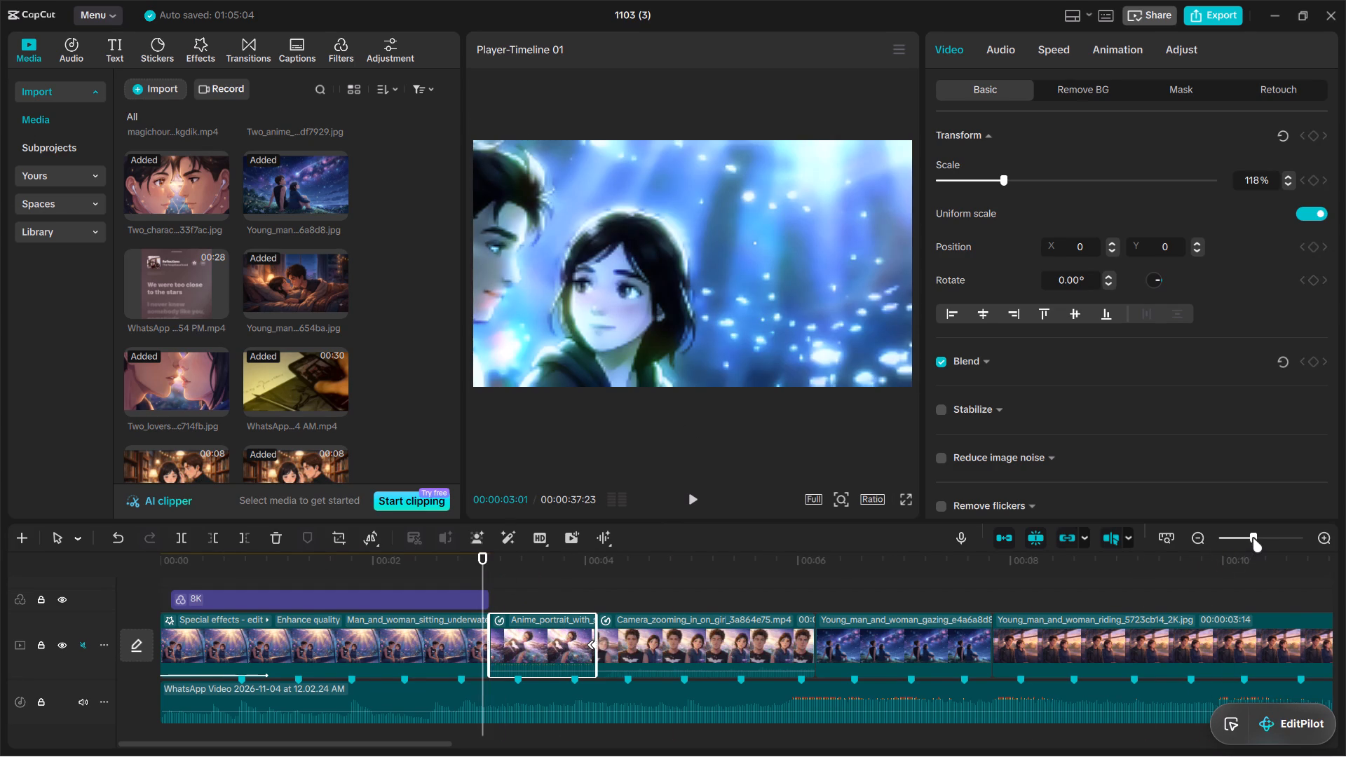
left_click_drag(1253, 538, 1261, 535)
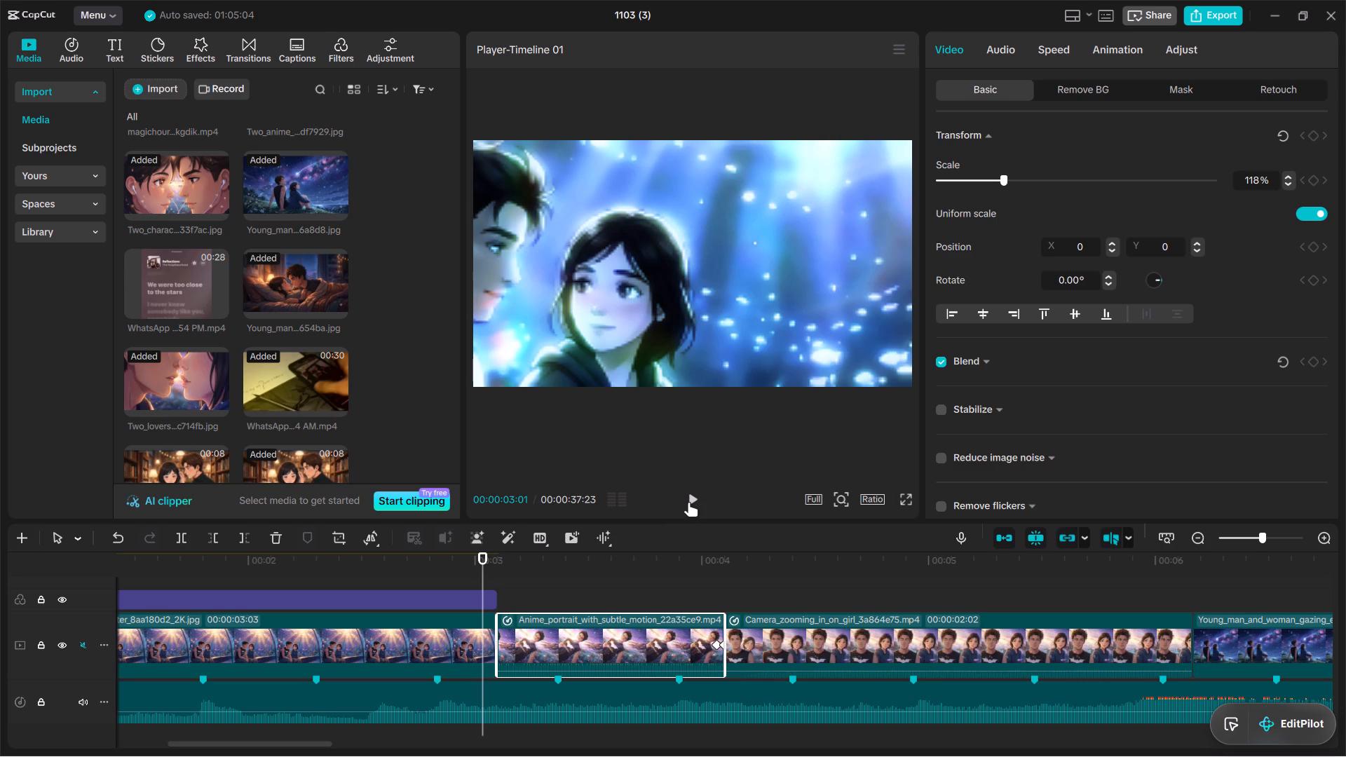
left_click(688, 502)
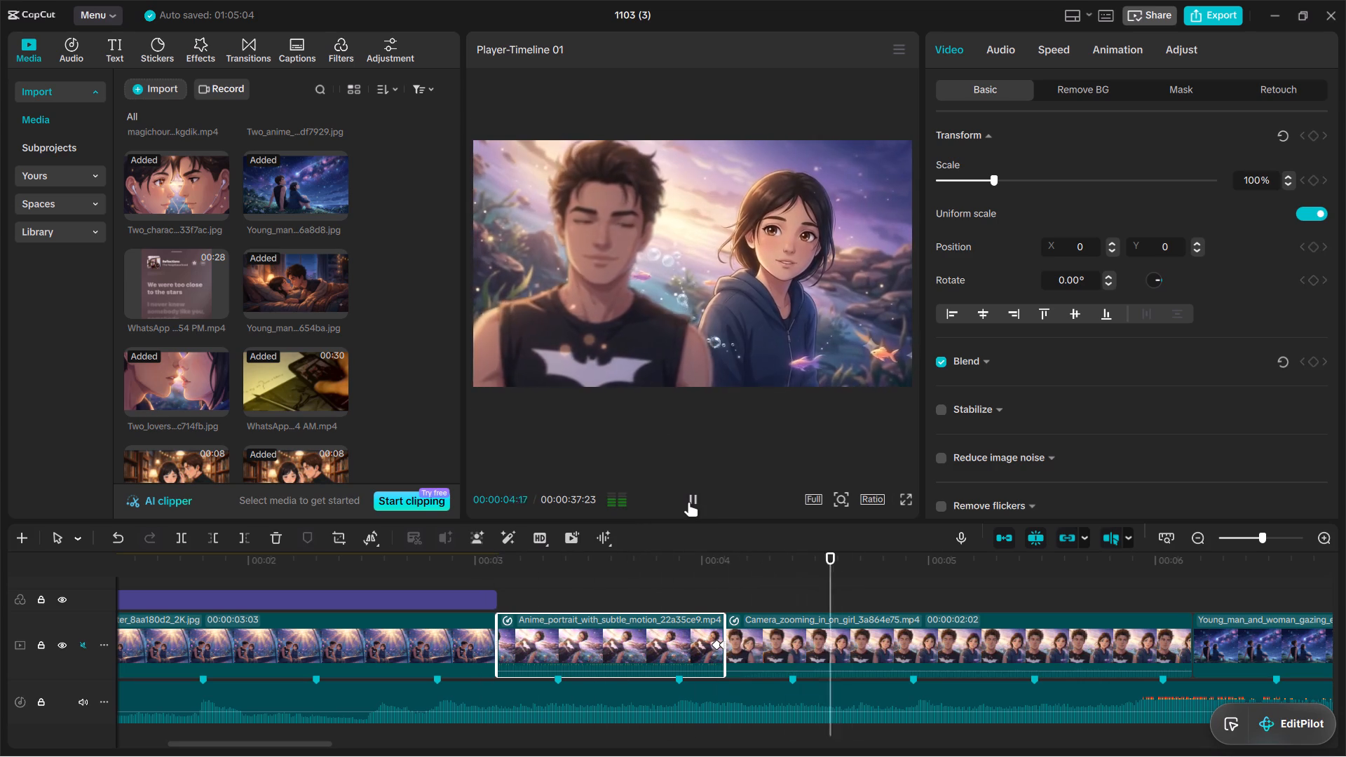
left_click(688, 502)
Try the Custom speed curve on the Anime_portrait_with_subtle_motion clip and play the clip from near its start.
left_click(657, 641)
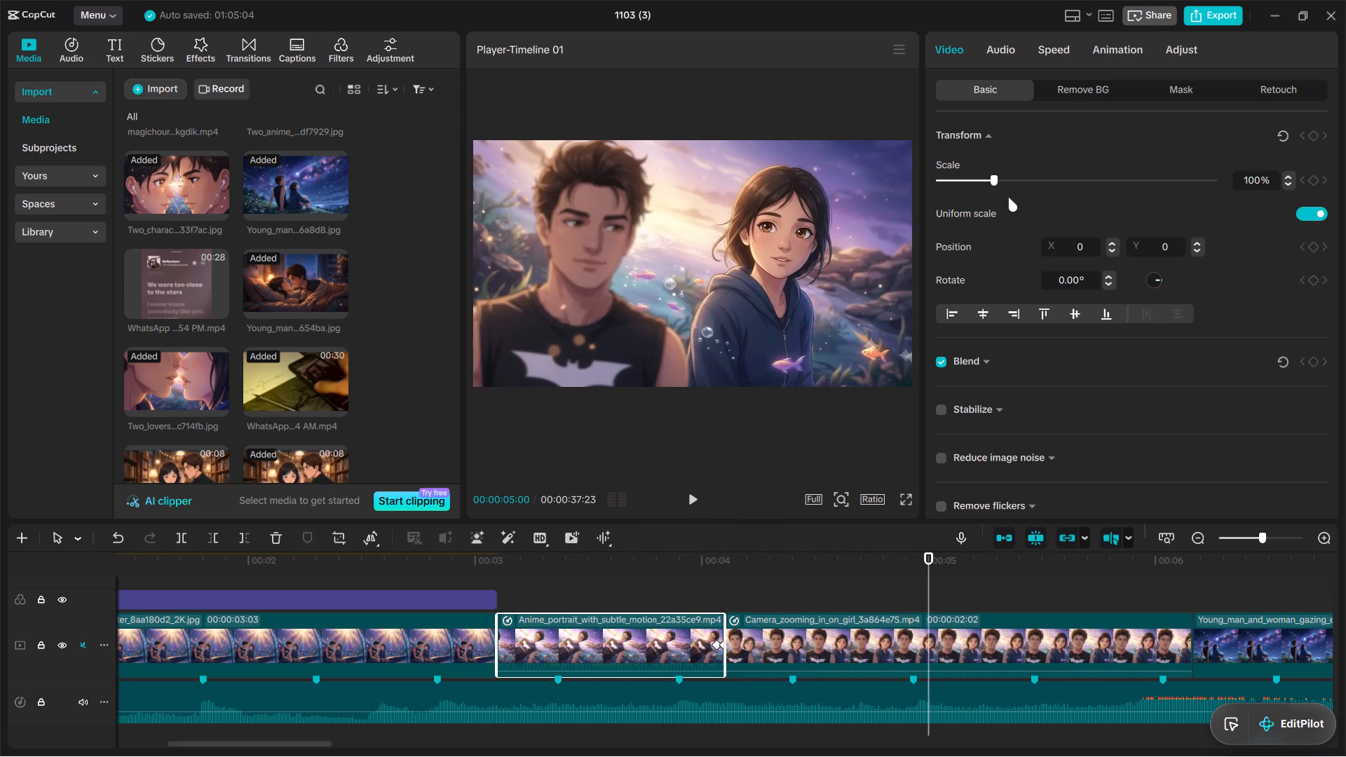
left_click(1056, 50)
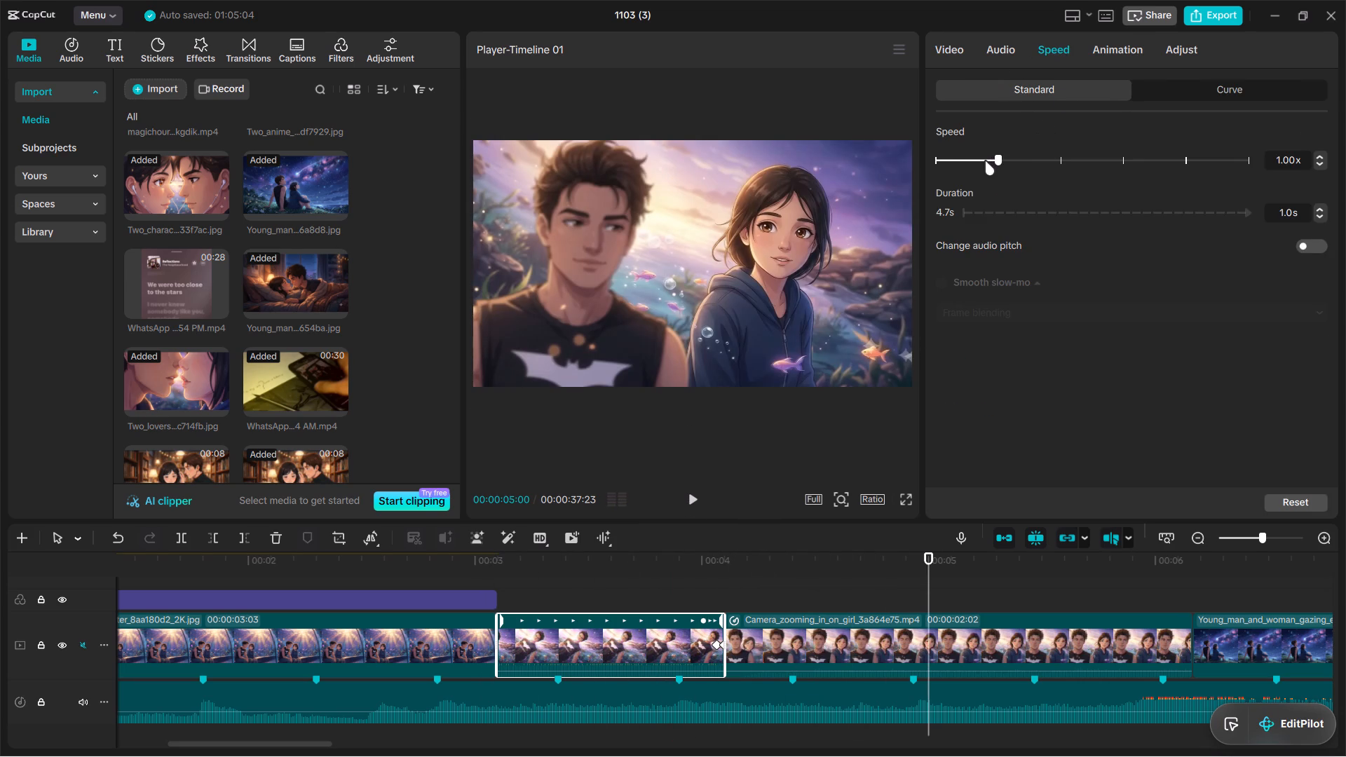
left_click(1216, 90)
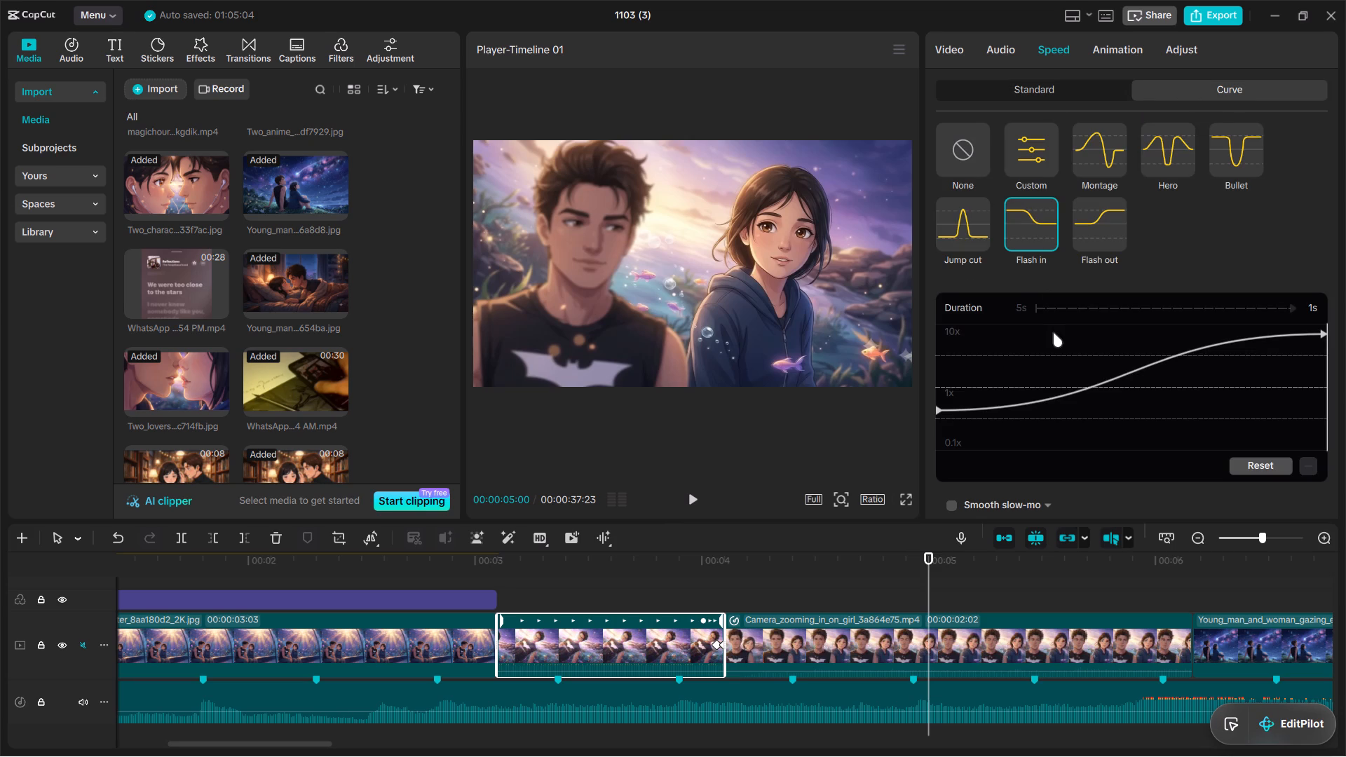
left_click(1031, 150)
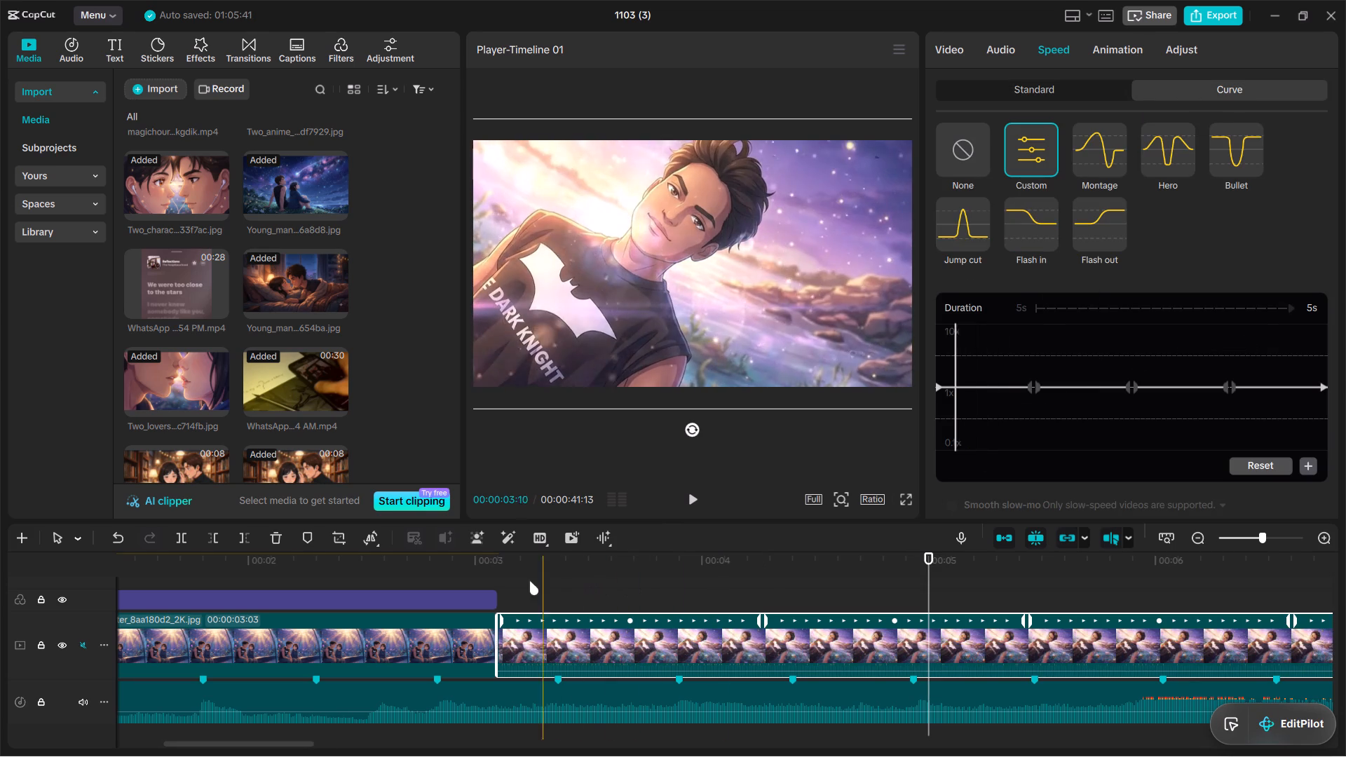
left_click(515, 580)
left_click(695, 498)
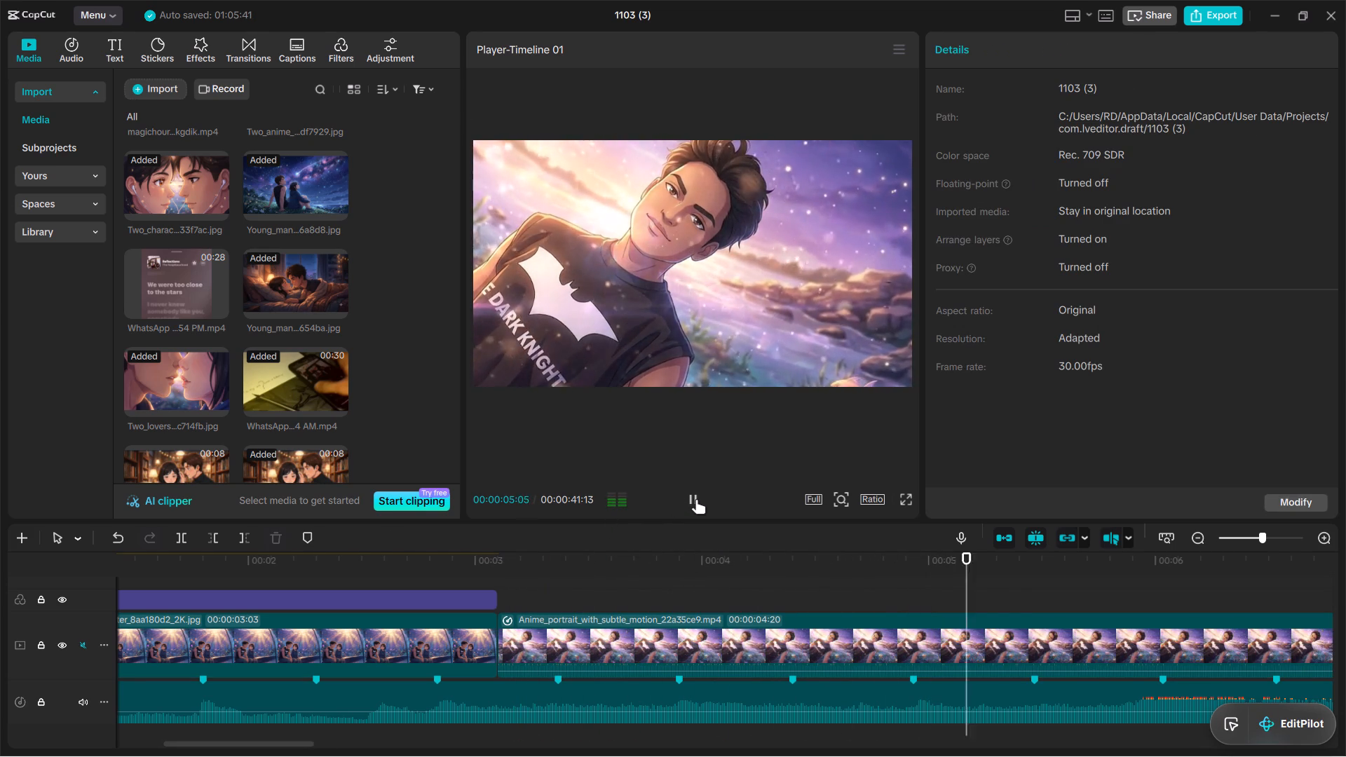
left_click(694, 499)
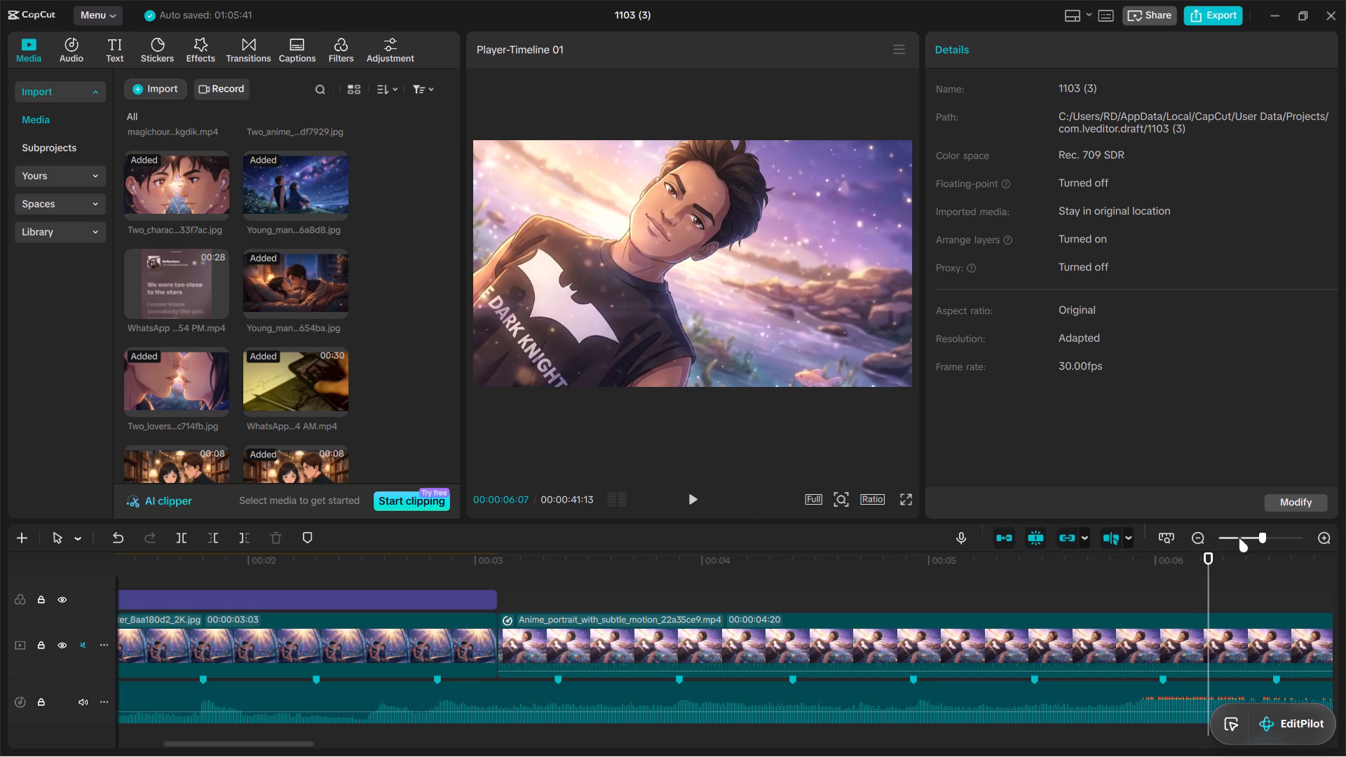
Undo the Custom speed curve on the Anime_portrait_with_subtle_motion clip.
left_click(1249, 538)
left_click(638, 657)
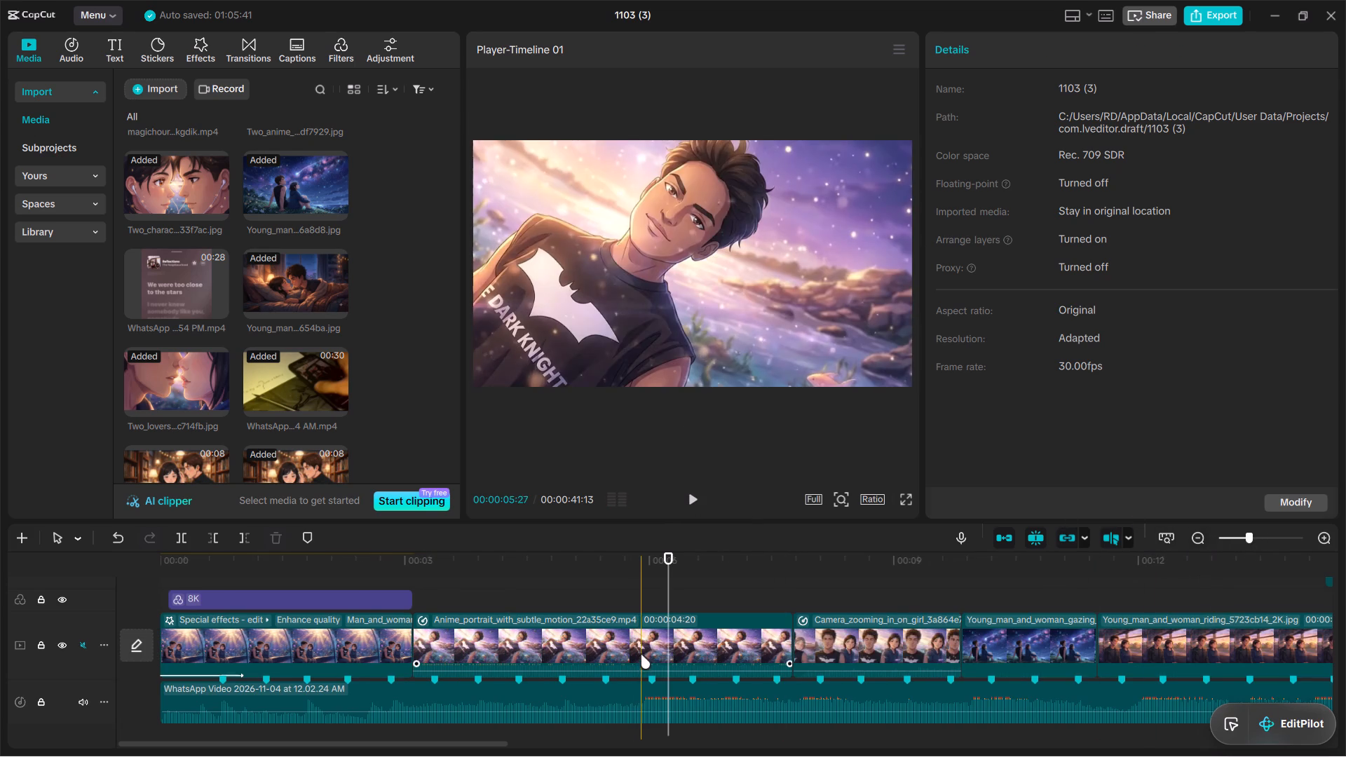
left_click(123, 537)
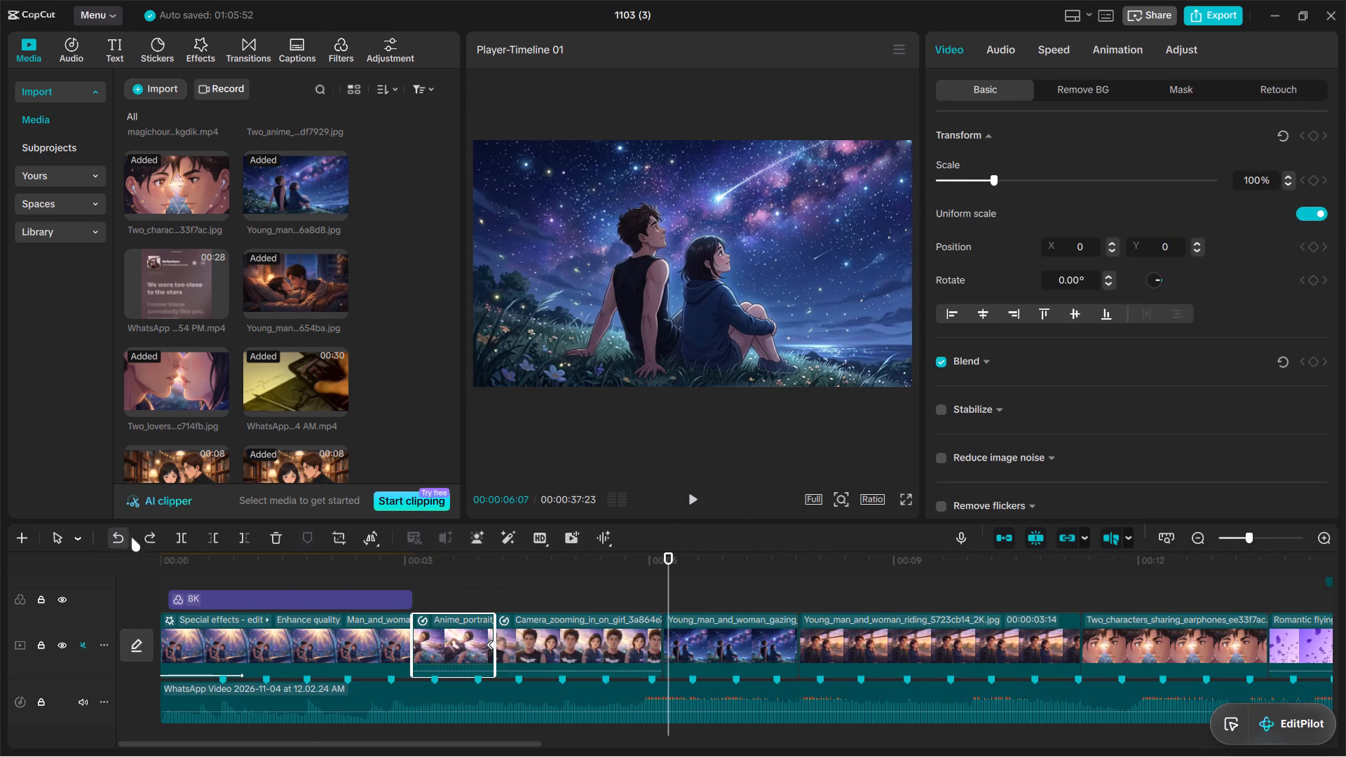
Add a point at 00:00:03:23 to the Flash in speed curve of the Anime_portrait_with_subtle_motion clip.
left_click(469, 627)
left_click(1049, 48)
left_click(439, 602)
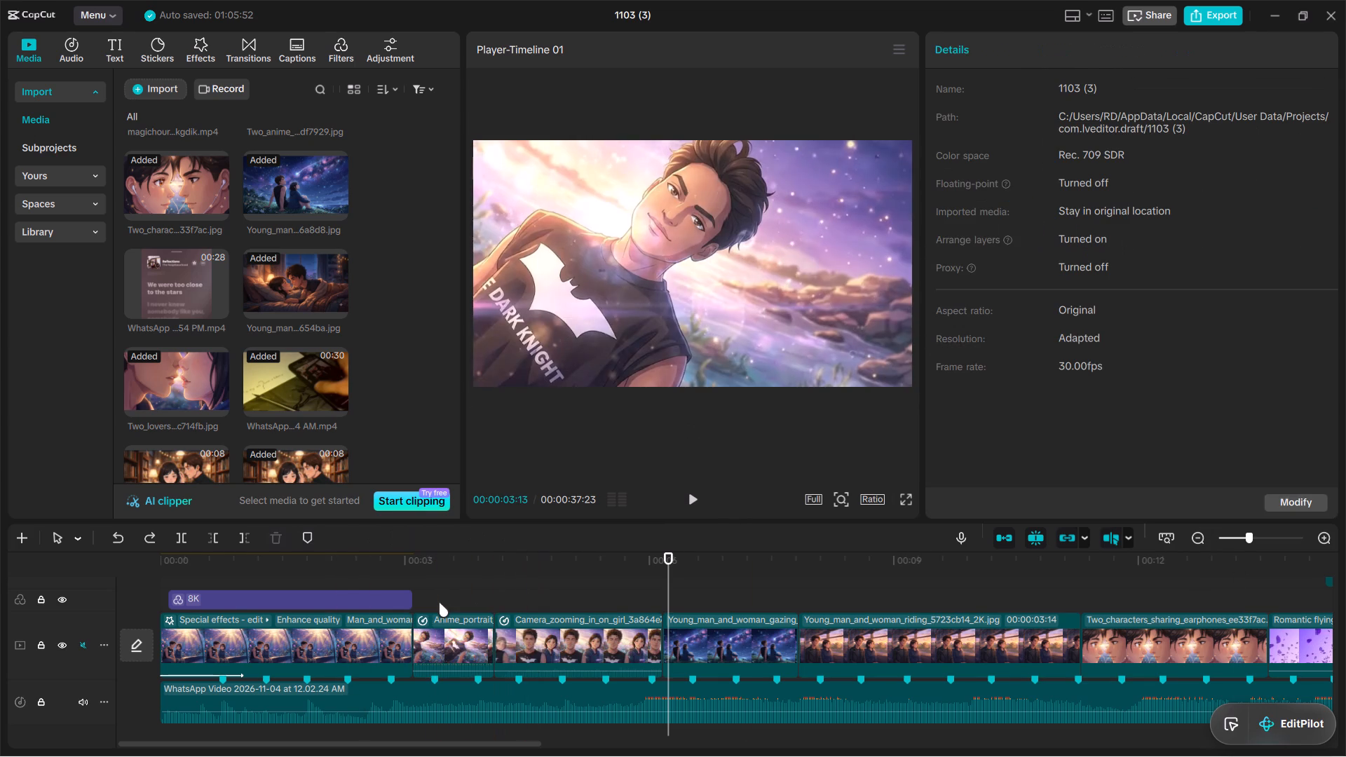
left_click(453, 657)
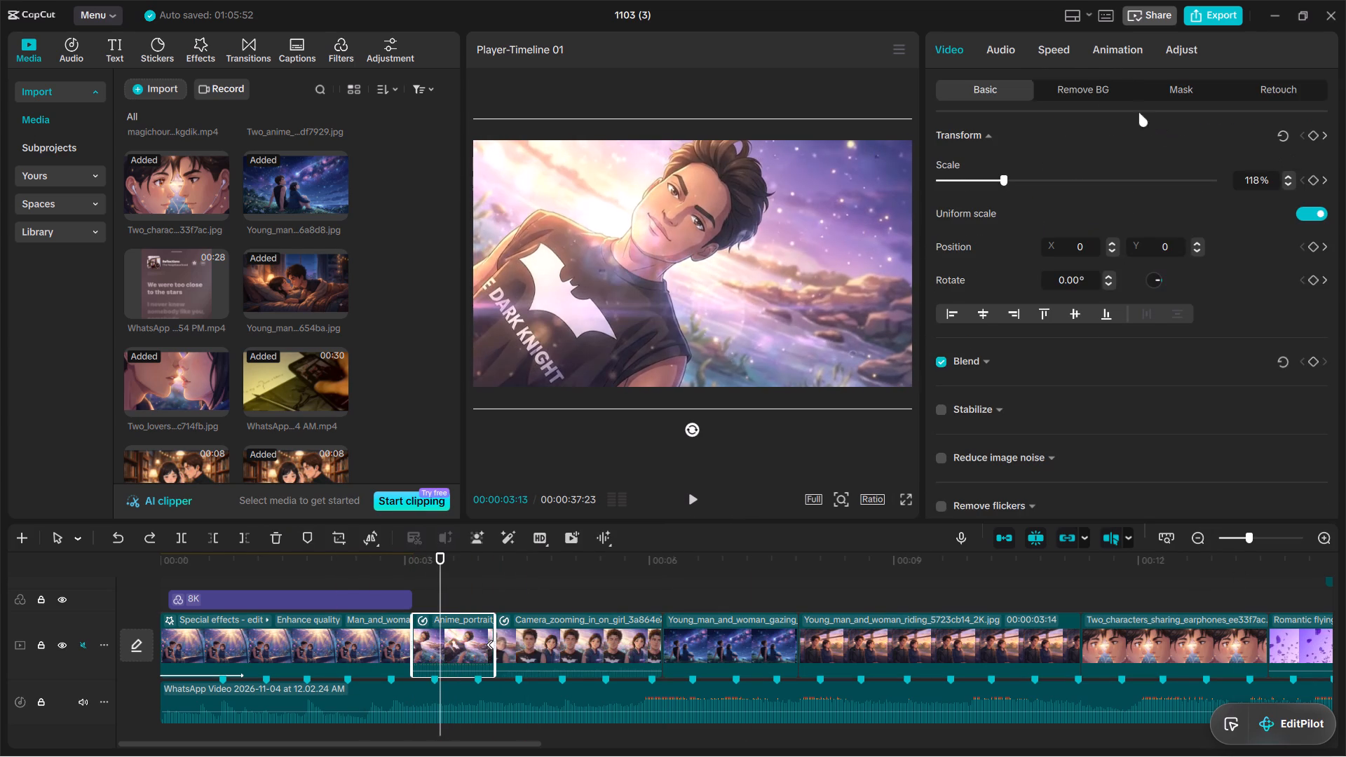
left_click(1052, 52)
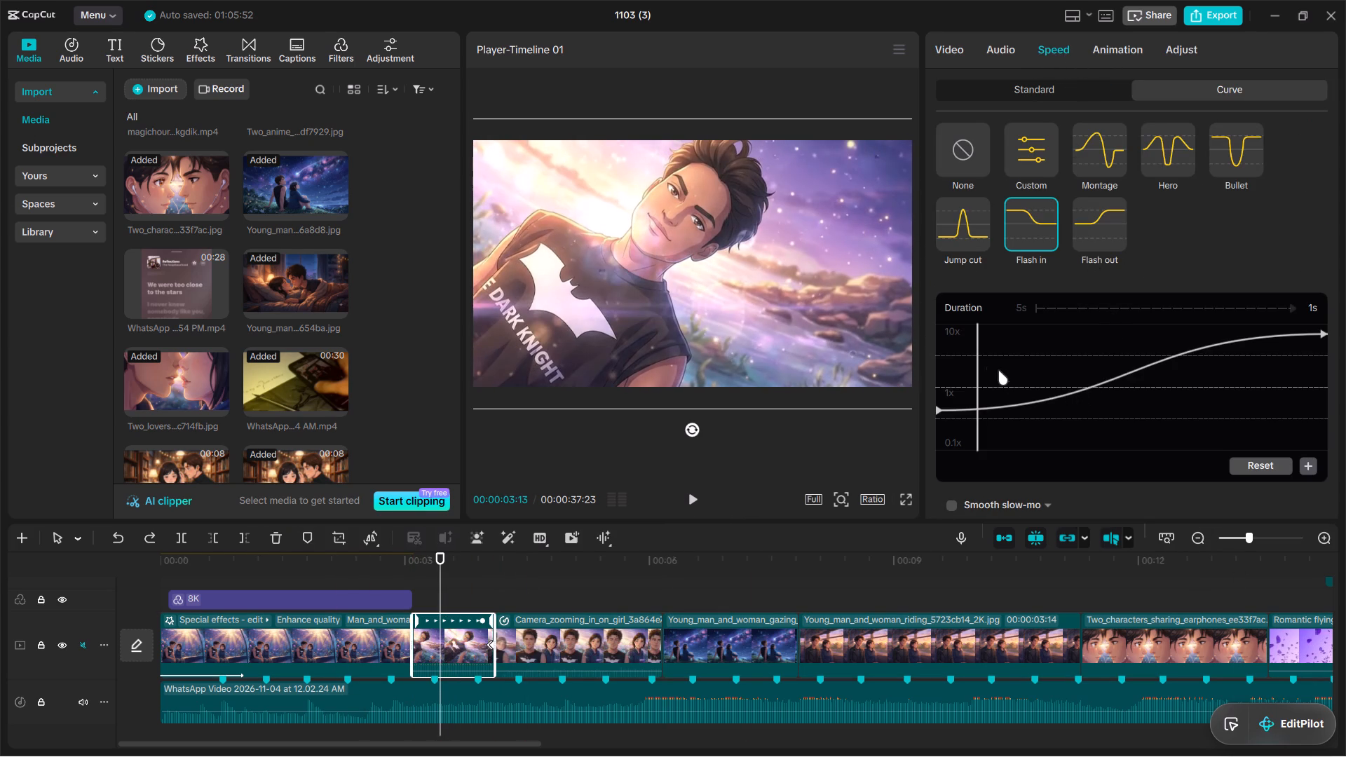
double_click(692, 497)
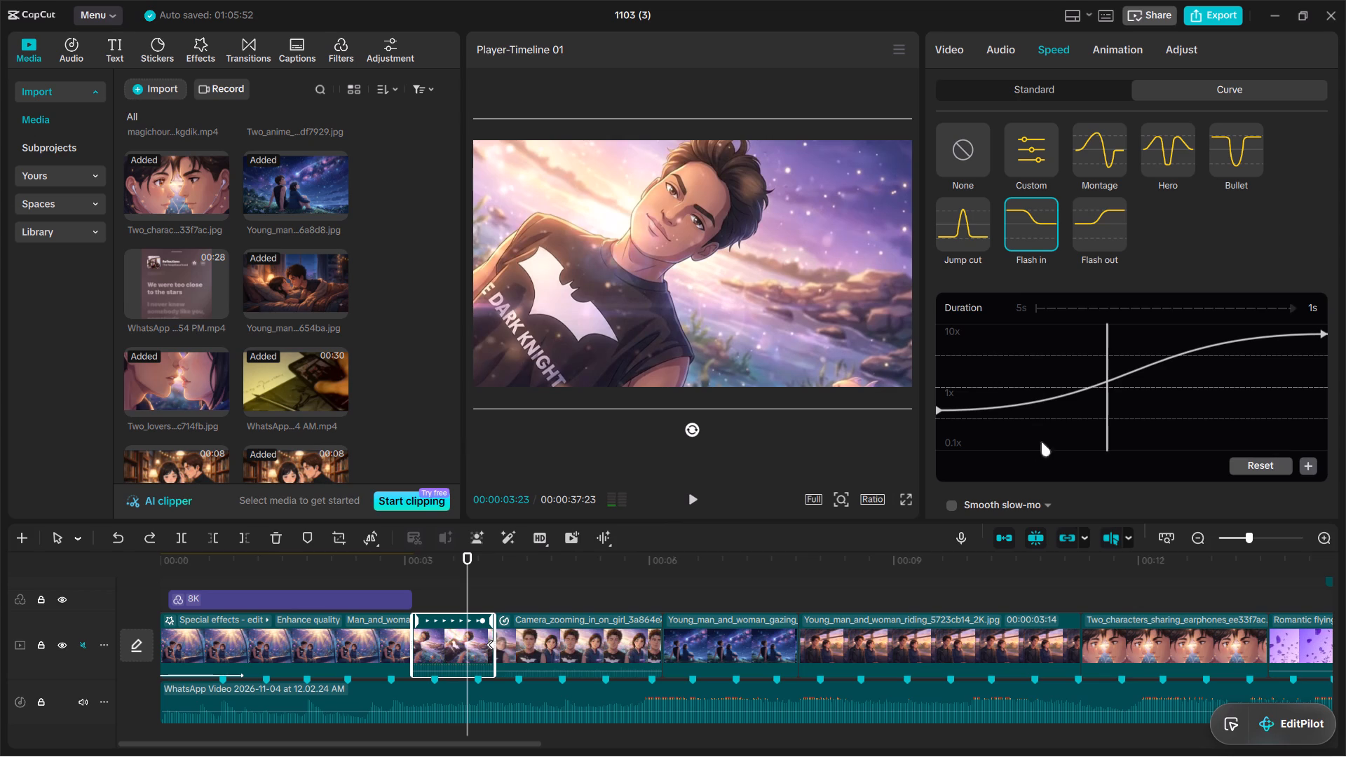
left_click(1309, 464)
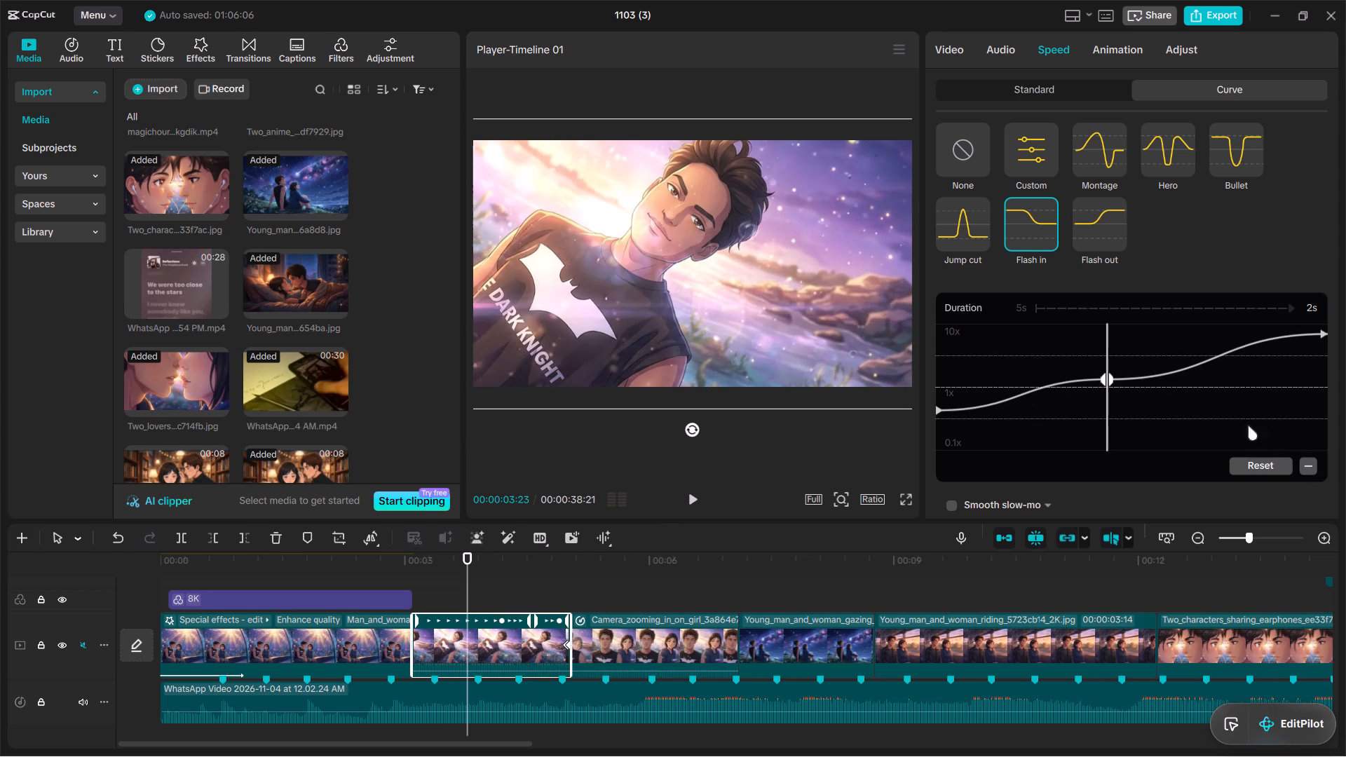
Shift the added speed-curve point slightly later and raise the curve's starting point level with it, flattening the first section.
left_click_drag(1108, 378, 1164, 404)
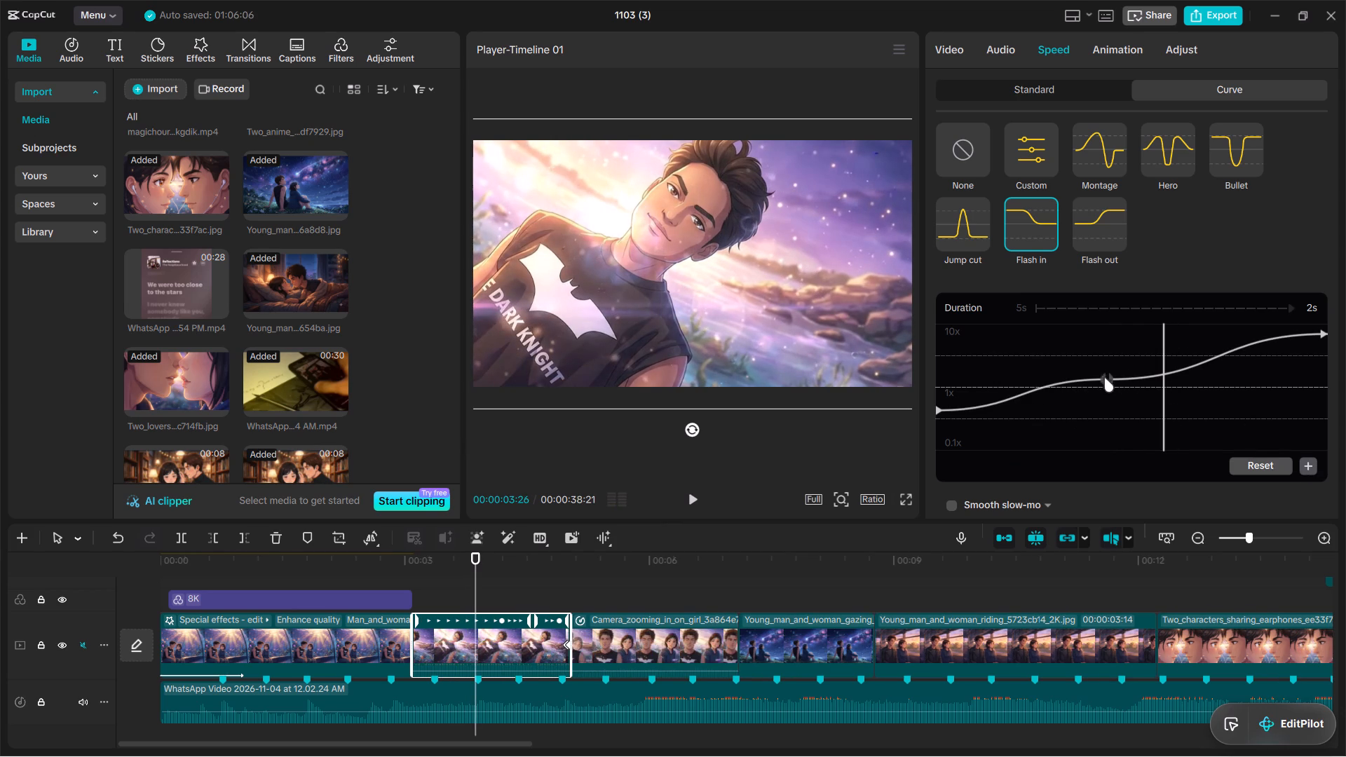
left_click_drag(1105, 379, 1125, 419)
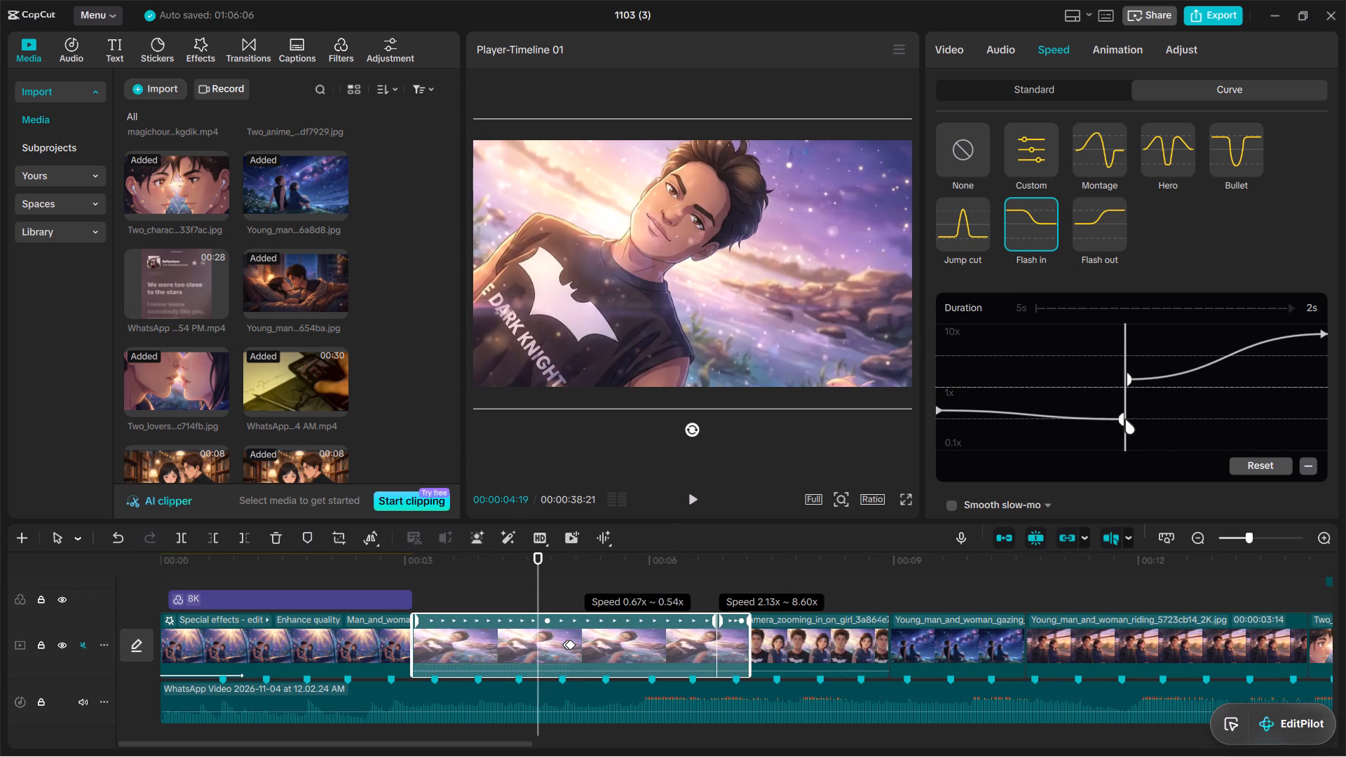
left_click_drag(1125, 419, 1123, 383)
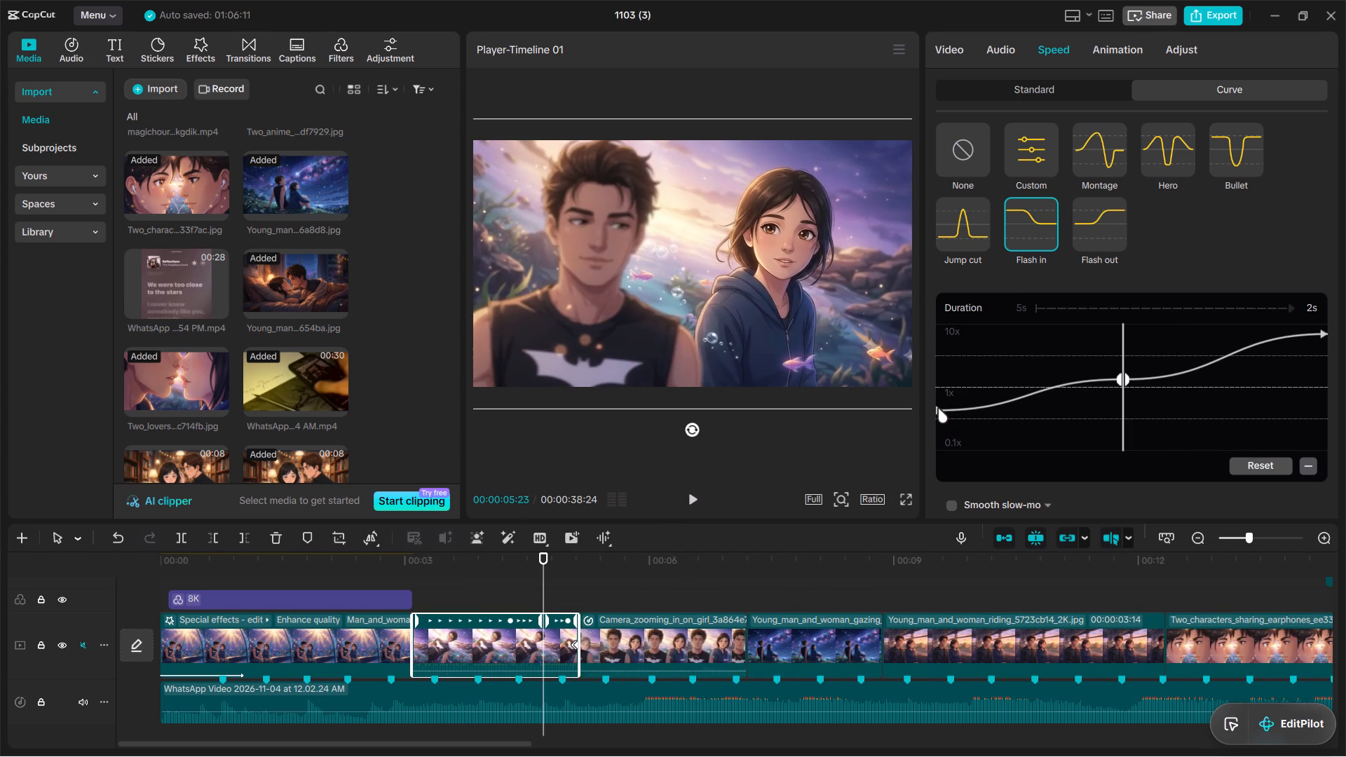
left_click_drag(937, 409, 938, 385)
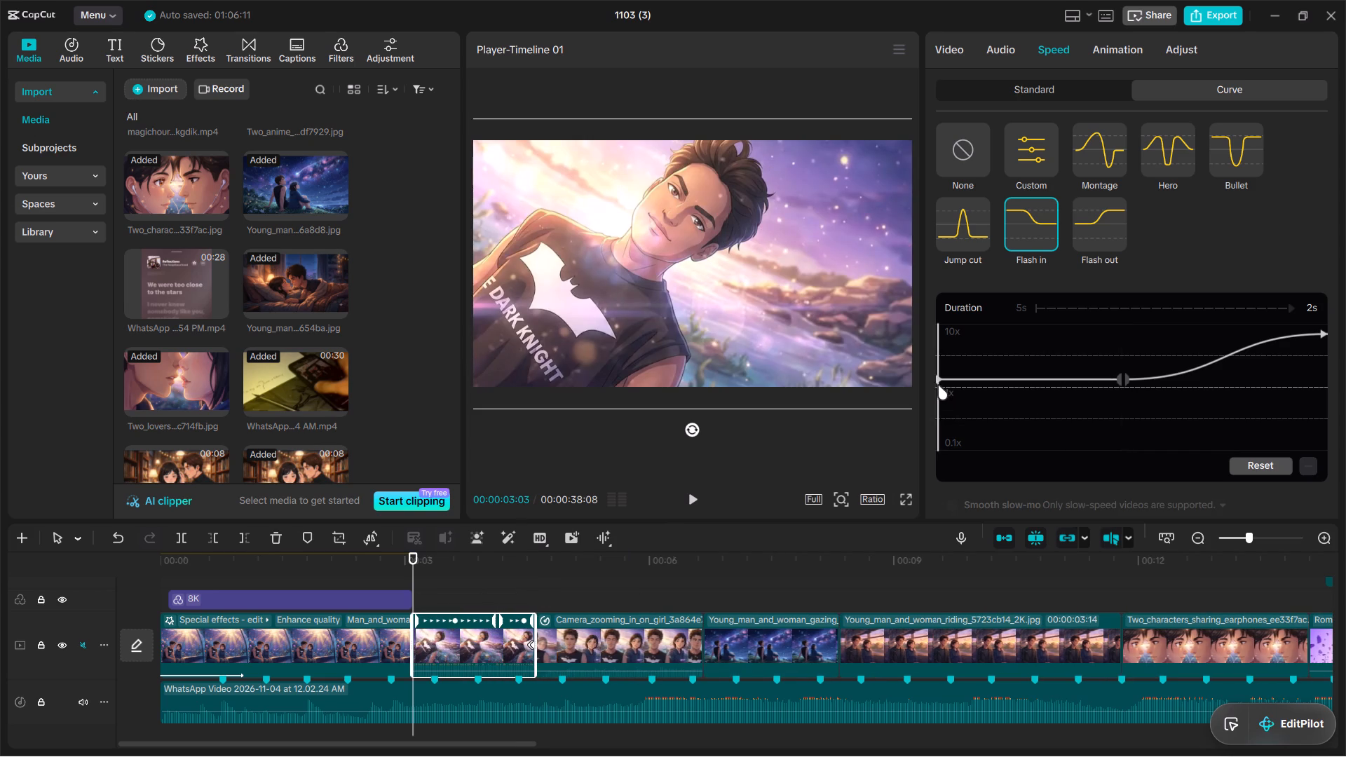
Play from 00:00:03:03 through the re-timed Anime_portrait clip into the Camera_zooming_in_on_girl clip.
left_click(695, 497)
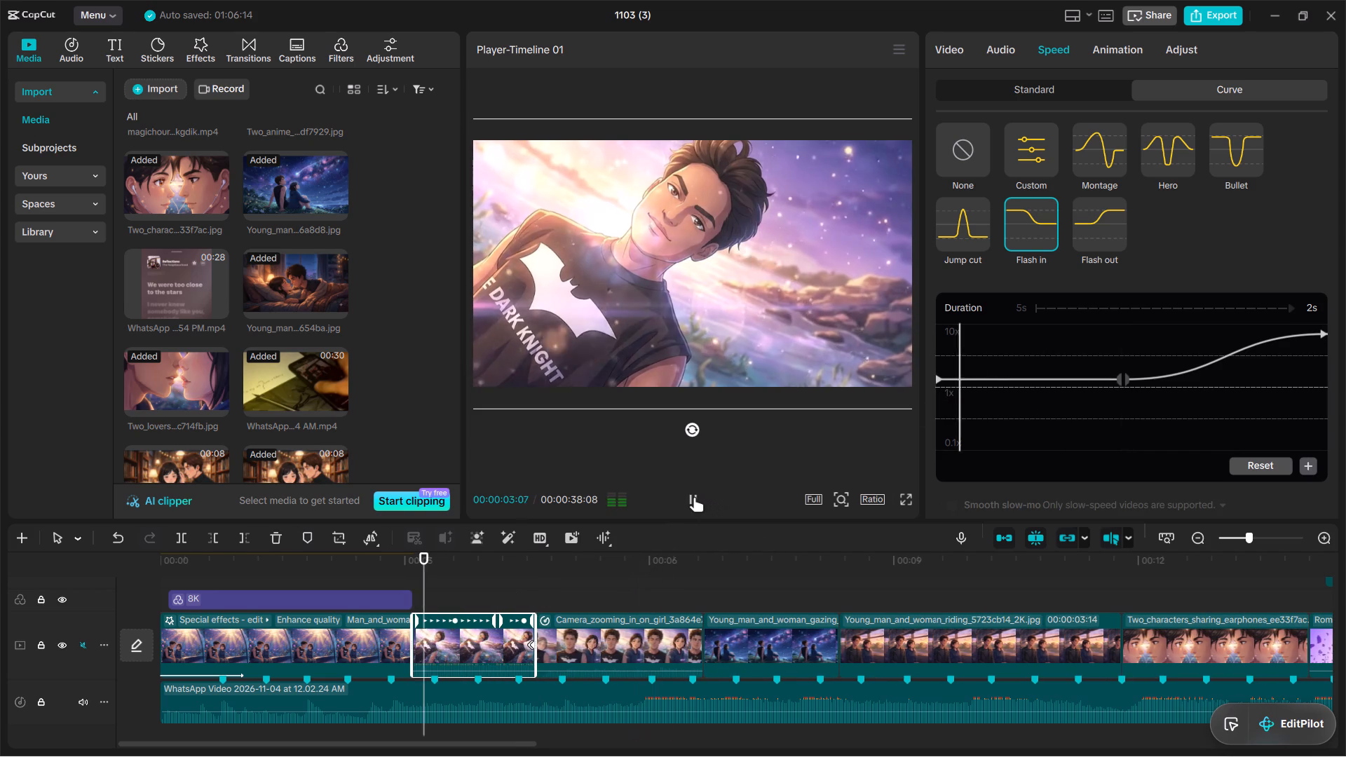
left_click(694, 497)
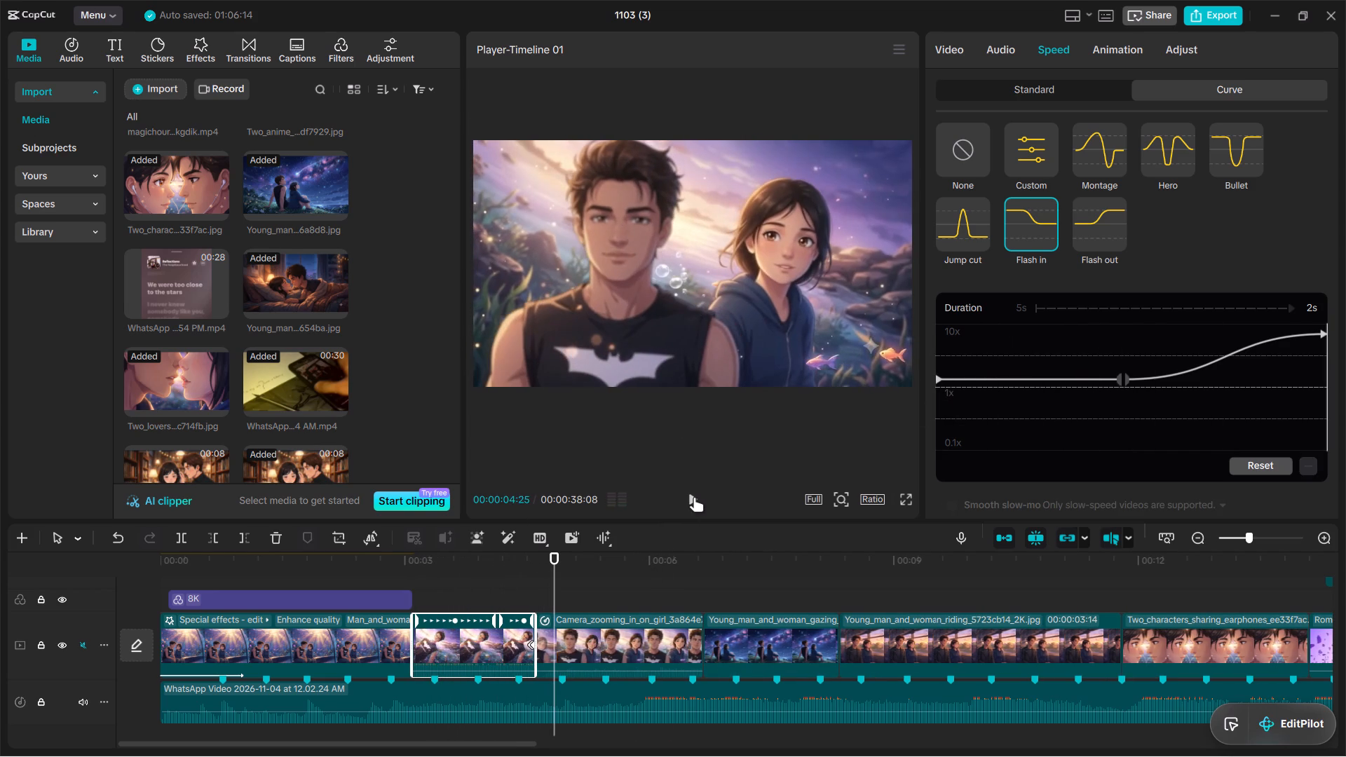
left_click(694, 497)
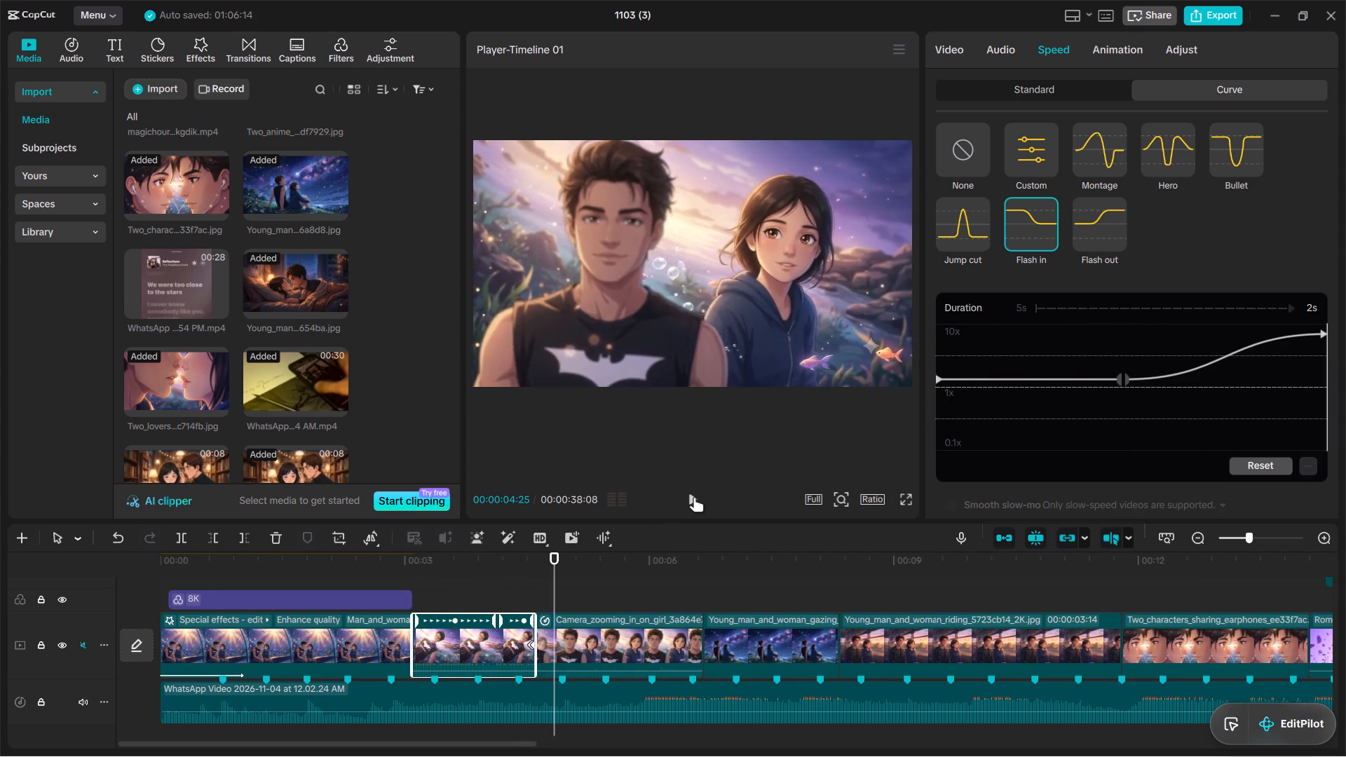
left_click(694, 497)
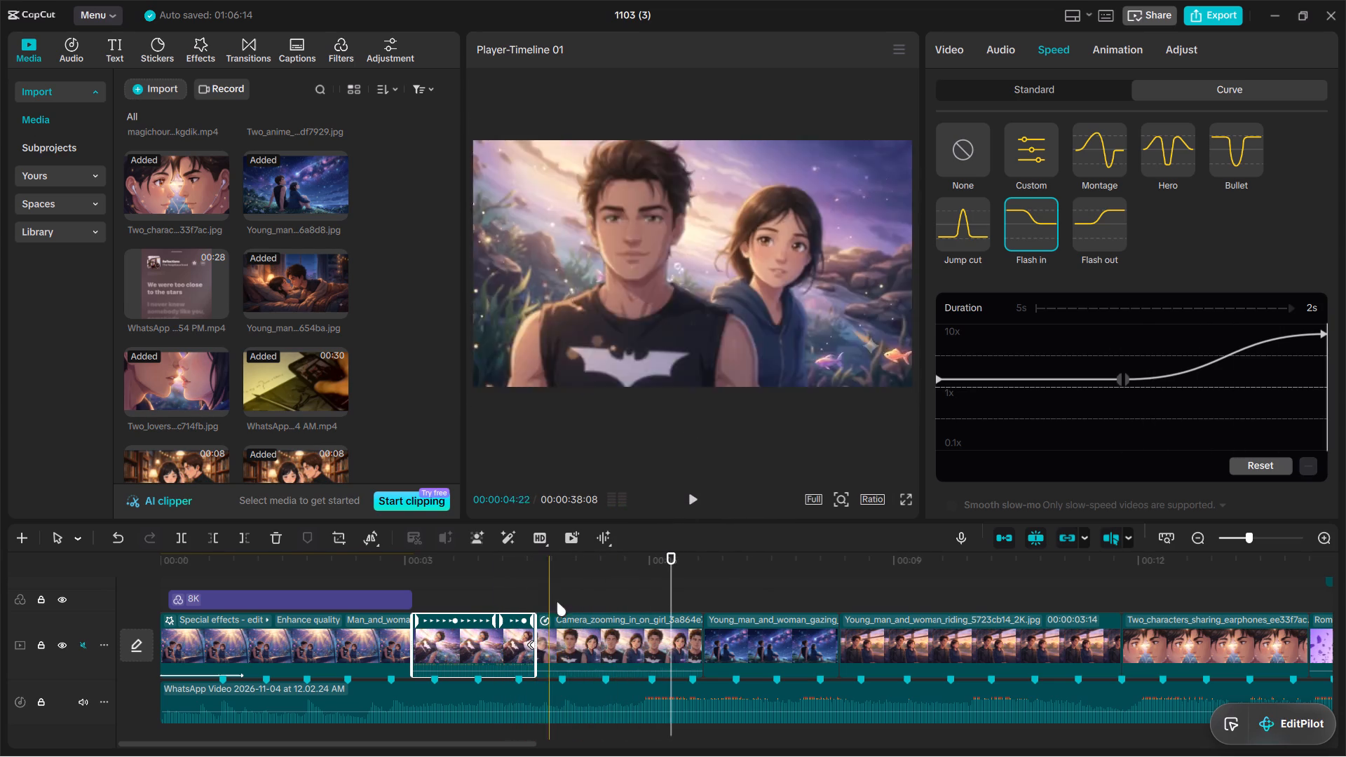
Move to the start of the Camera_zooming_in_on_girl clip at 00:00:04:18 and try to load the video effects library.
left_click_drag(1251, 536, 1258, 535)
left_click(456, 581)
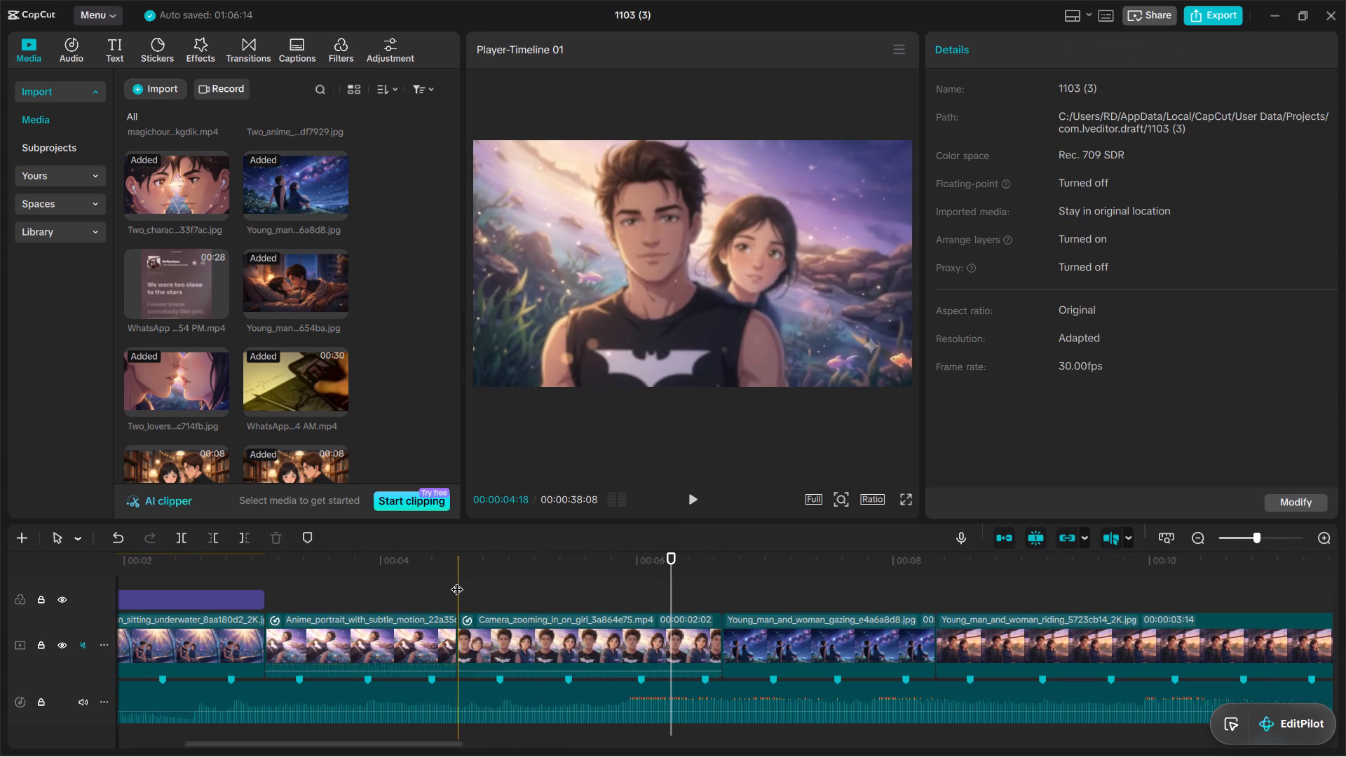
left_click(200, 49)
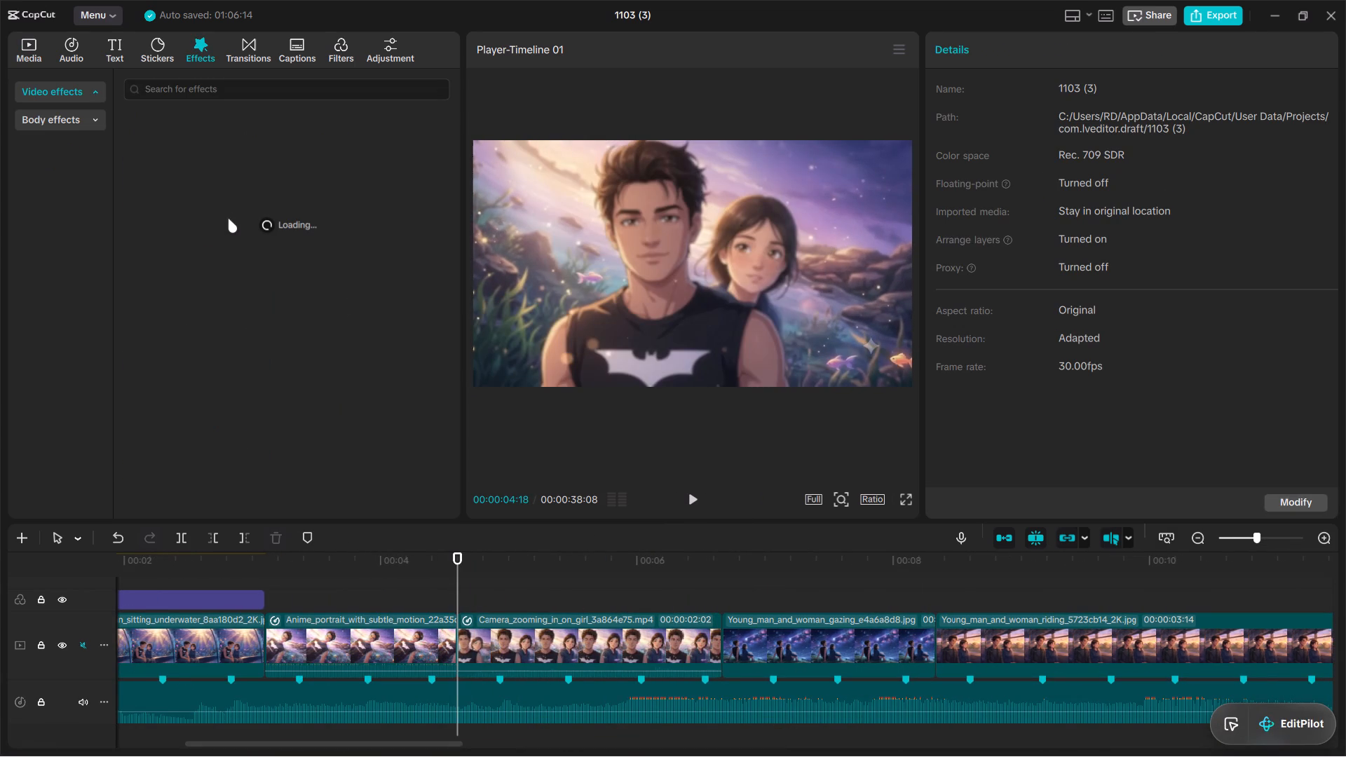
left_click(340, 221)
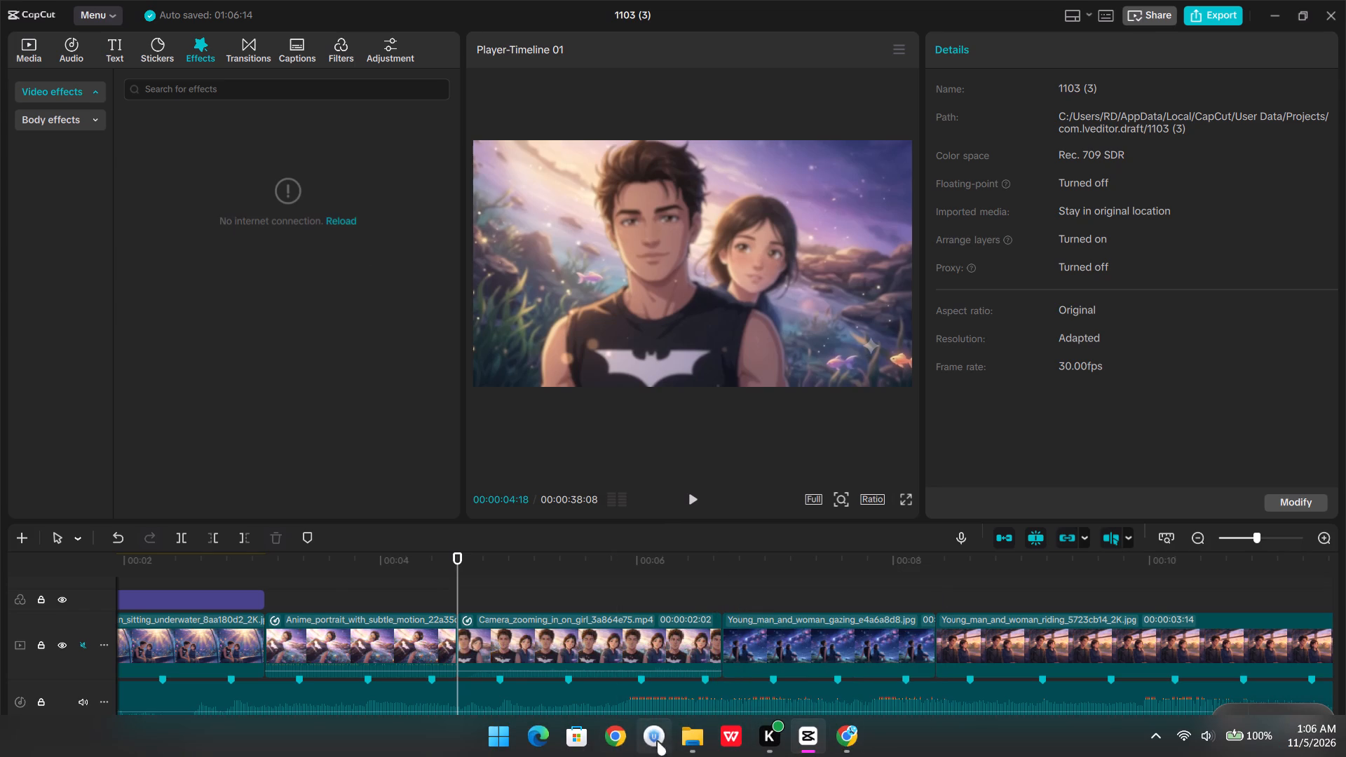
double_click(343, 217)
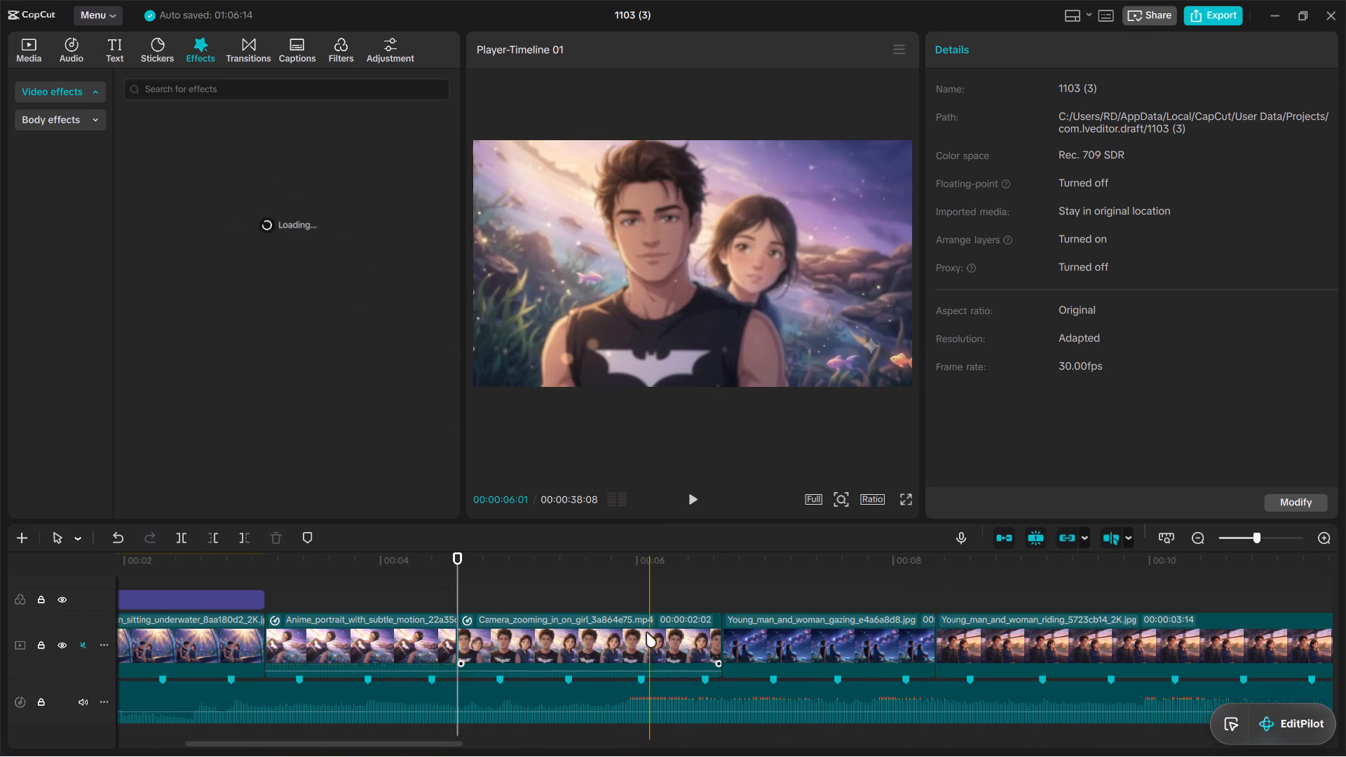
Scrub from the Camera_zooming_in_on_girl clip to the Two_characters_sharing_earphones clip to examine the existing effects and transitions.
left_click_drag(462, 565, 665, 586)
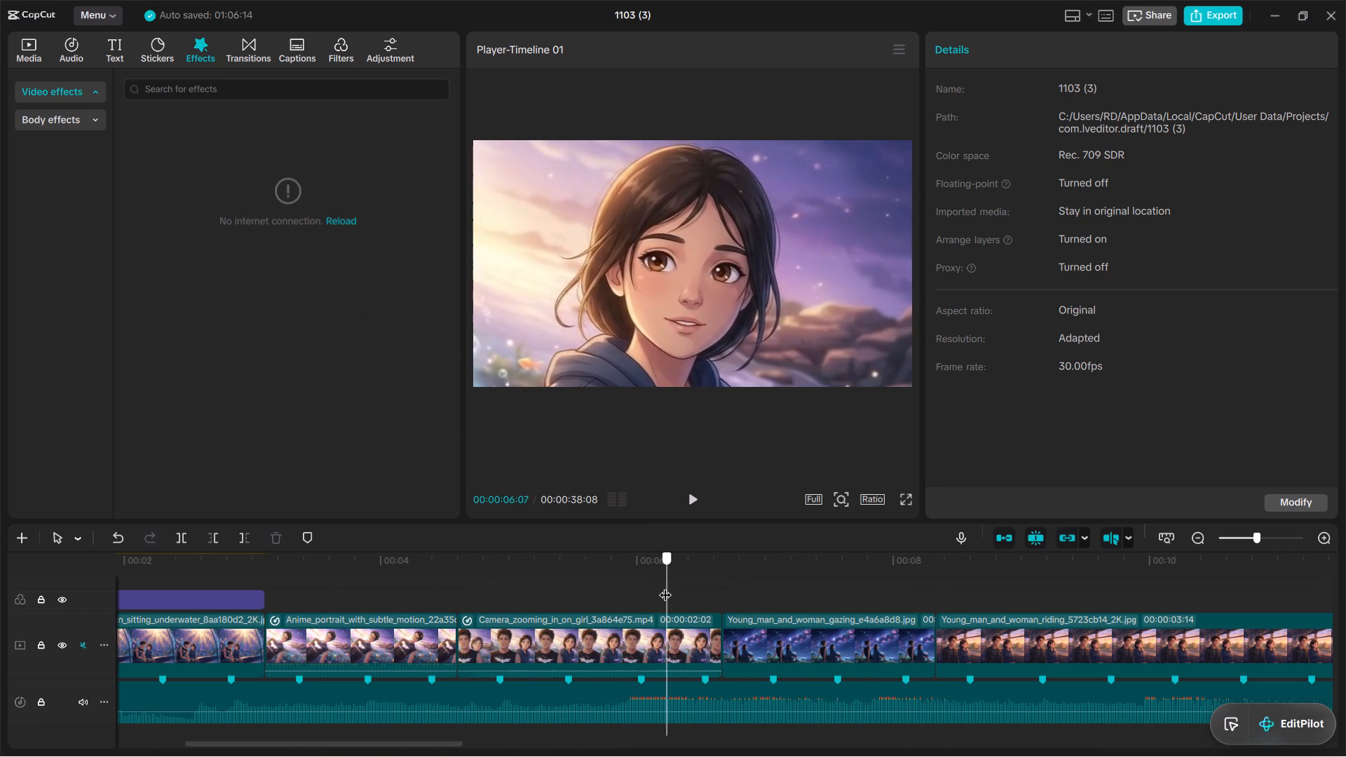
left_click_drag(665, 586, 890, 615)
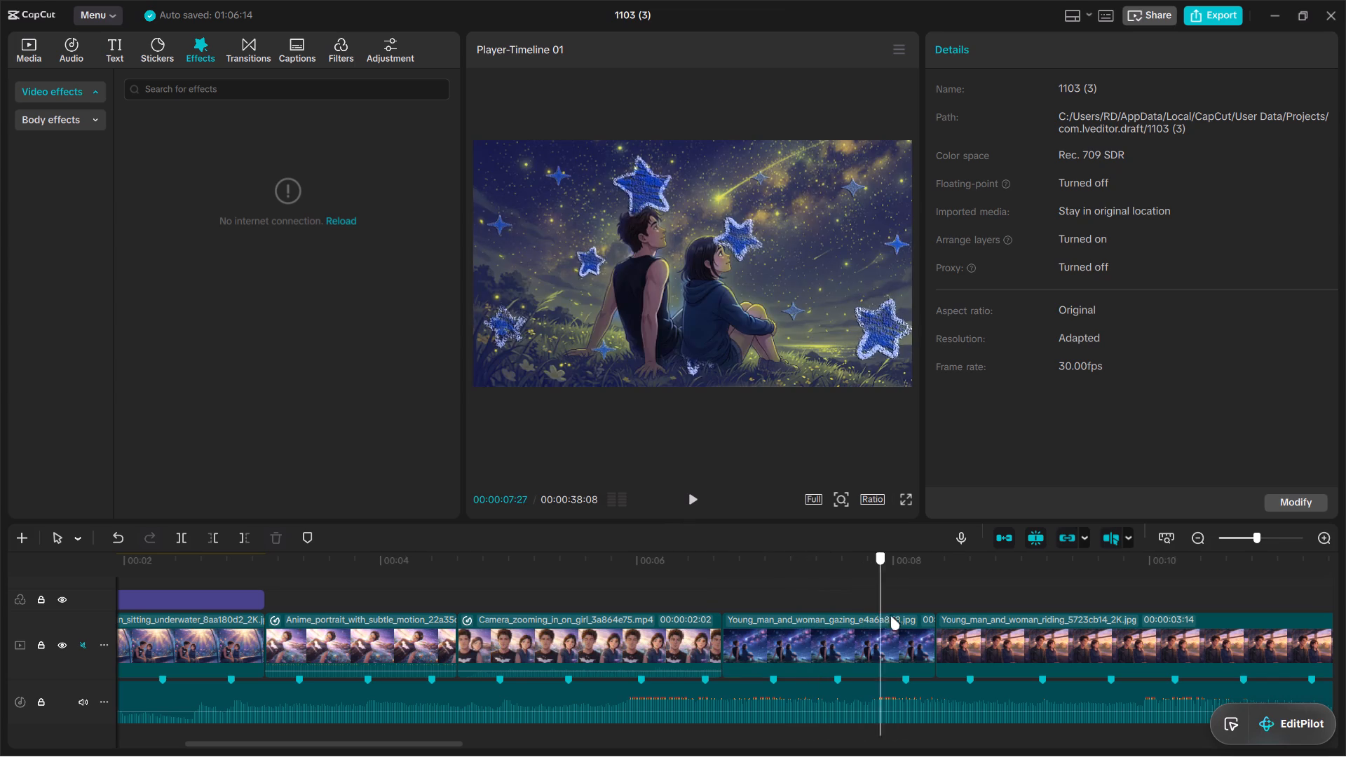
left_click_drag(890, 615, 1194, 622)
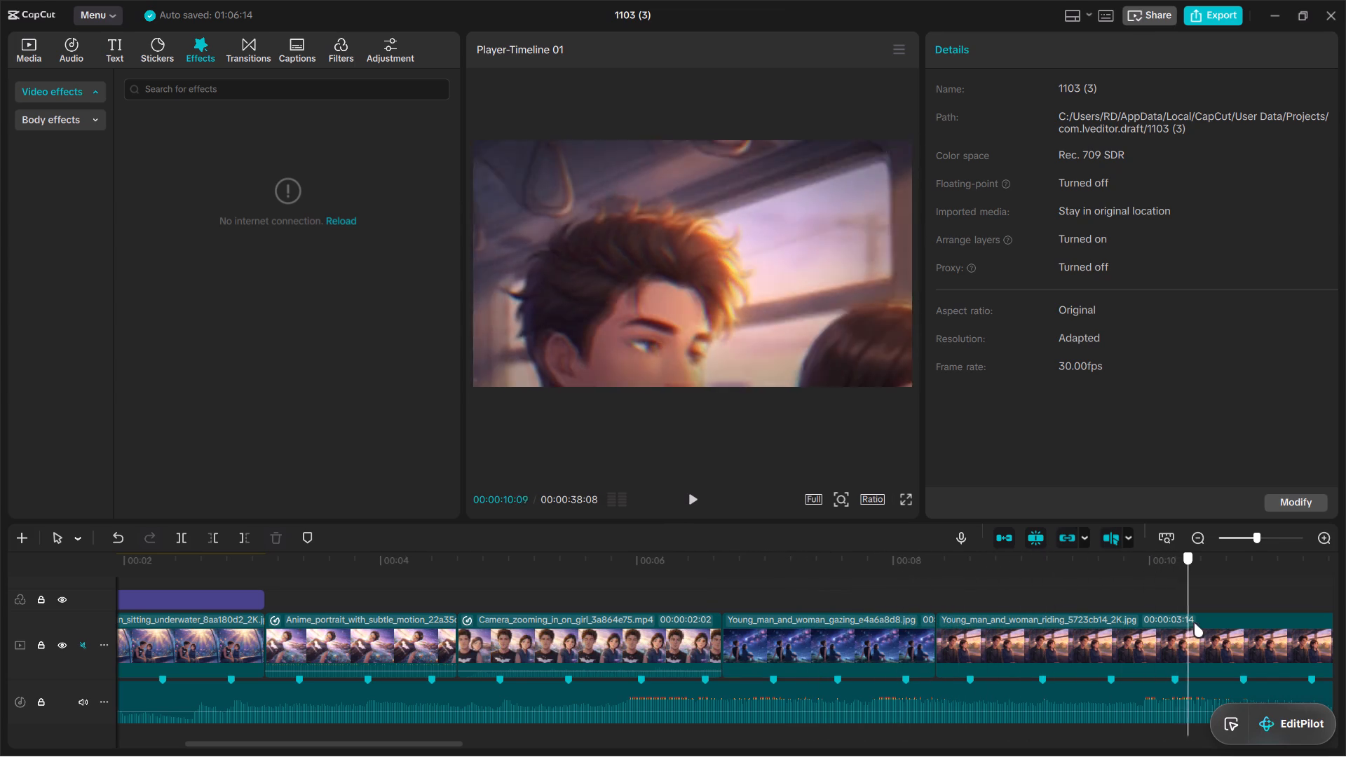
left_click_drag(1194, 622, 611, 672)
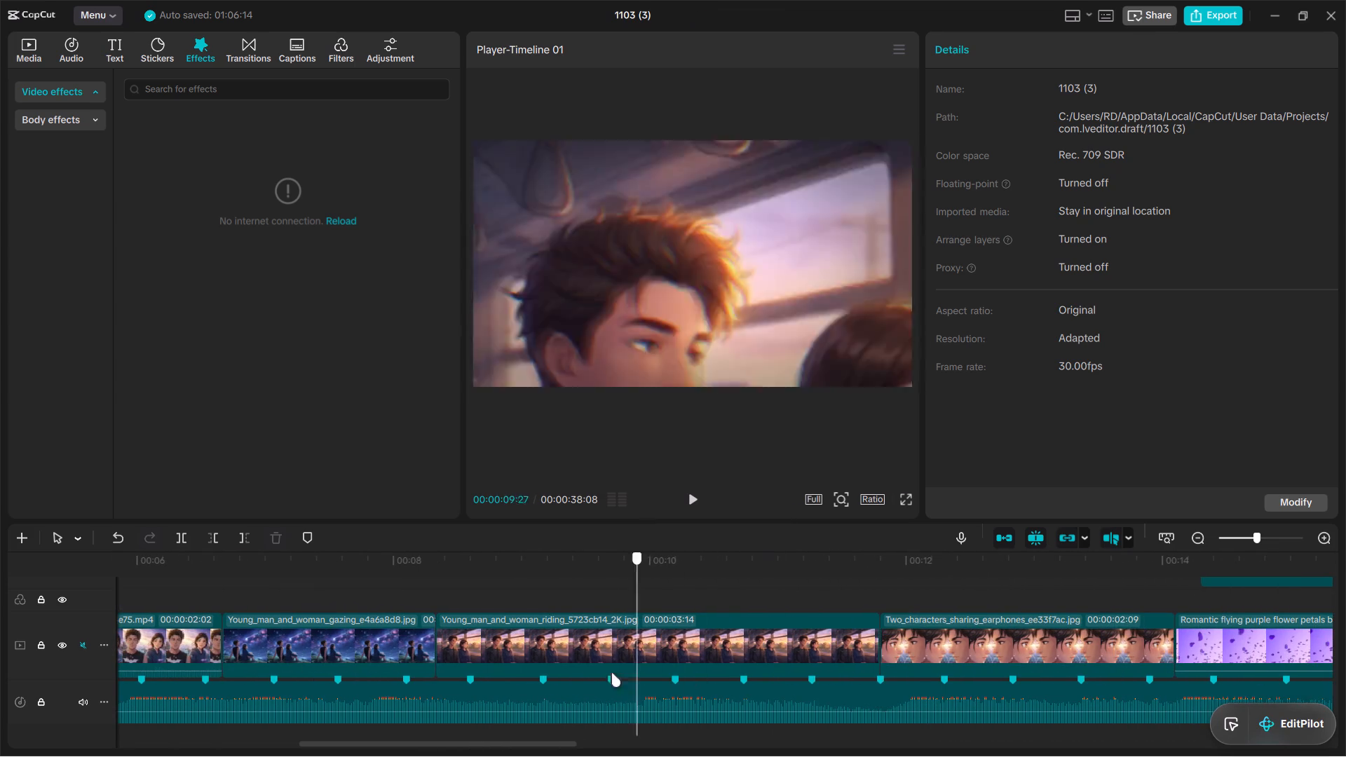
left_click_drag(611, 672, 897, 669)
left_click(1248, 535)
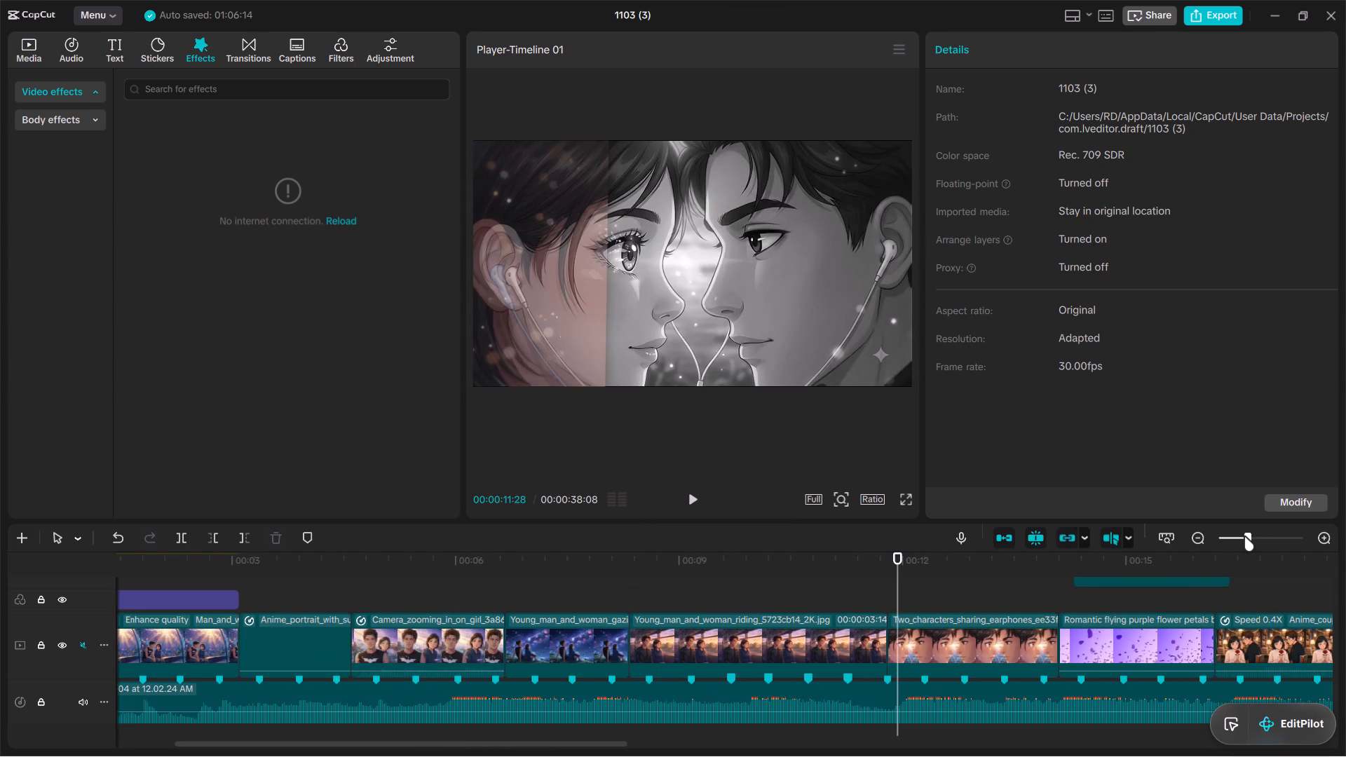
left_click(1244, 536)
left_click(1241, 538)
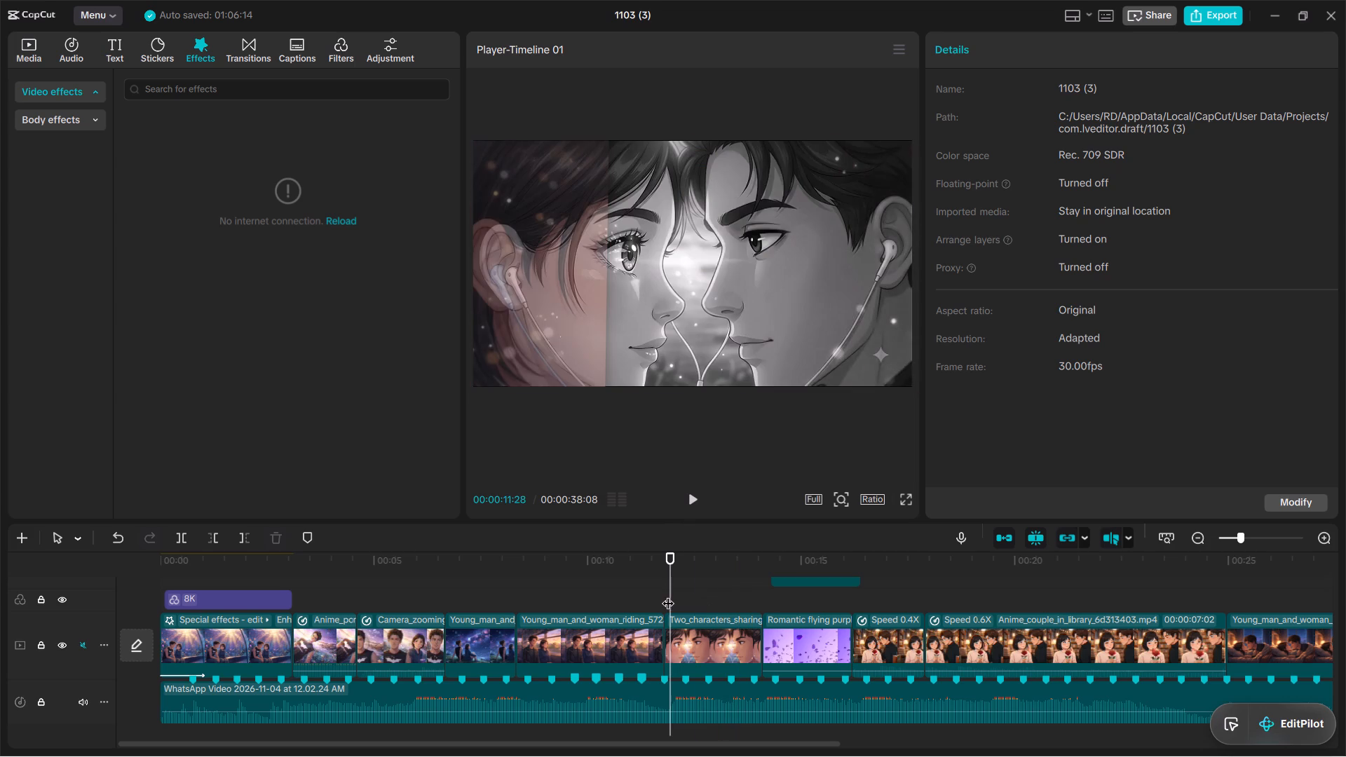
left_click_drag(672, 592, 708, 594)
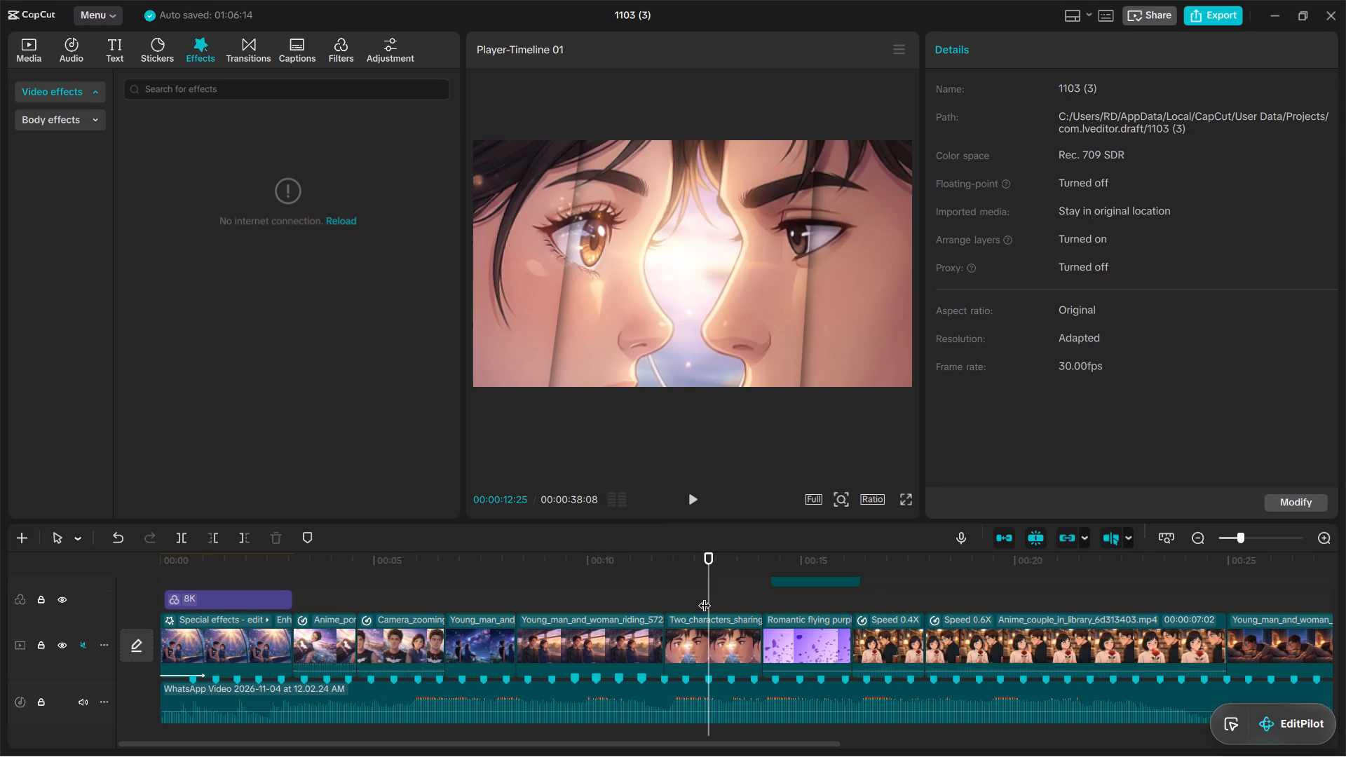
left_click(656, 581)
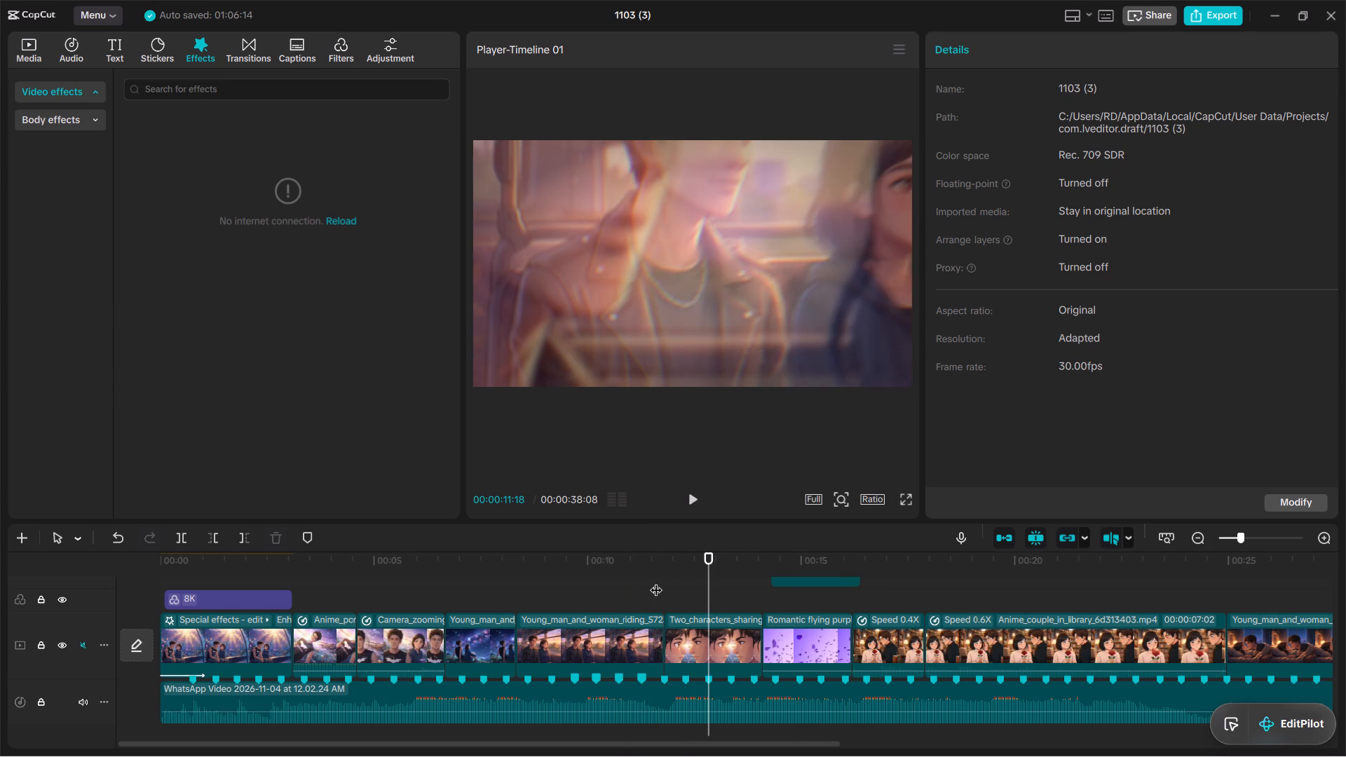
Play the Camera_zooming_in_on_girl clip twice, from 00:00:04:12 and 00:00:05:27, to examine its cut into the Young_man_and clip.
left_click_drag(656, 581, 517, 589)
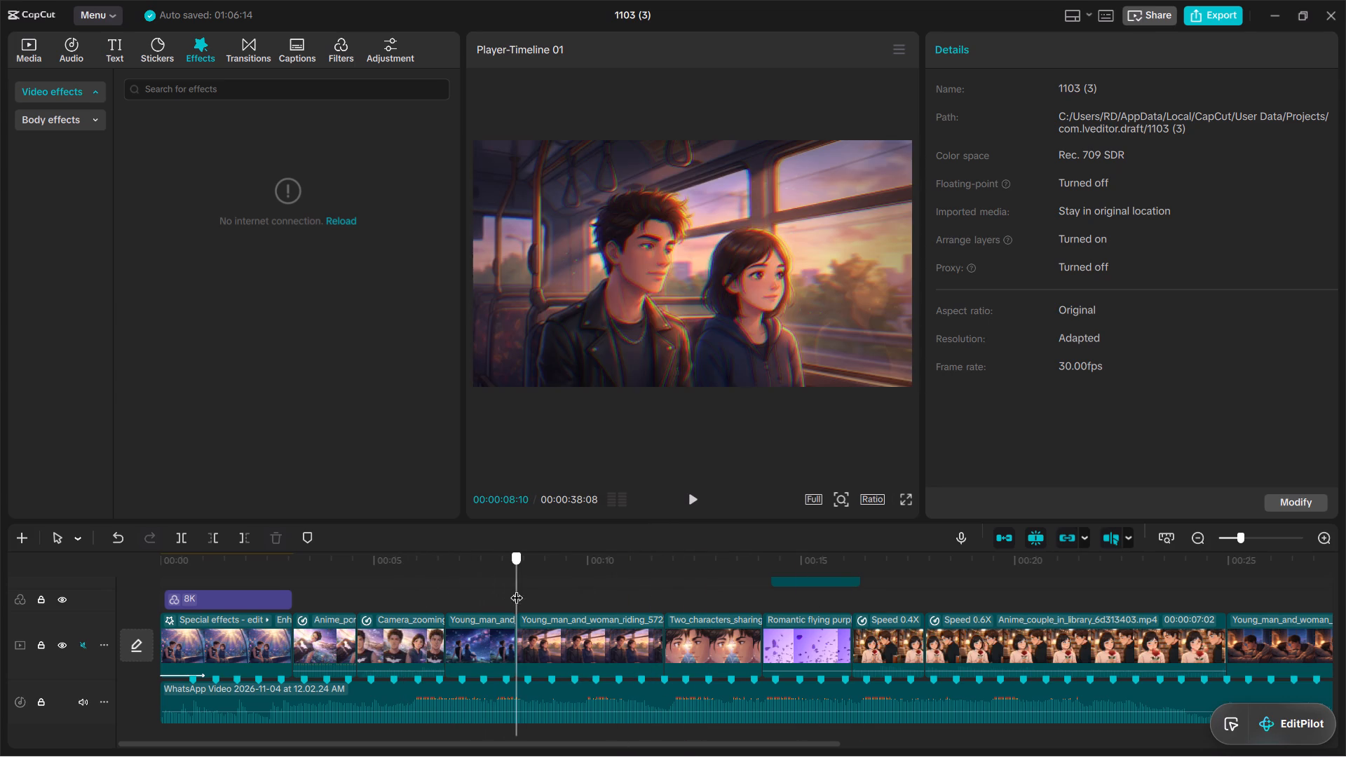
left_click_drag(517, 589, 518, 589)
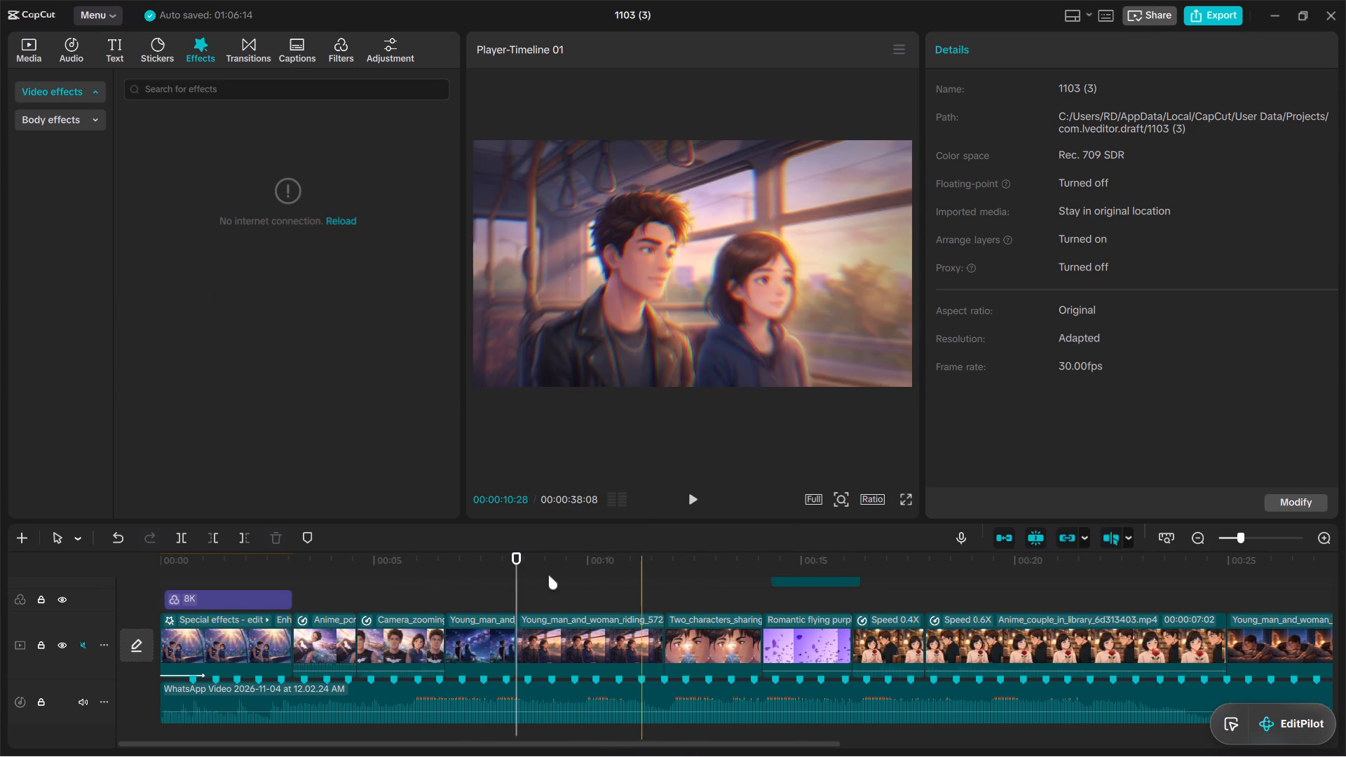
left_click(367, 585)
left_click(345, 587)
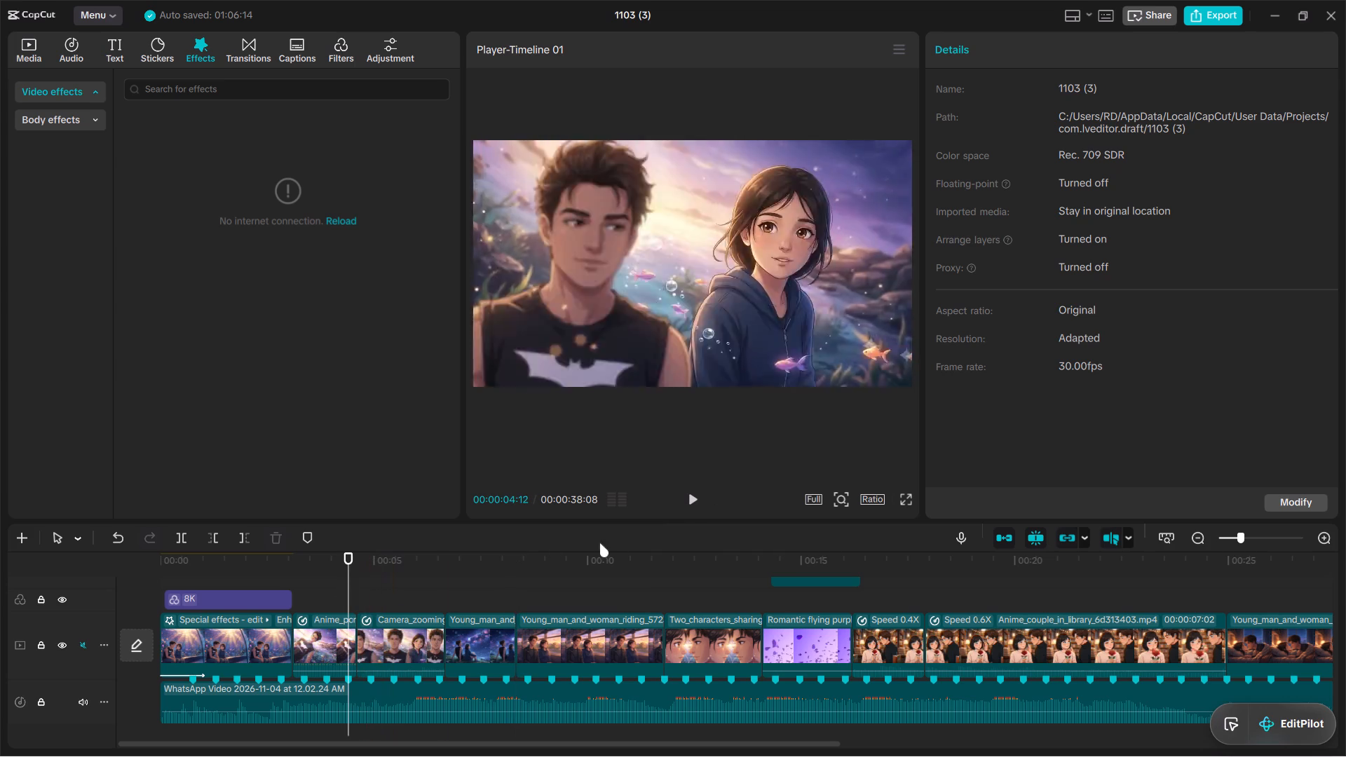
left_click(695, 498)
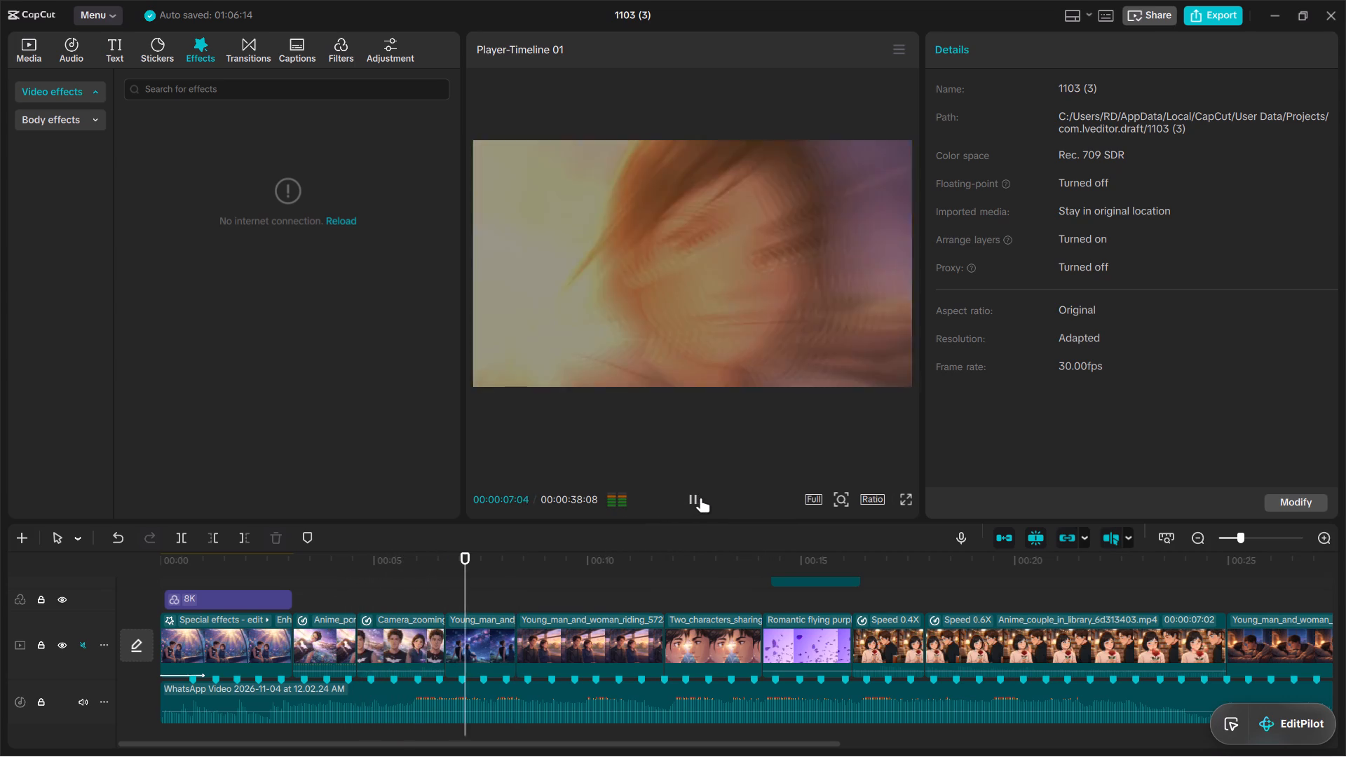
left_click(700, 498)
scroll(448, 616, "up", 2)
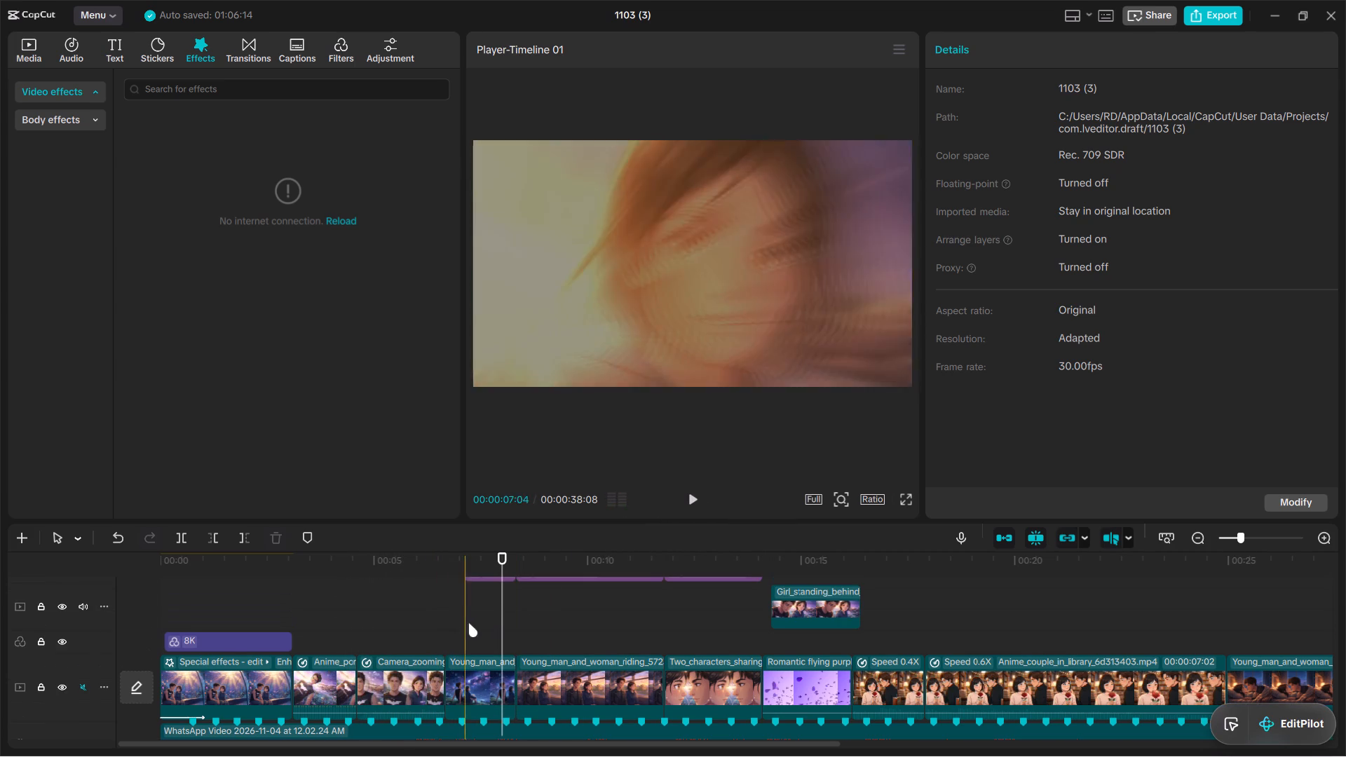
left_click(412, 623)
left_click(694, 503)
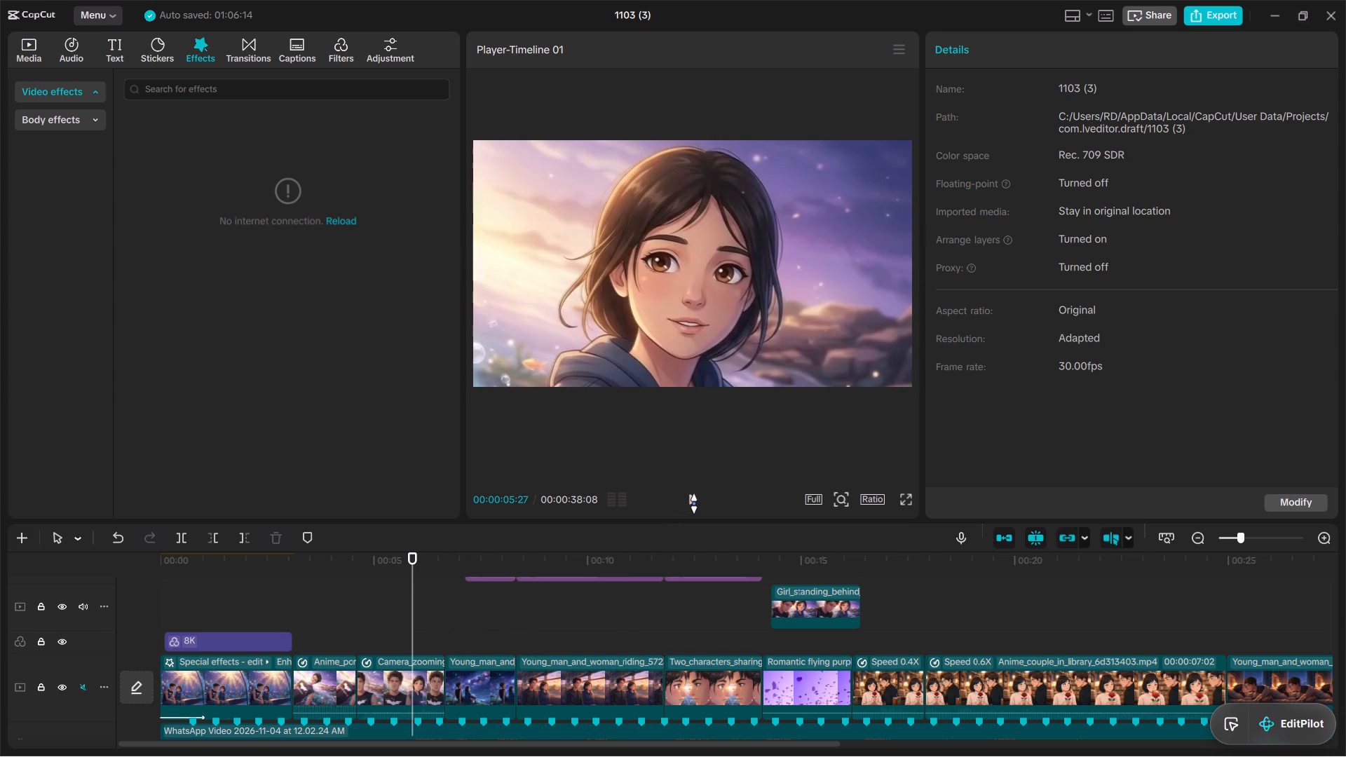
left_click(694, 503)
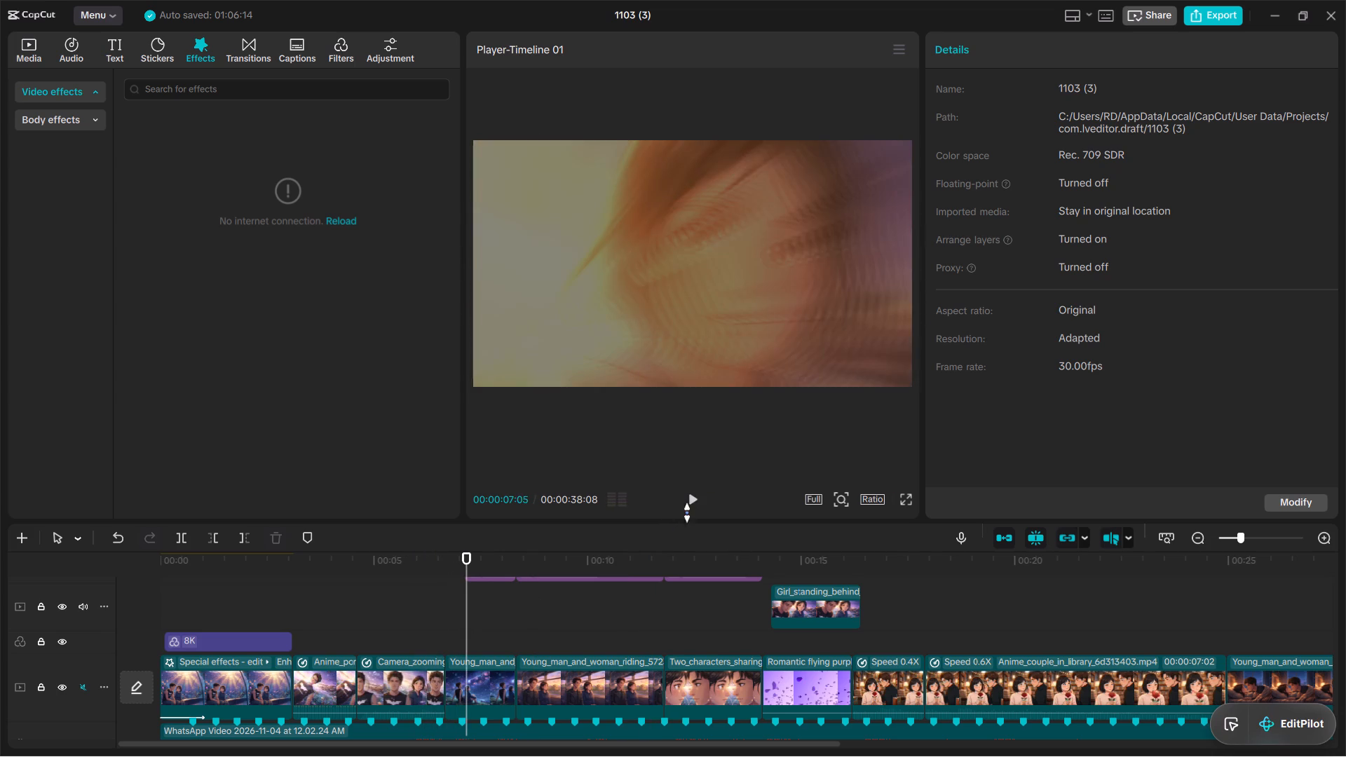
scroll(489, 656, "up", 3)
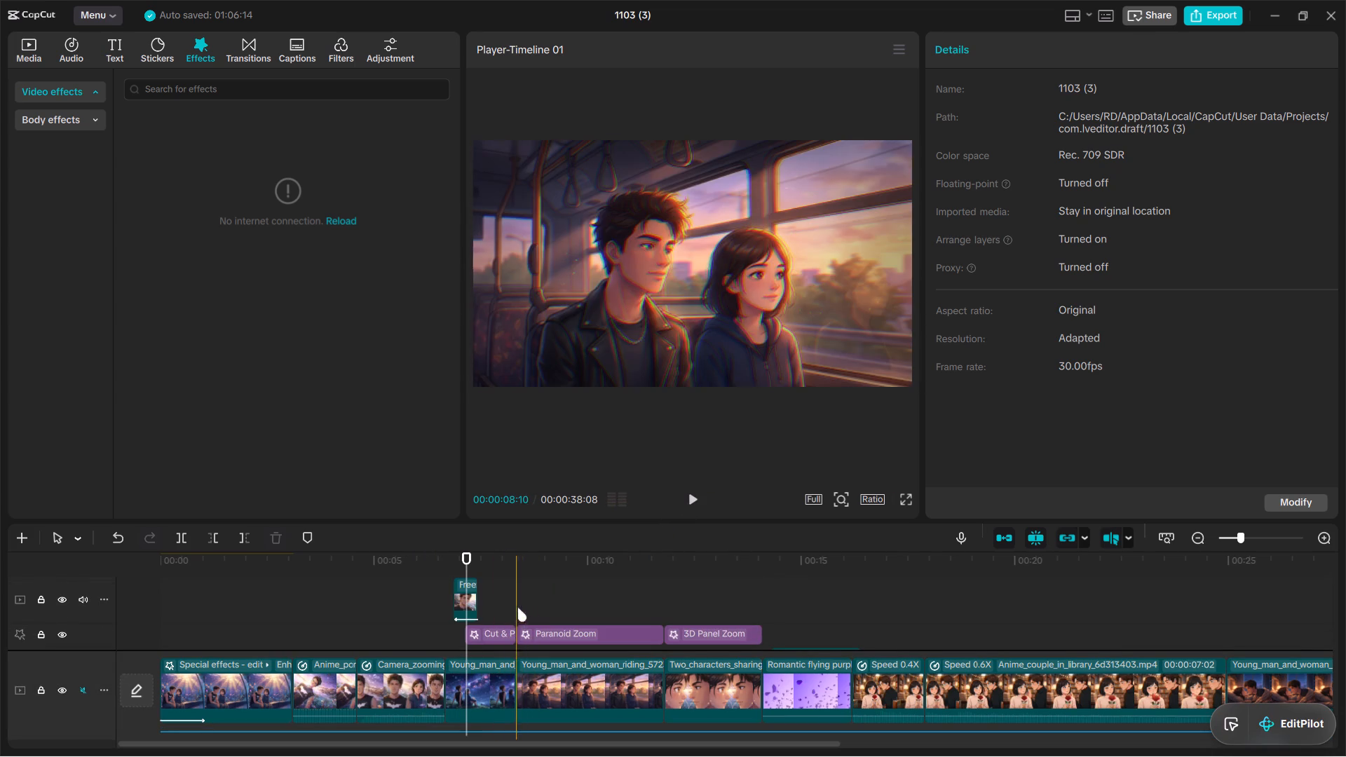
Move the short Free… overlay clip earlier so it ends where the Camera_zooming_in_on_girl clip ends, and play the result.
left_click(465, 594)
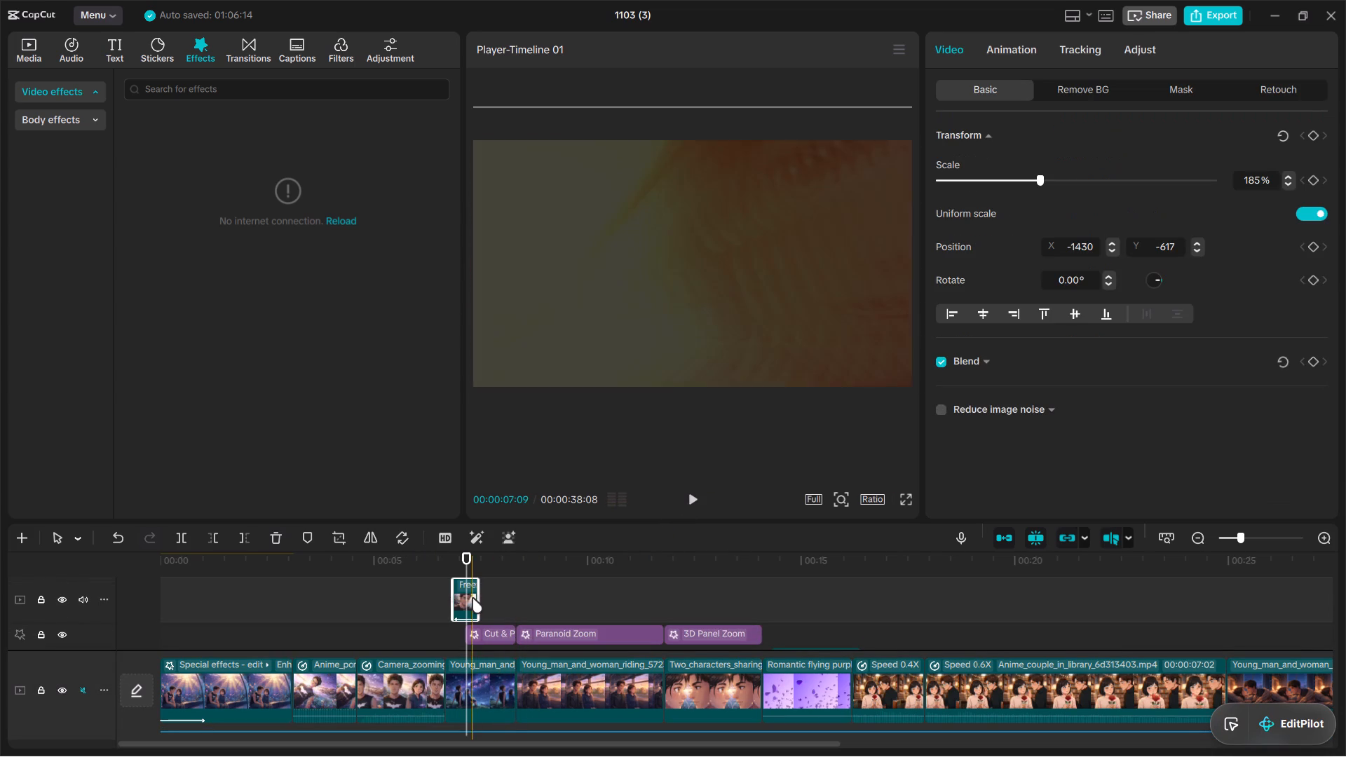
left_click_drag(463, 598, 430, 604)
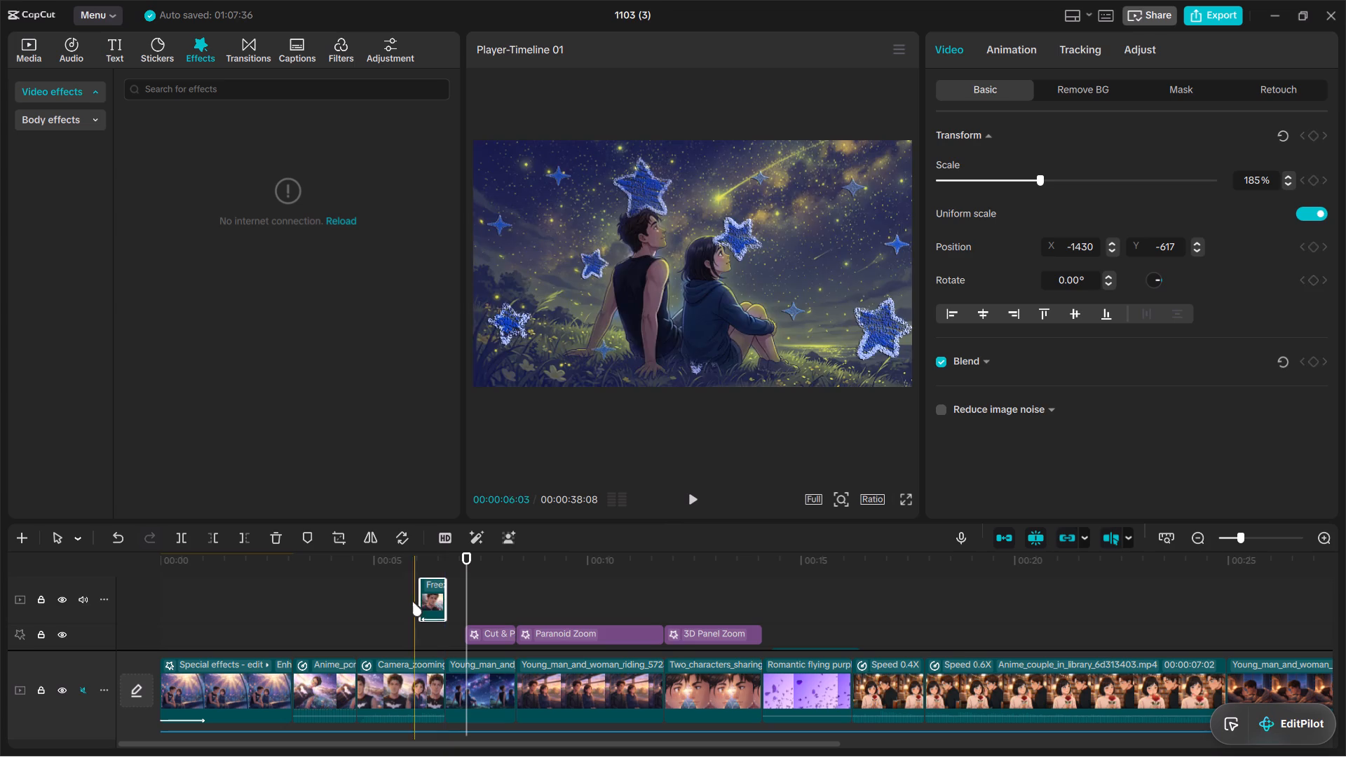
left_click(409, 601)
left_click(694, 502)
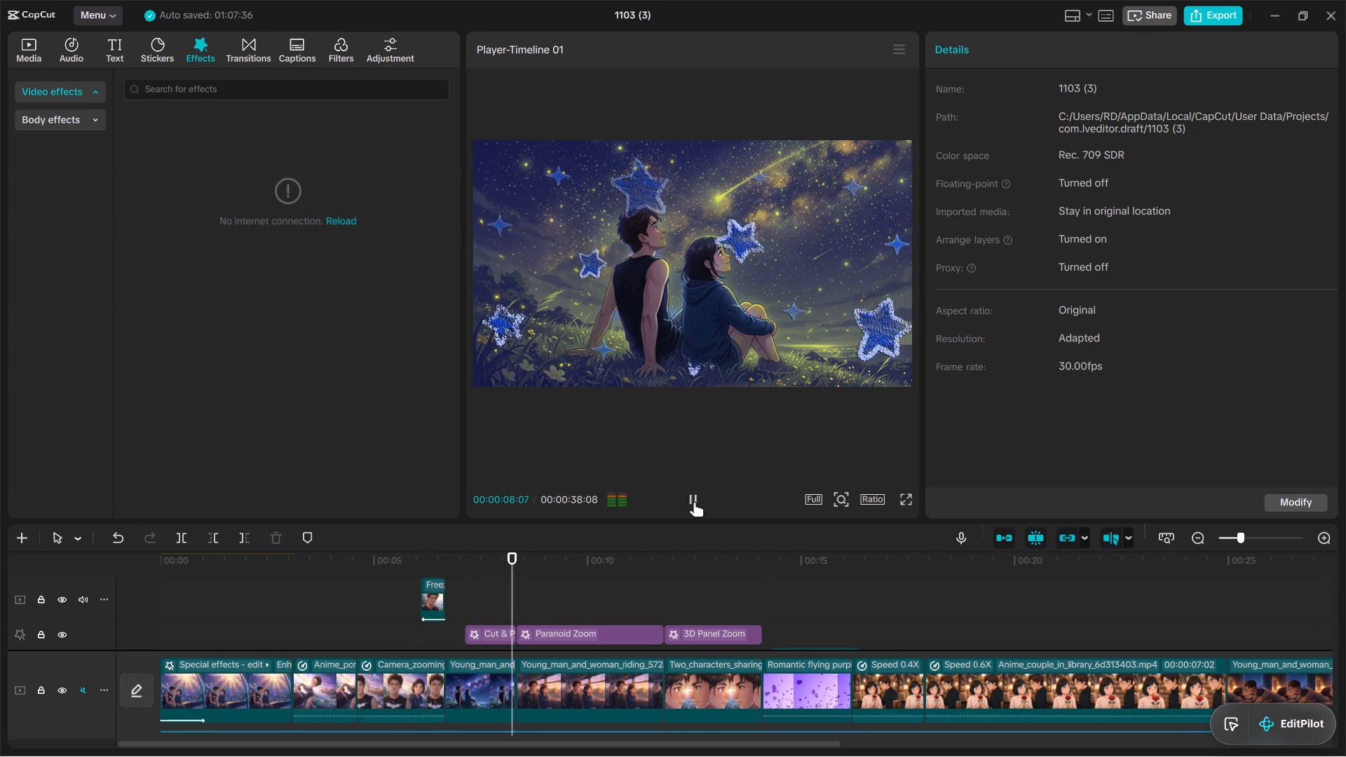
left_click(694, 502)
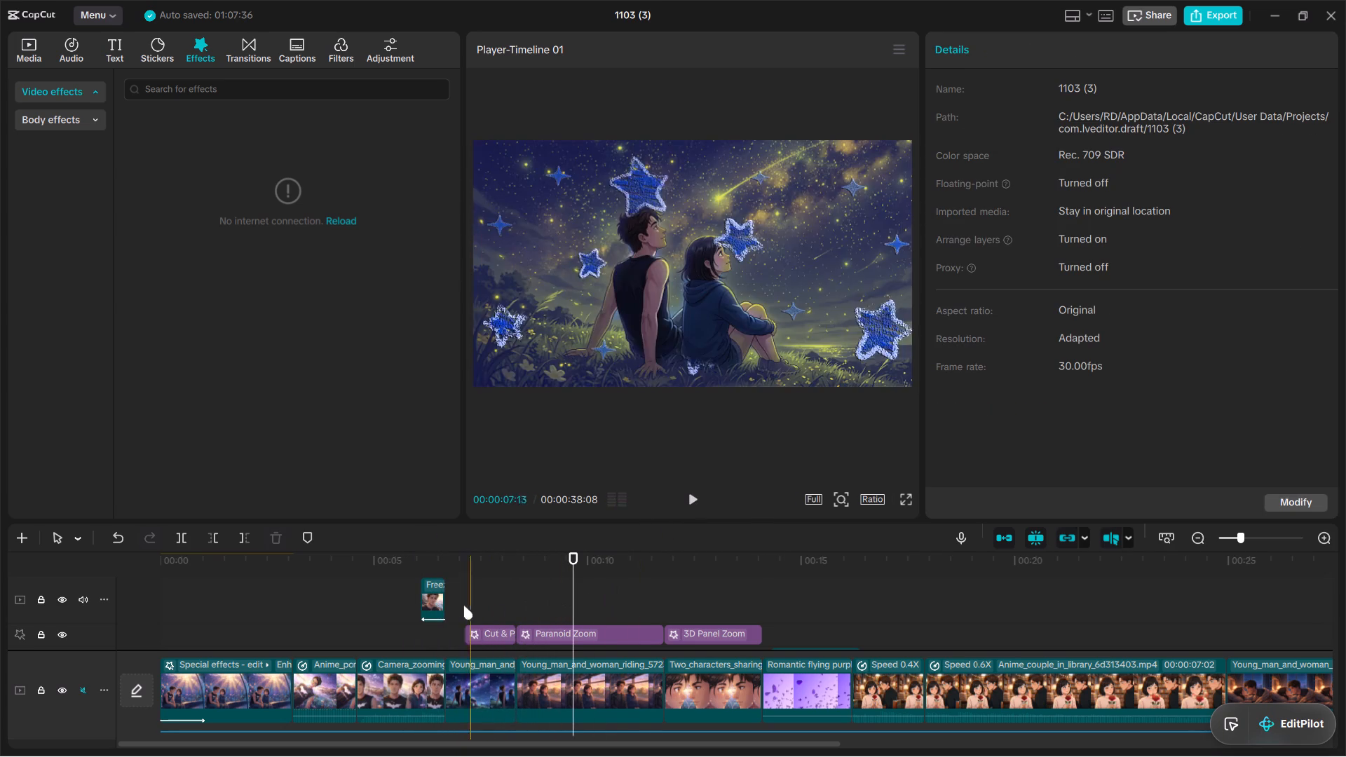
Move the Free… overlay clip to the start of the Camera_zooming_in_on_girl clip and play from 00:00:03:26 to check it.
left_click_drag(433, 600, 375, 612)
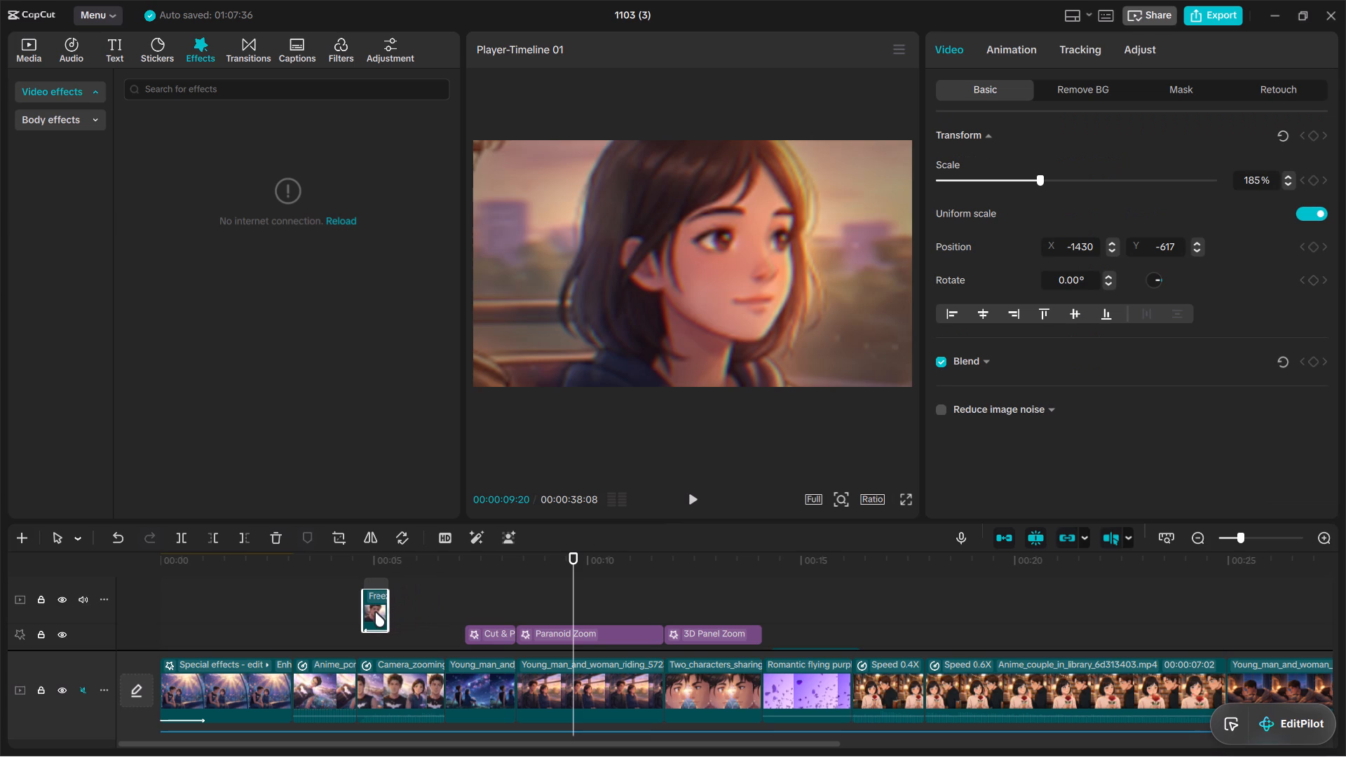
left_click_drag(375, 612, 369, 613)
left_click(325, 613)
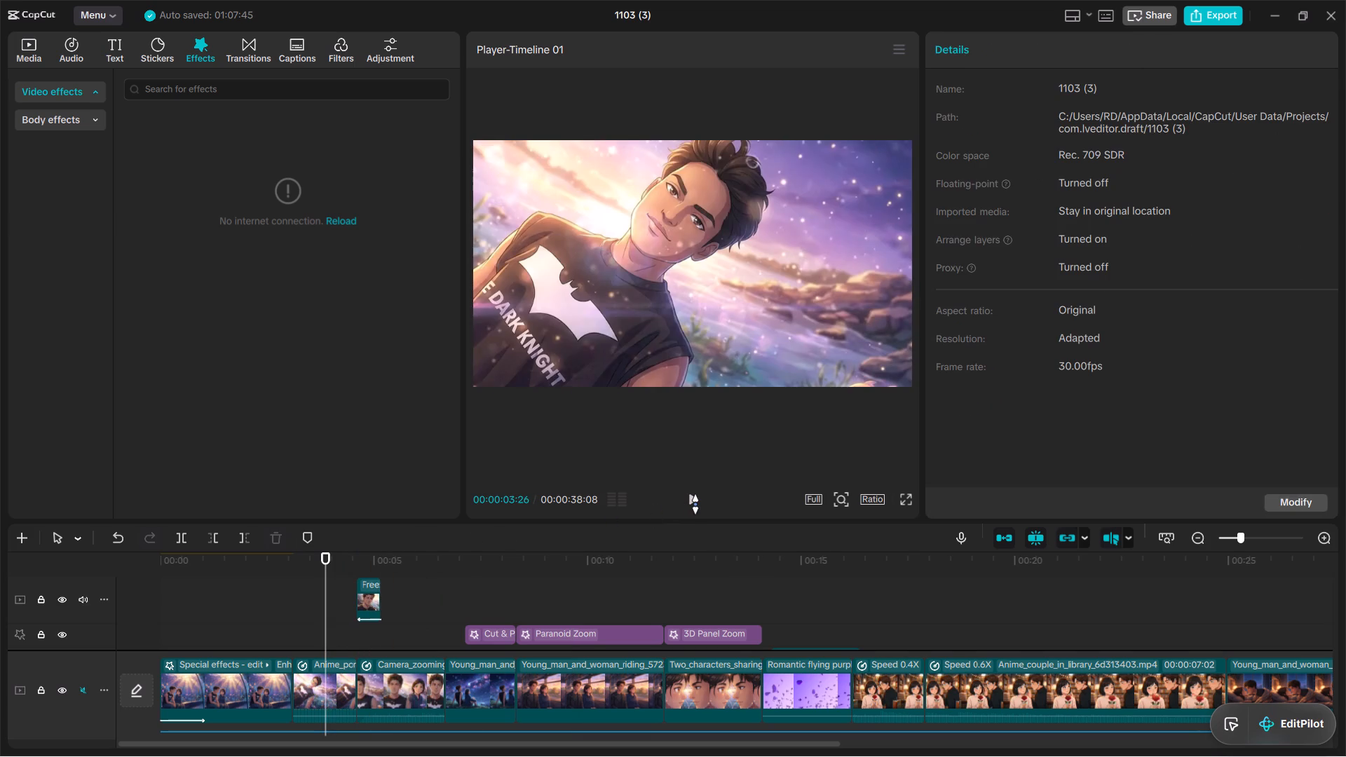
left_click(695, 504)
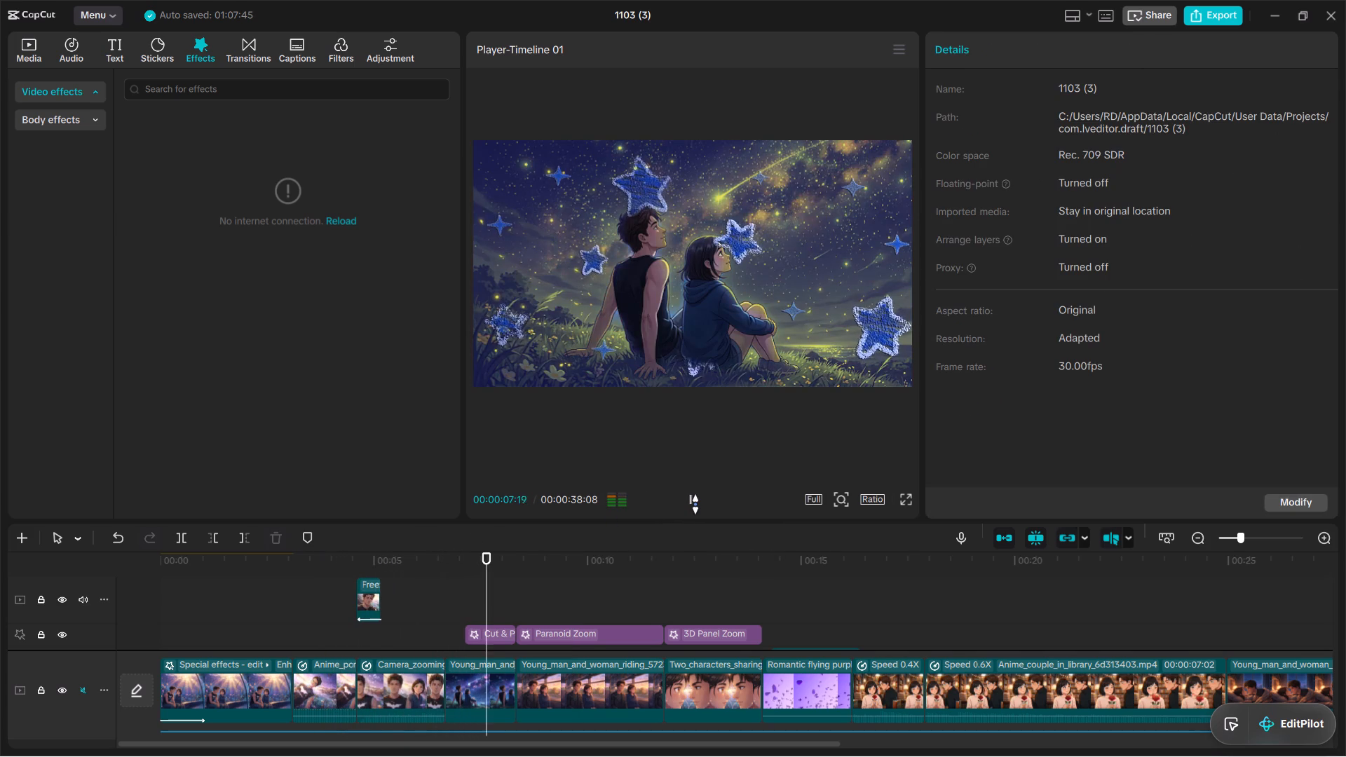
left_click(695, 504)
Extend the Cut & Paste Stars effect's start back to the Young_man_and clip's start at 00:00:06:20, and play across it.
left_click(489, 635)
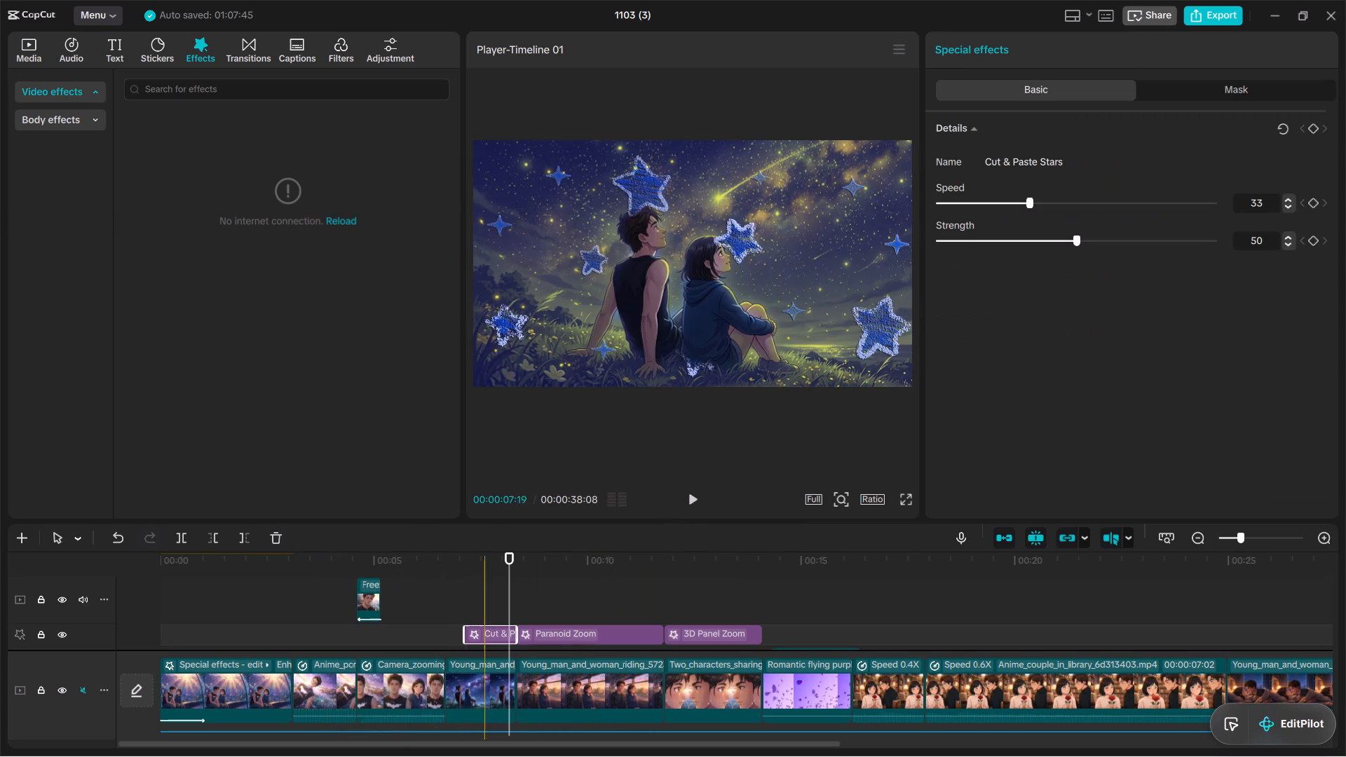
left_click_drag(465, 629, 441, 634)
left_click(441, 634)
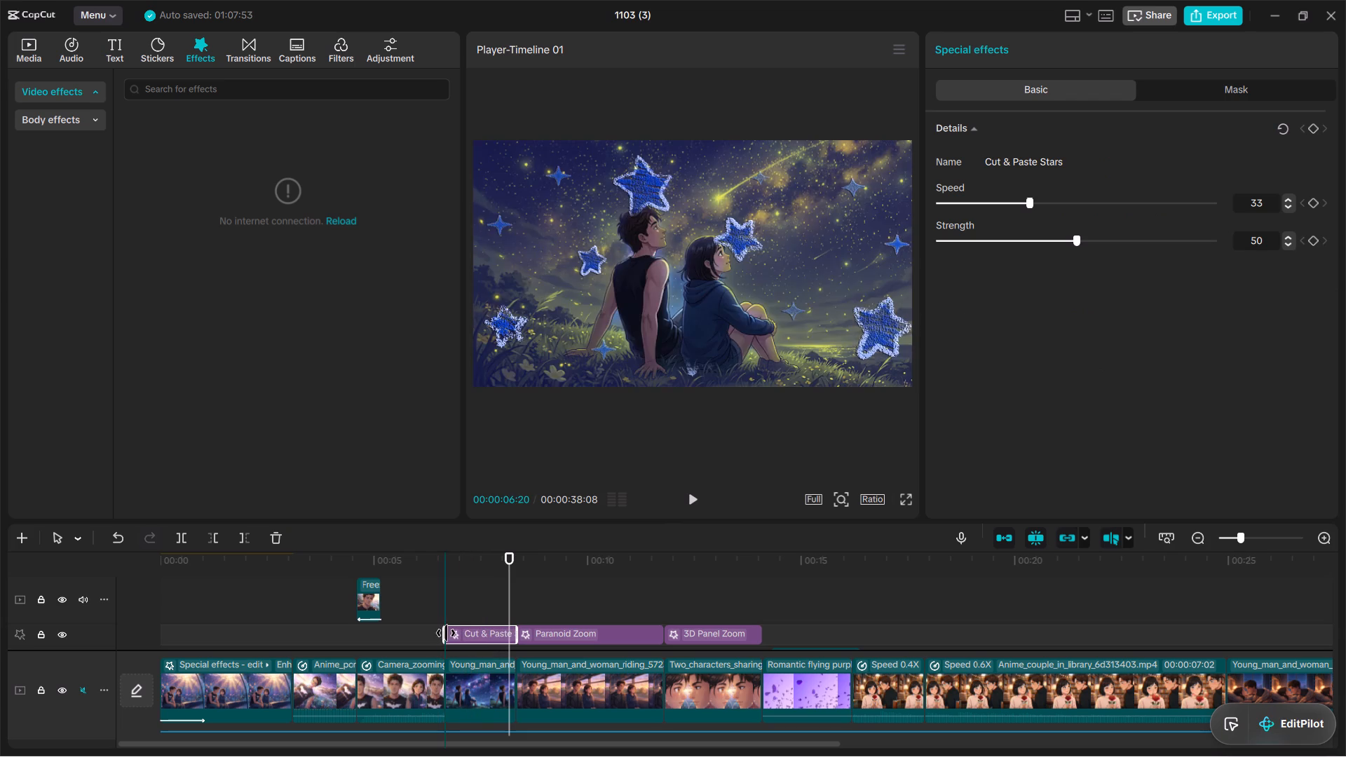
left_click(418, 594)
left_click(693, 499)
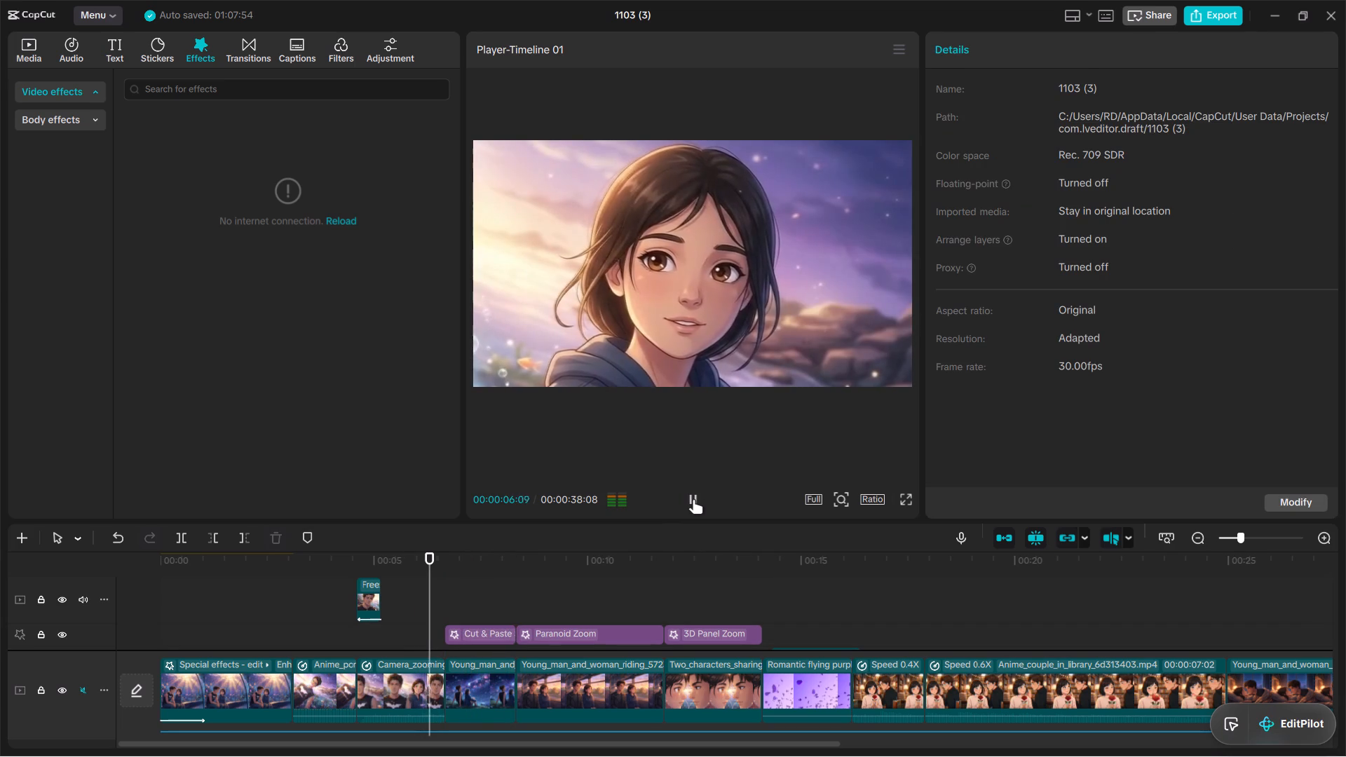
left_click(693, 499)
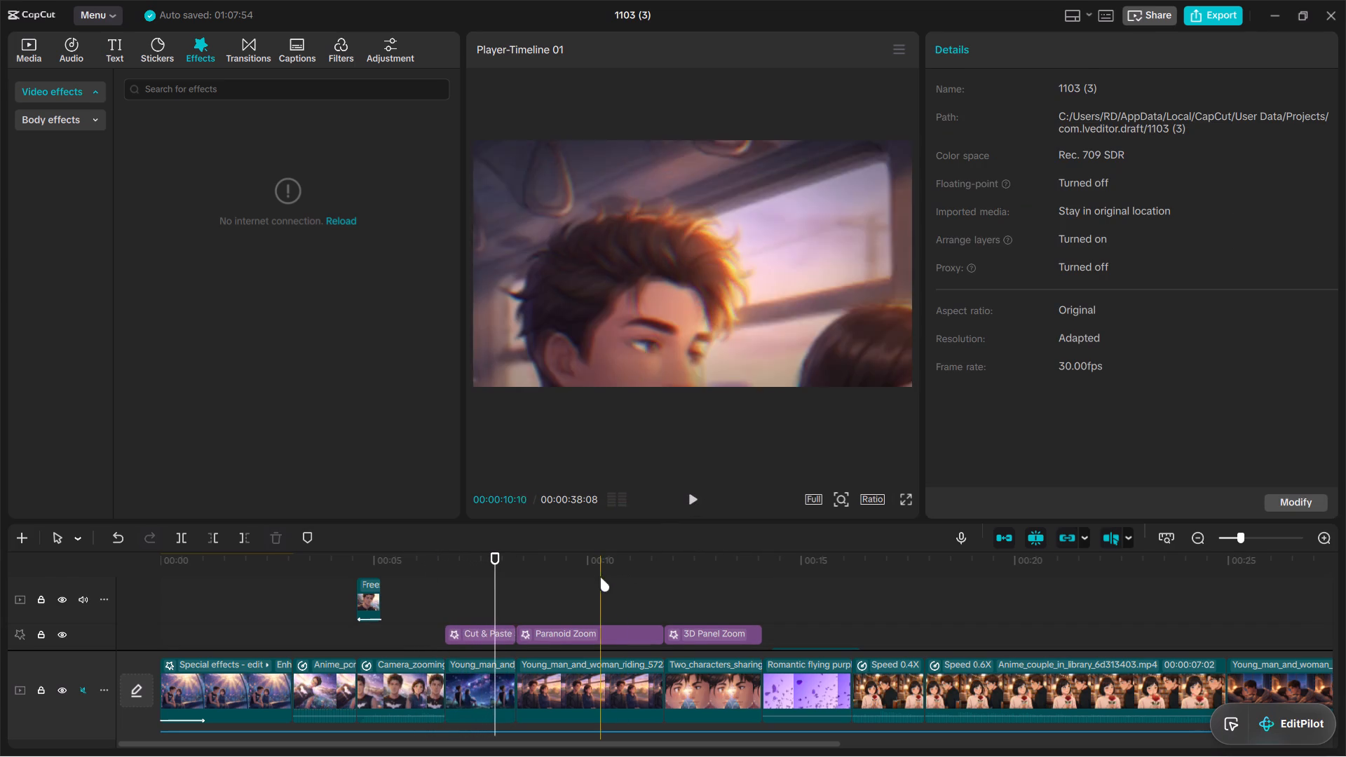
Move the Free… overlay clip later to straddle the cut between the Camera_zooming_in_on_girl and Young_man_and clips, and play across it.
scroll(600, 577, "down", 6)
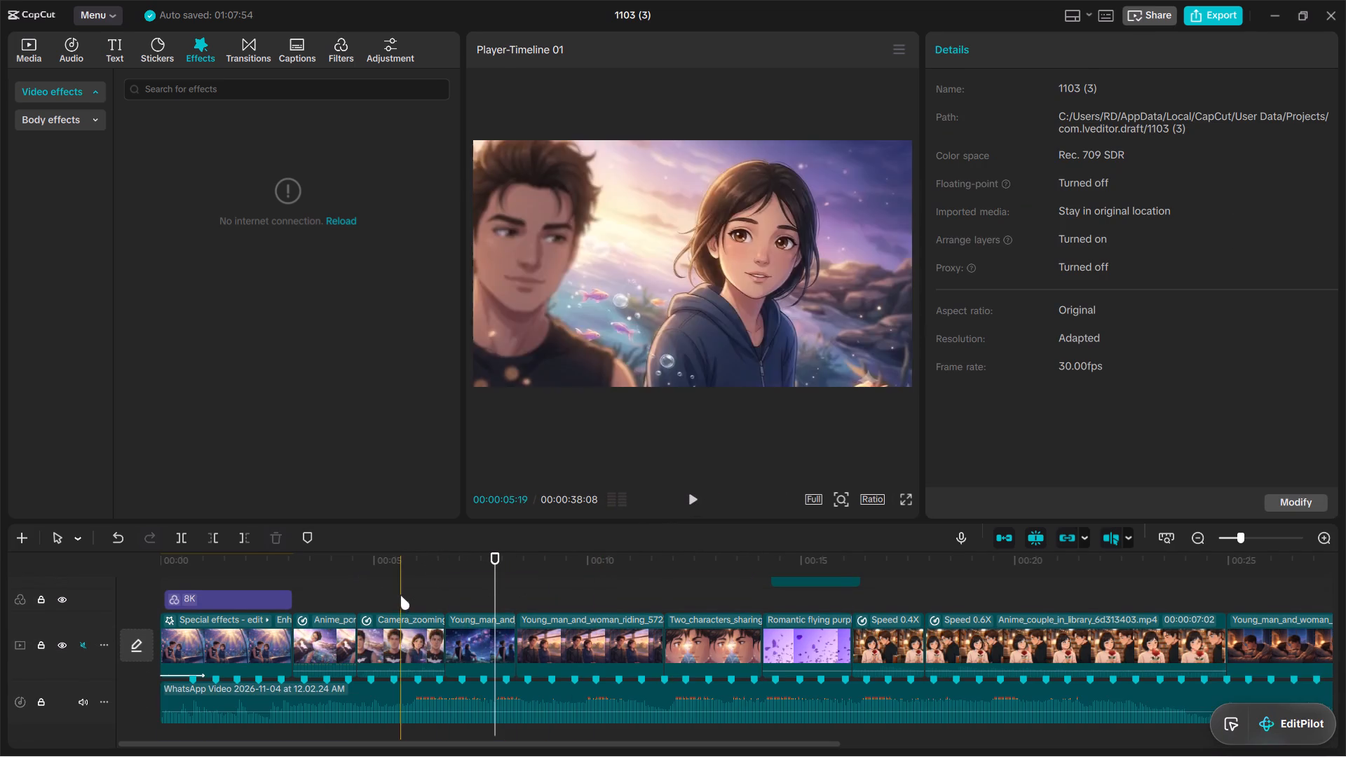
scroll(412, 592, "up", 5)
left_click(363, 595)
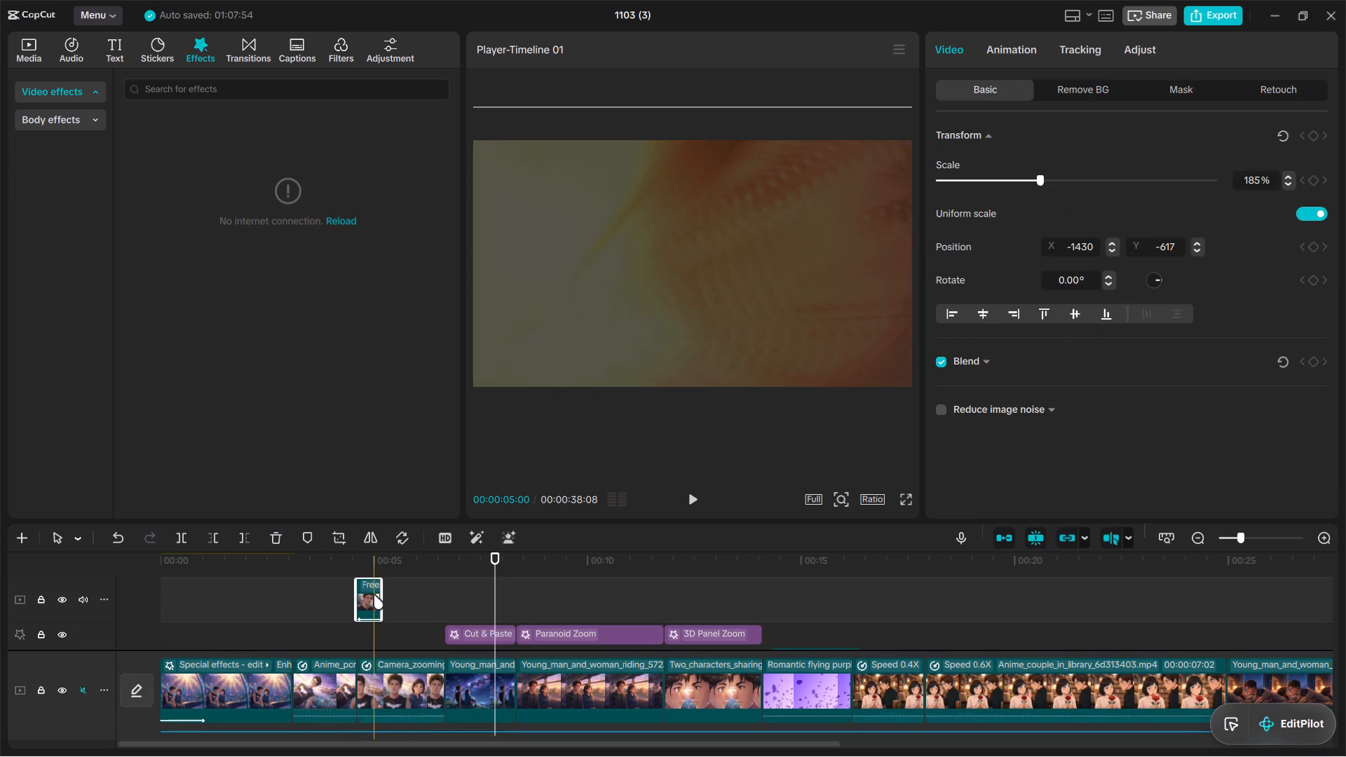
left_click_drag(370, 594, 441, 596)
left_click(386, 603)
left_click(690, 502)
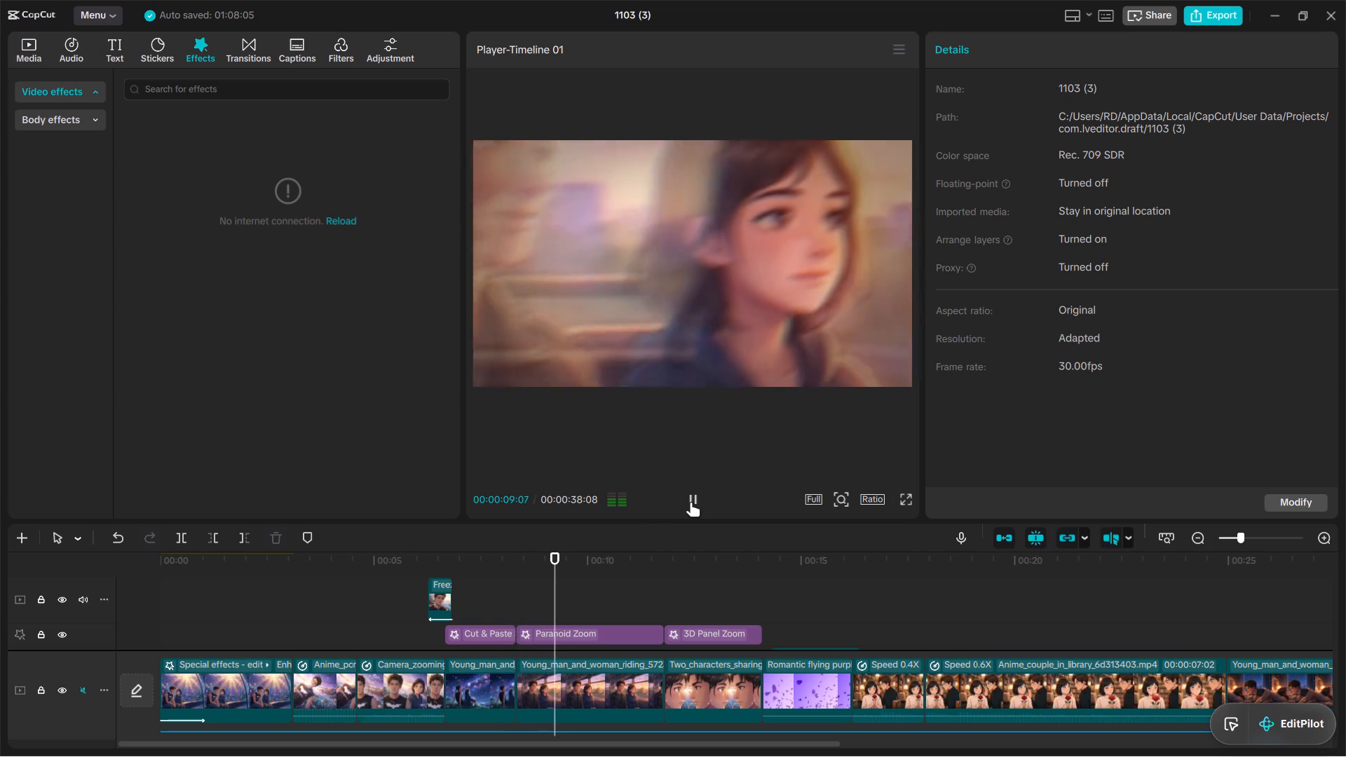
left_click(691, 502)
Play from the Cut & Paste Stars effect at 00:00:07:16 through the following clips into the Anime_couple_in_library clip.
left_click(485, 594)
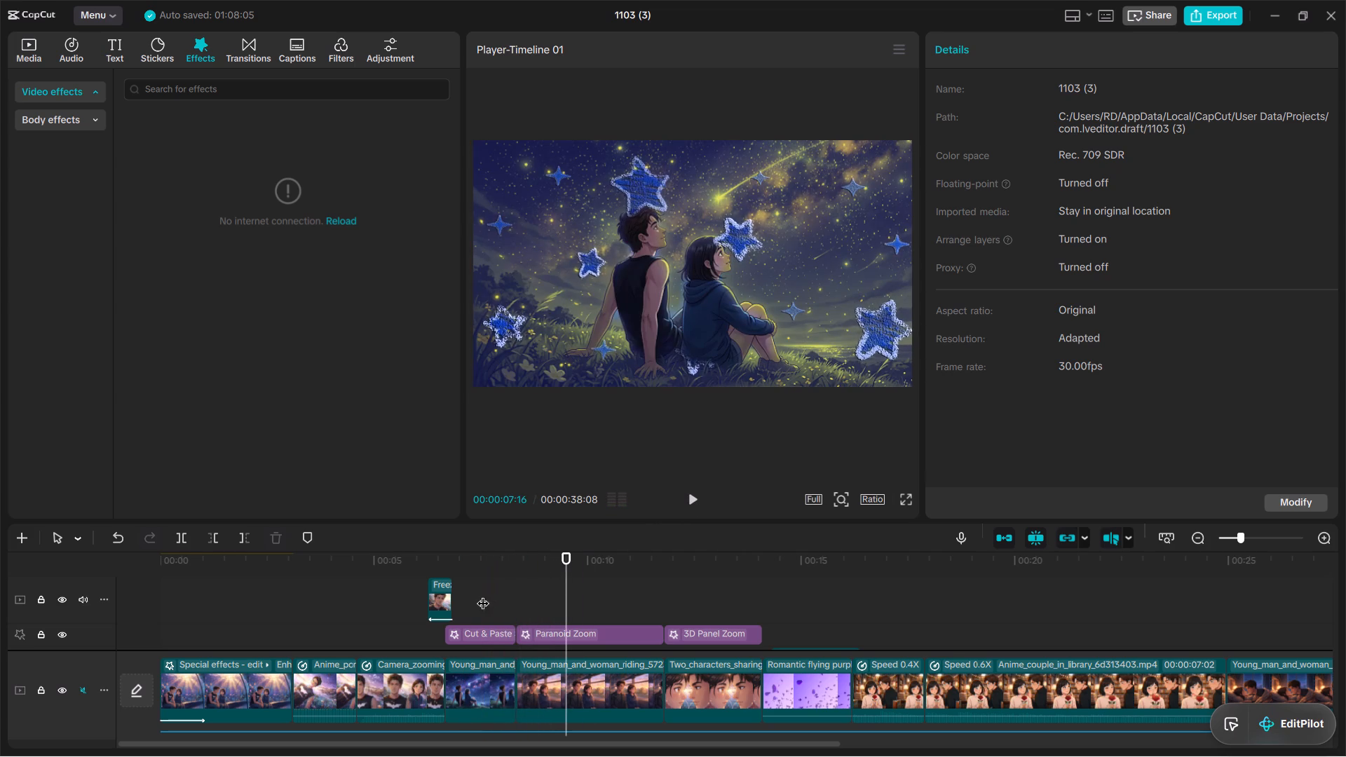
left_click(691, 503)
left_click(691, 503)
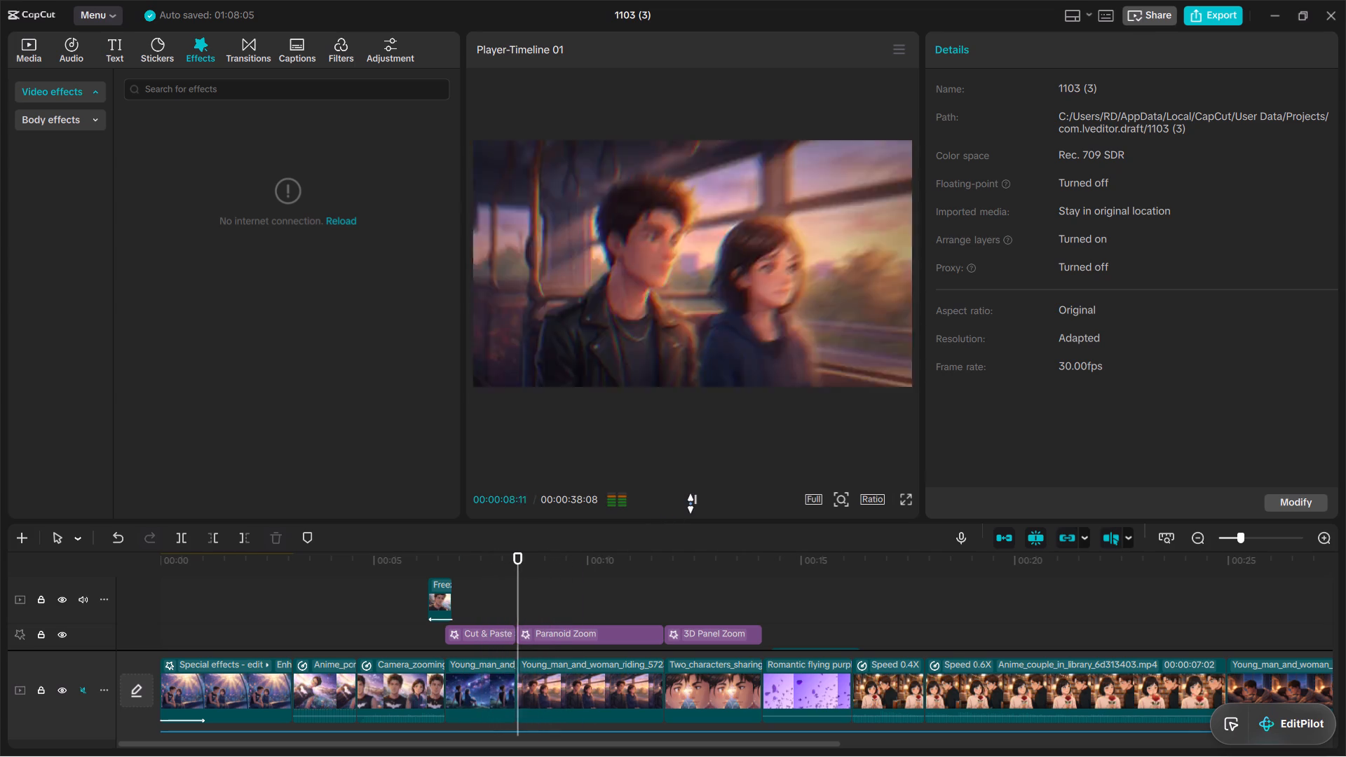
left_click(522, 588)
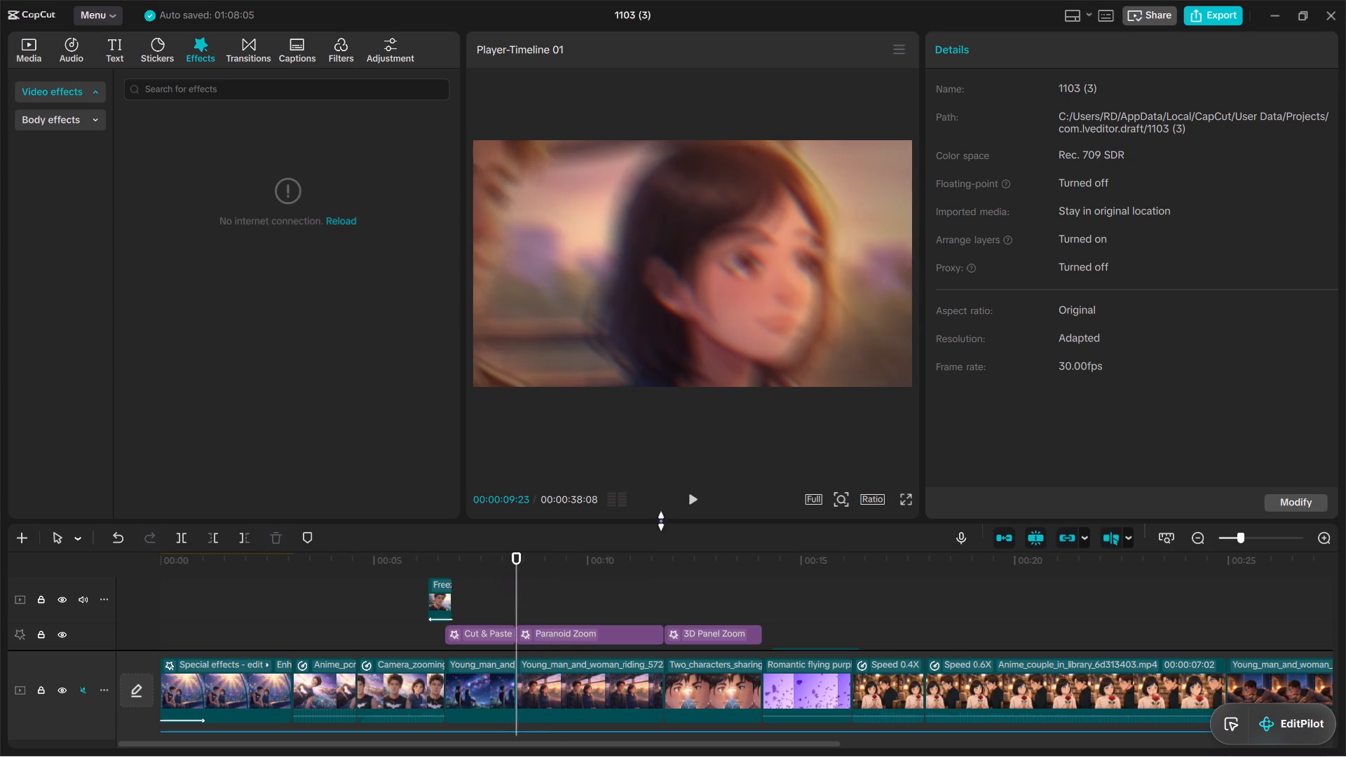
left_click(695, 507)
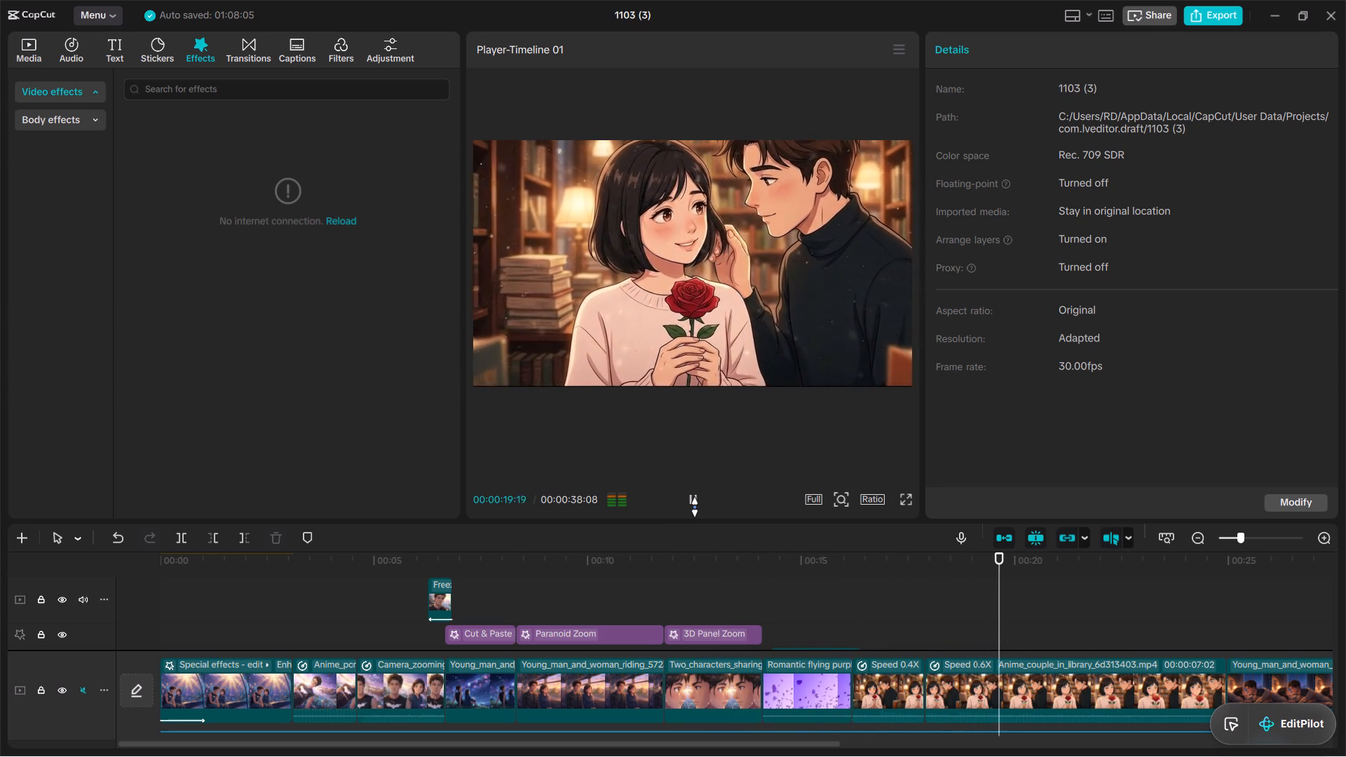
left_click(695, 507)
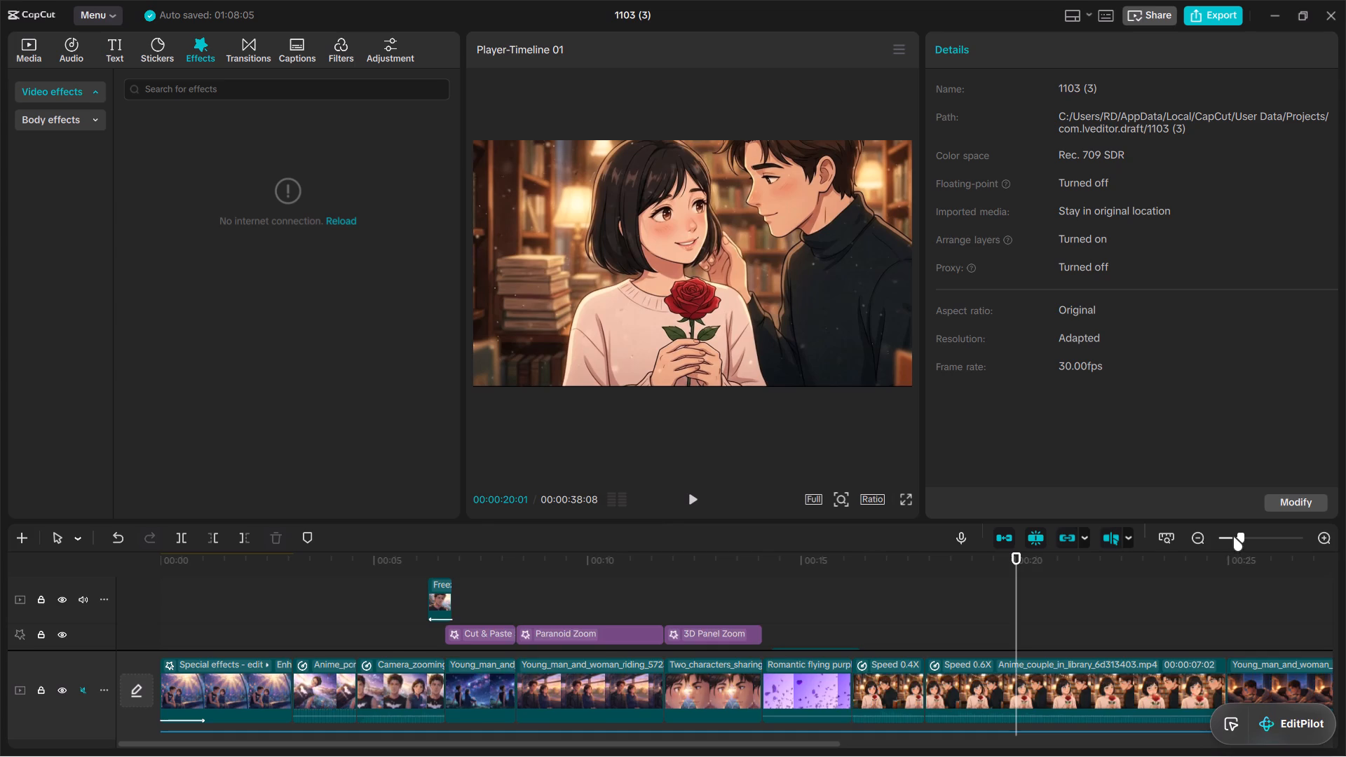
Play the library scene from 00:00:17:17 and add a Transform keyframe to the Speed 0.6X Anime_couple_in_library clip at 00:00:19:27.
left_click(1233, 536)
left_click_drag(1233, 536, 1241, 536)
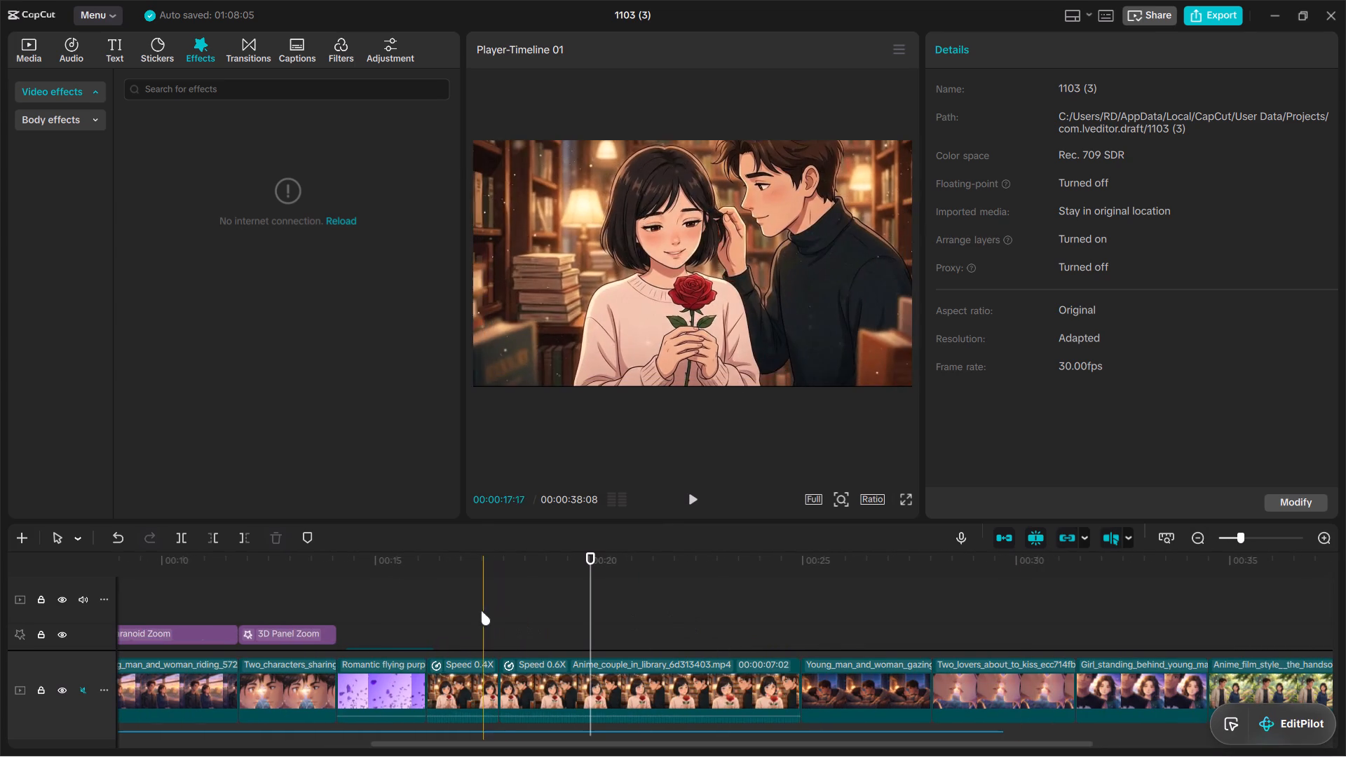
left_click(481, 611)
left_click(690, 499)
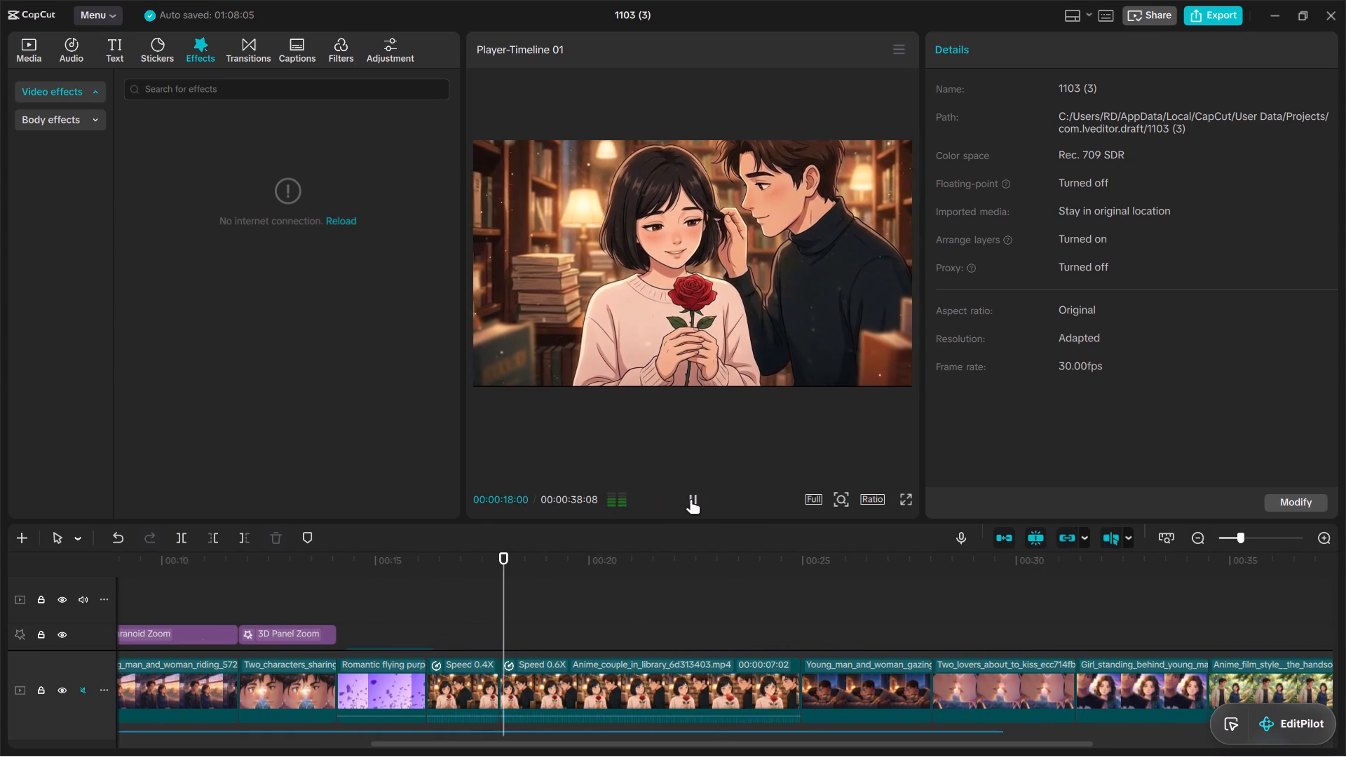
left_click(691, 499)
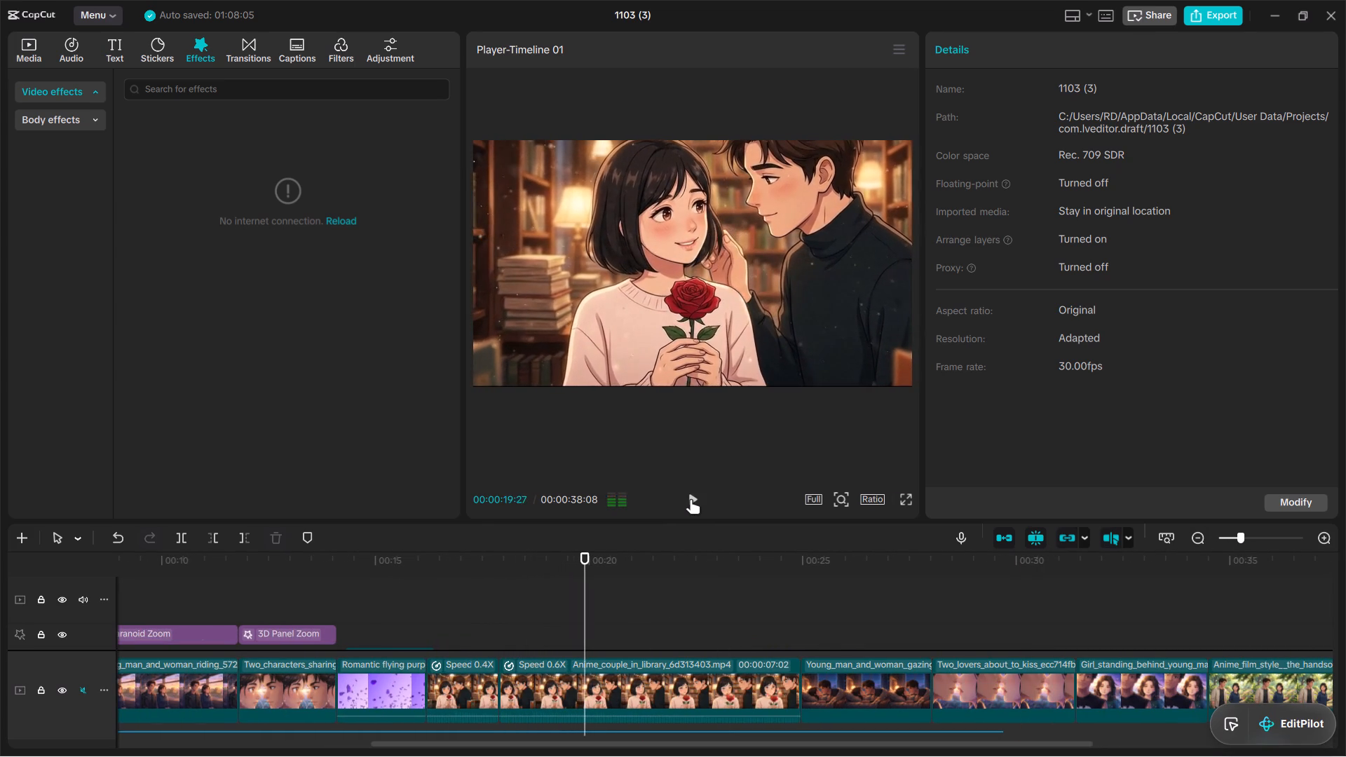
left_click(596, 687)
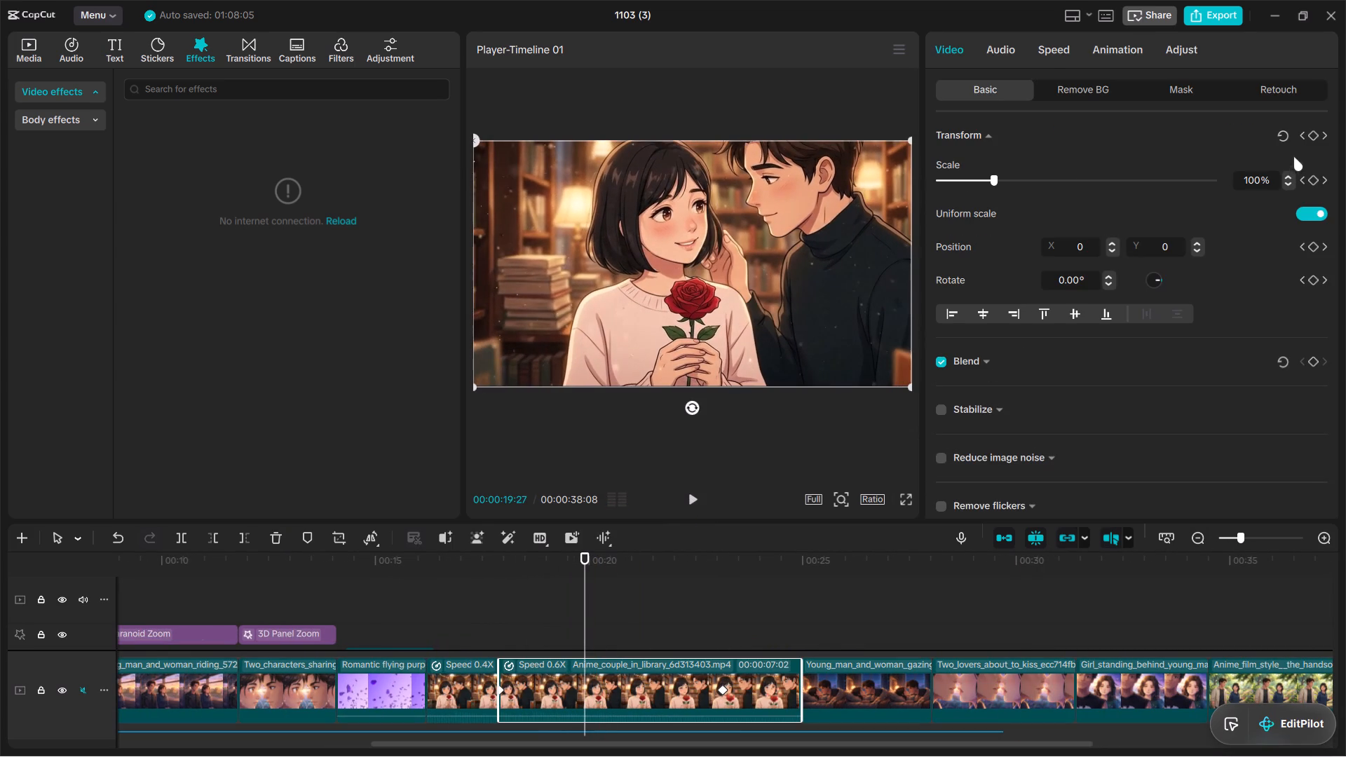
left_click(1312, 133)
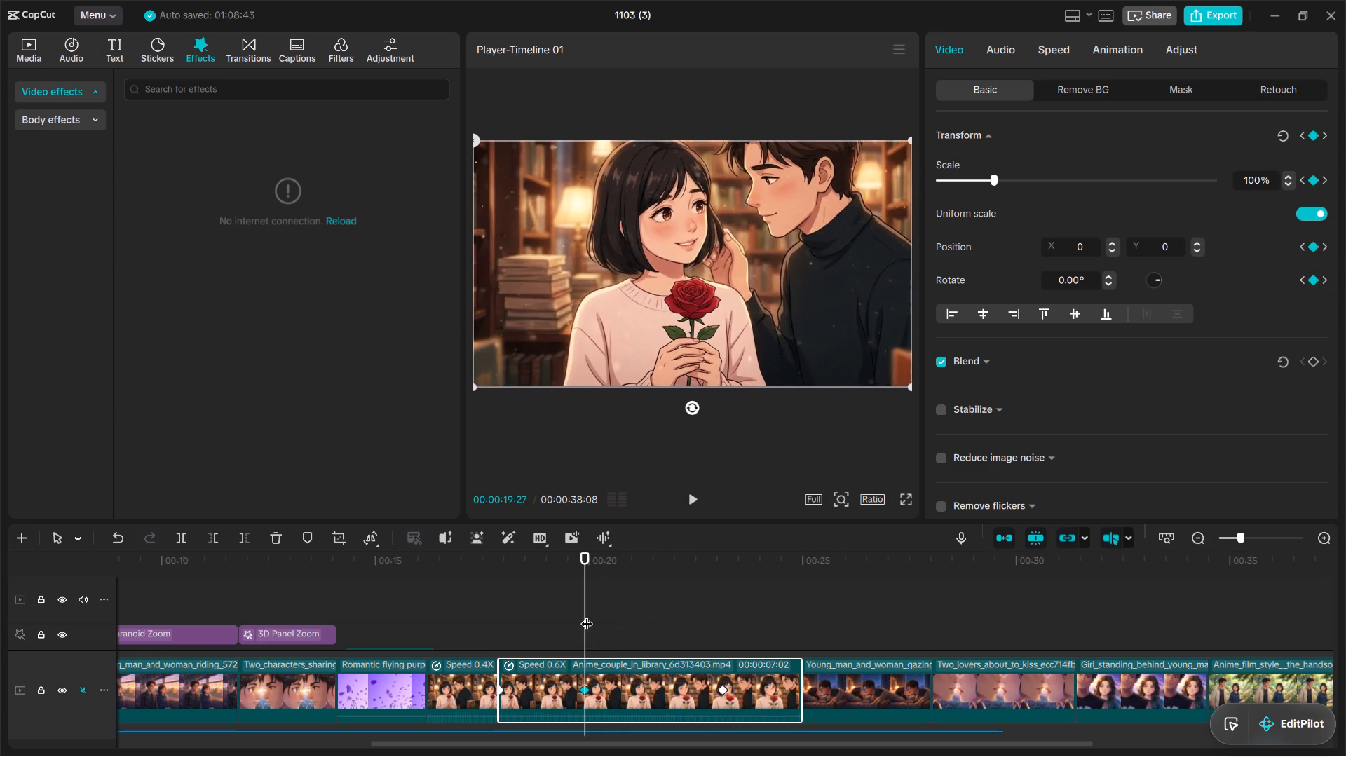
Add a Transform keyframe near the start of the Speed 0.6X Anime_couple_in_library clip at 00:00:18:02, and play from there.
left_click_drag(587, 615, 506, 624)
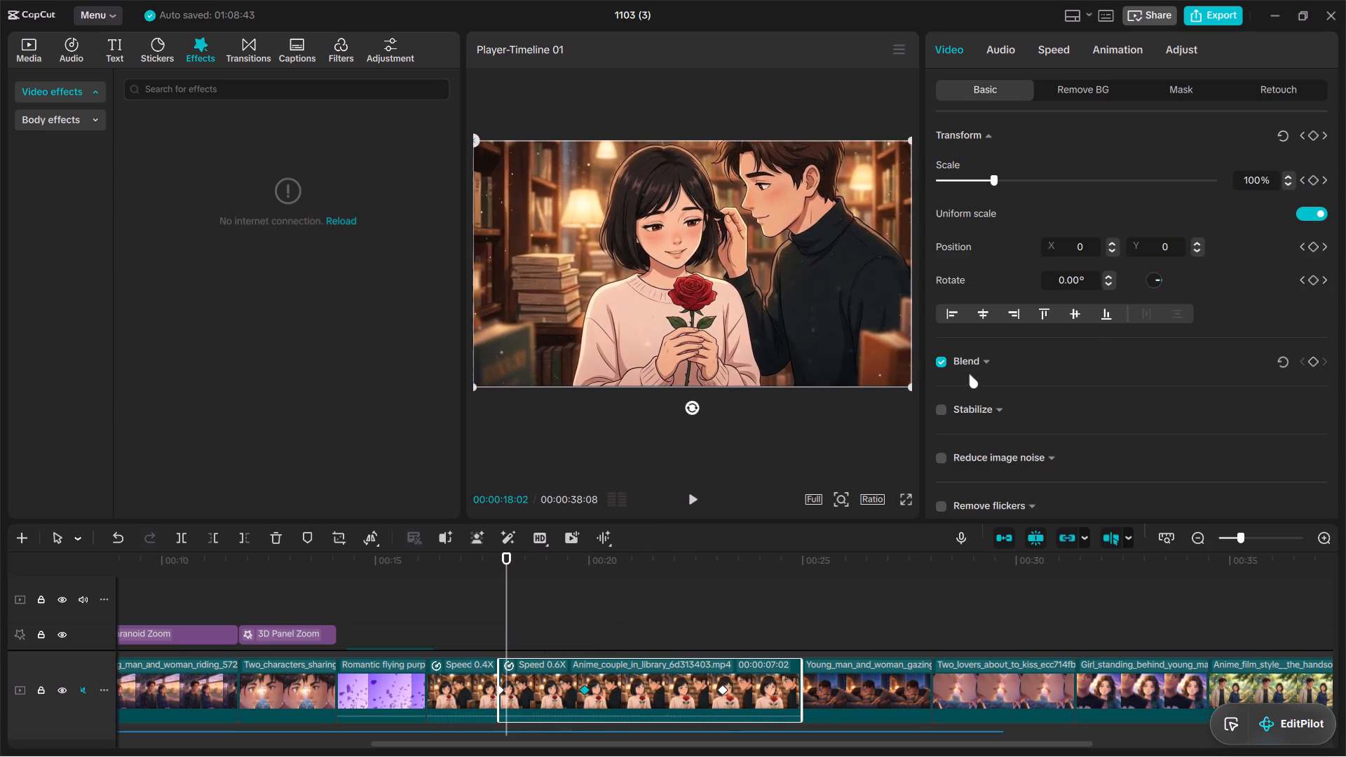
left_click(1313, 135)
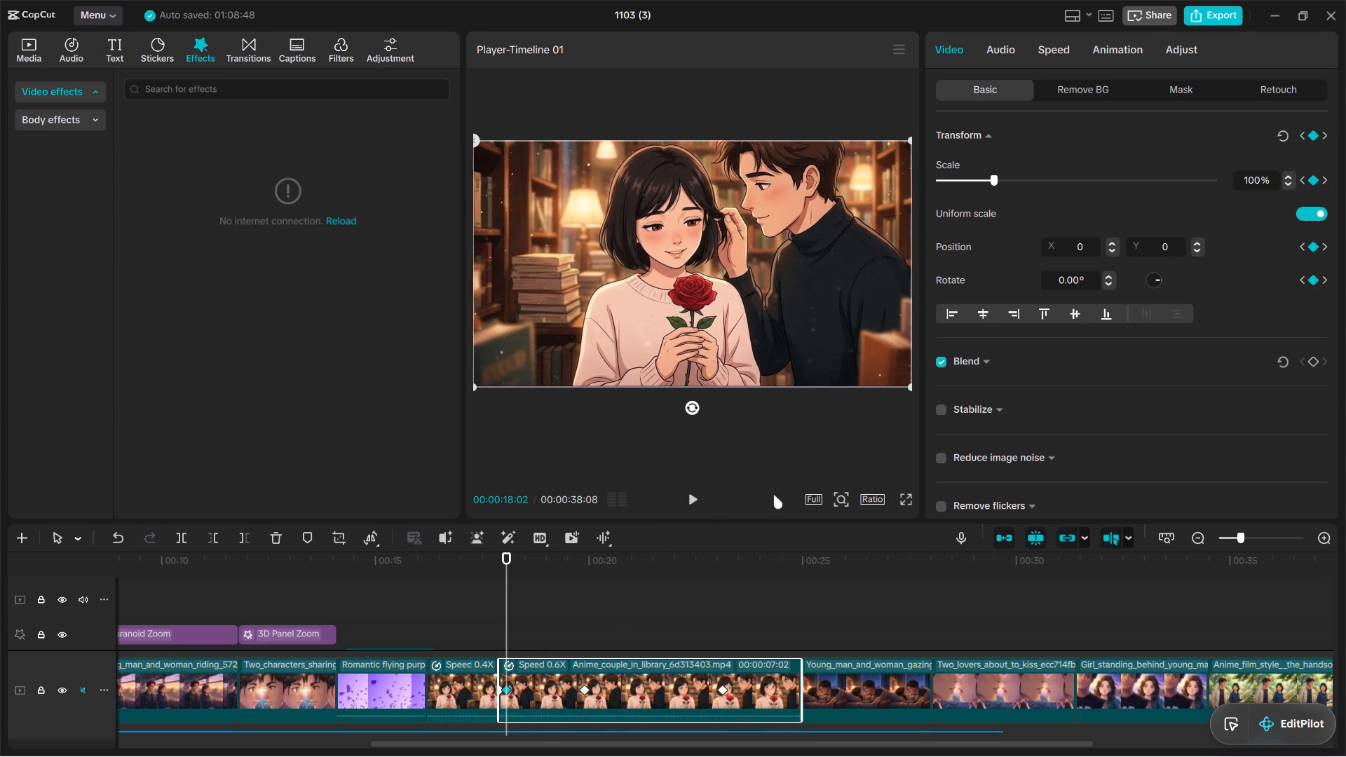
left_click(695, 505)
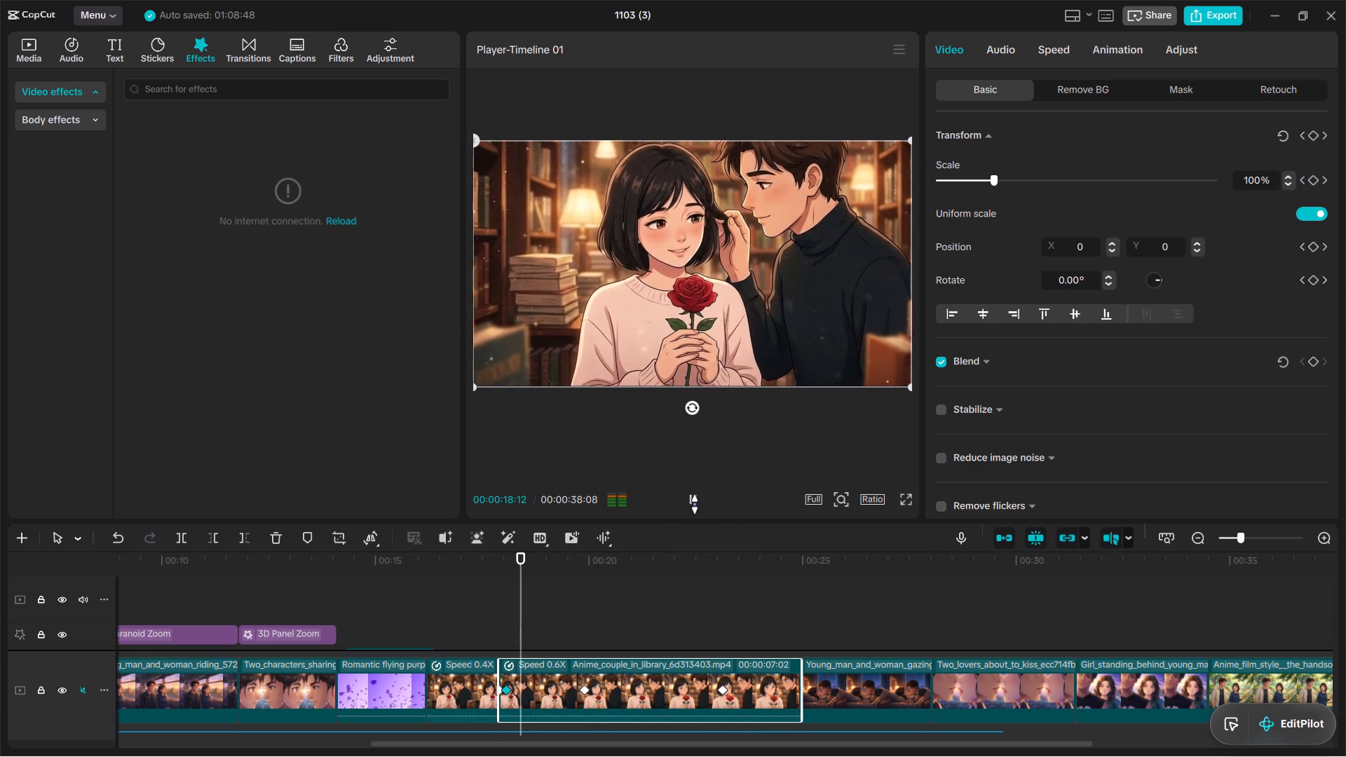
Stop playback at 00:00:19:19 and add a Transform keyframe there to the Speed 0.6X Anime_couple_in_library clip.
left_click(695, 504)
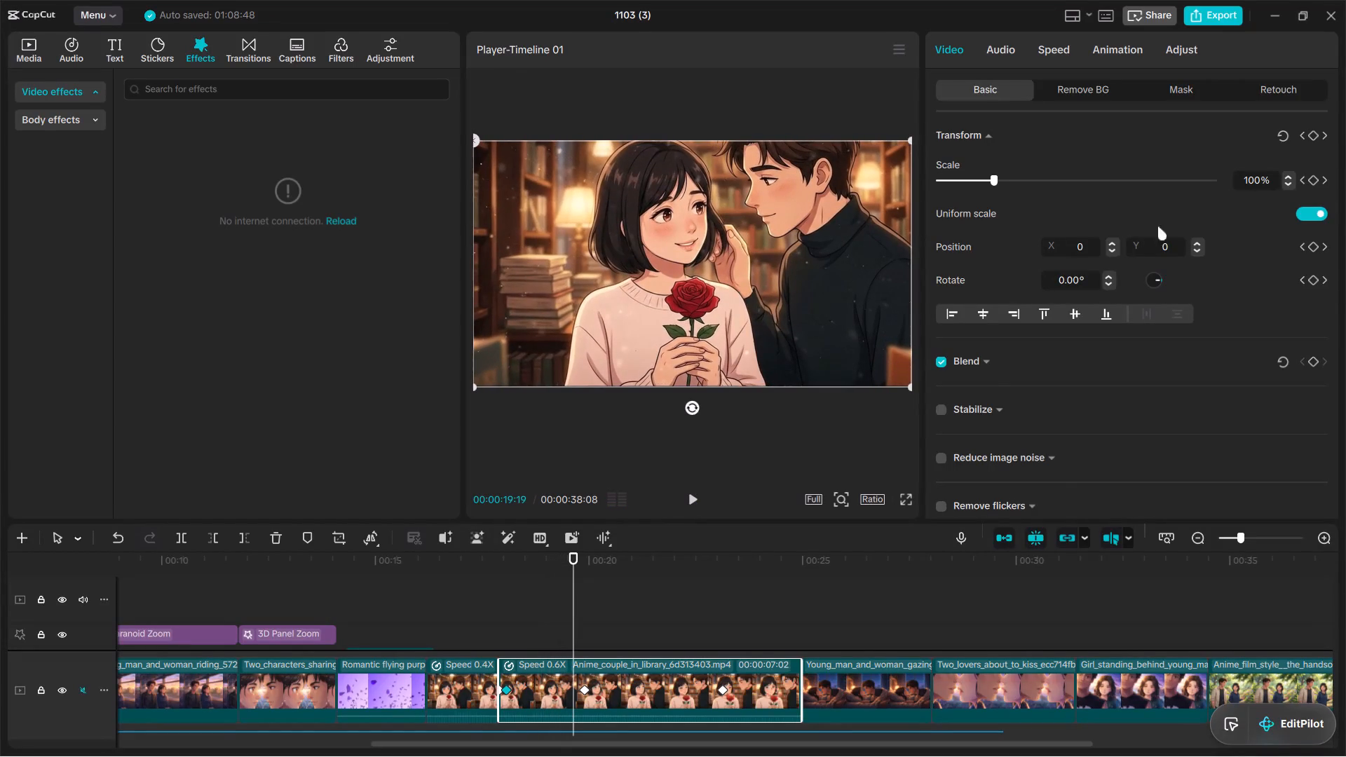
left_click(1313, 139)
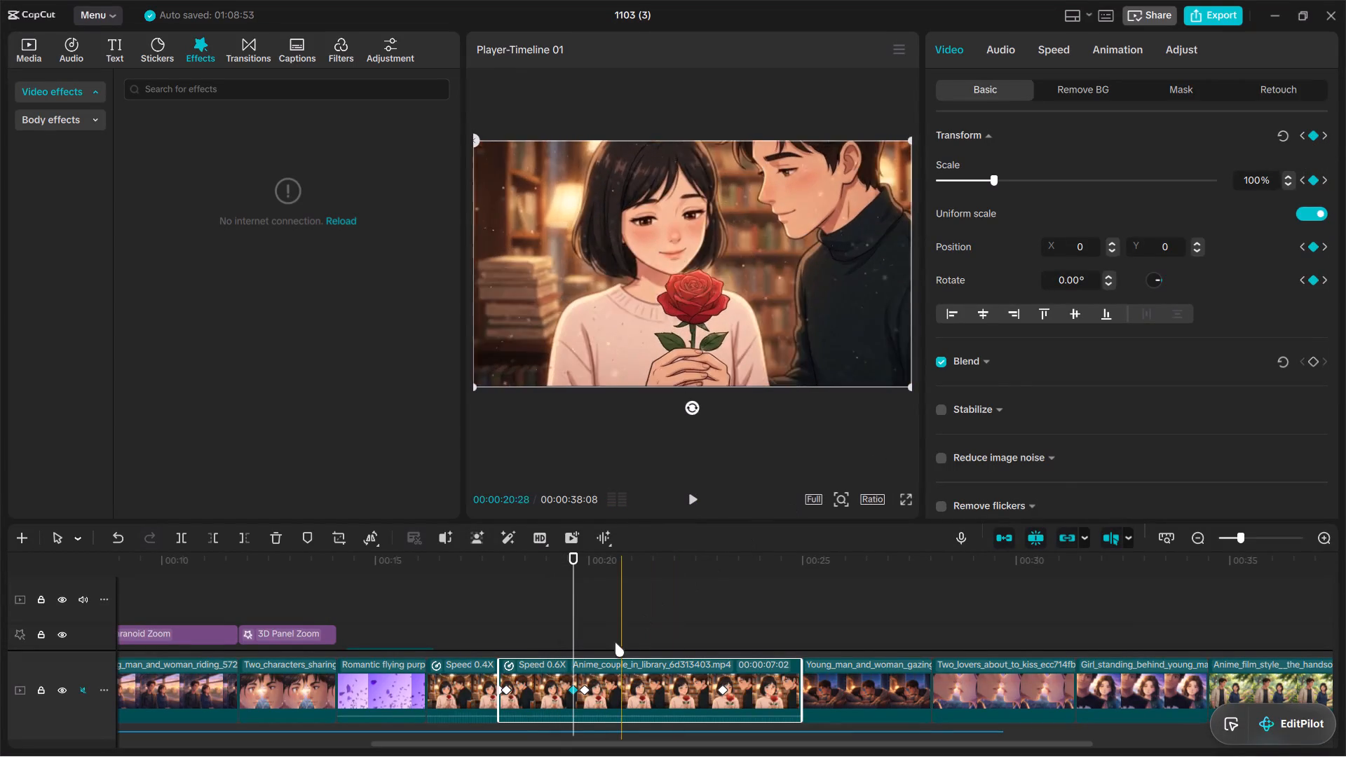
At the 00:00:19:27 keyframe, enlarge the library clip to about 189% and reposition it to about X -58, Y 541, centring the rose.
left_click_drag(575, 627, 581, 626)
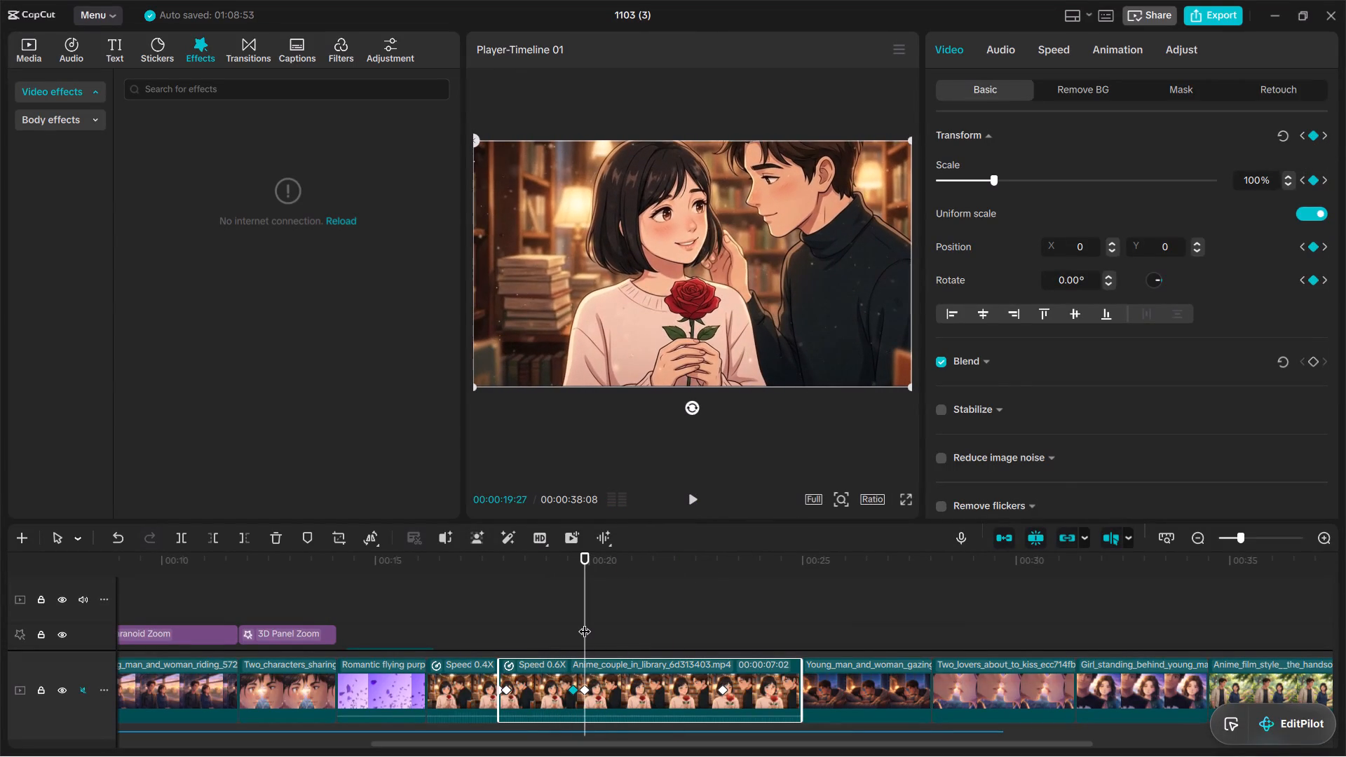
left_click(585, 688)
left_click(585, 683)
left_click_drag(1242, 539, 1261, 536)
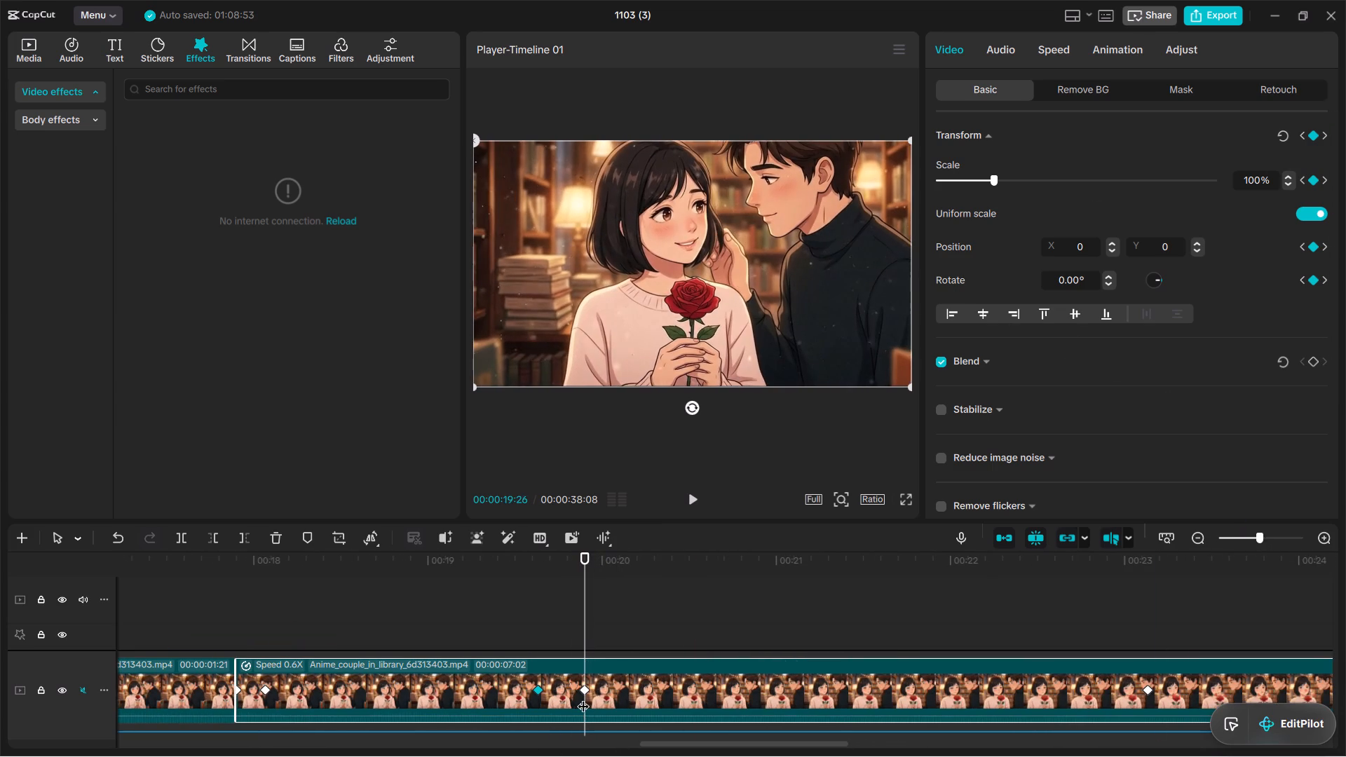
left_click(585, 684)
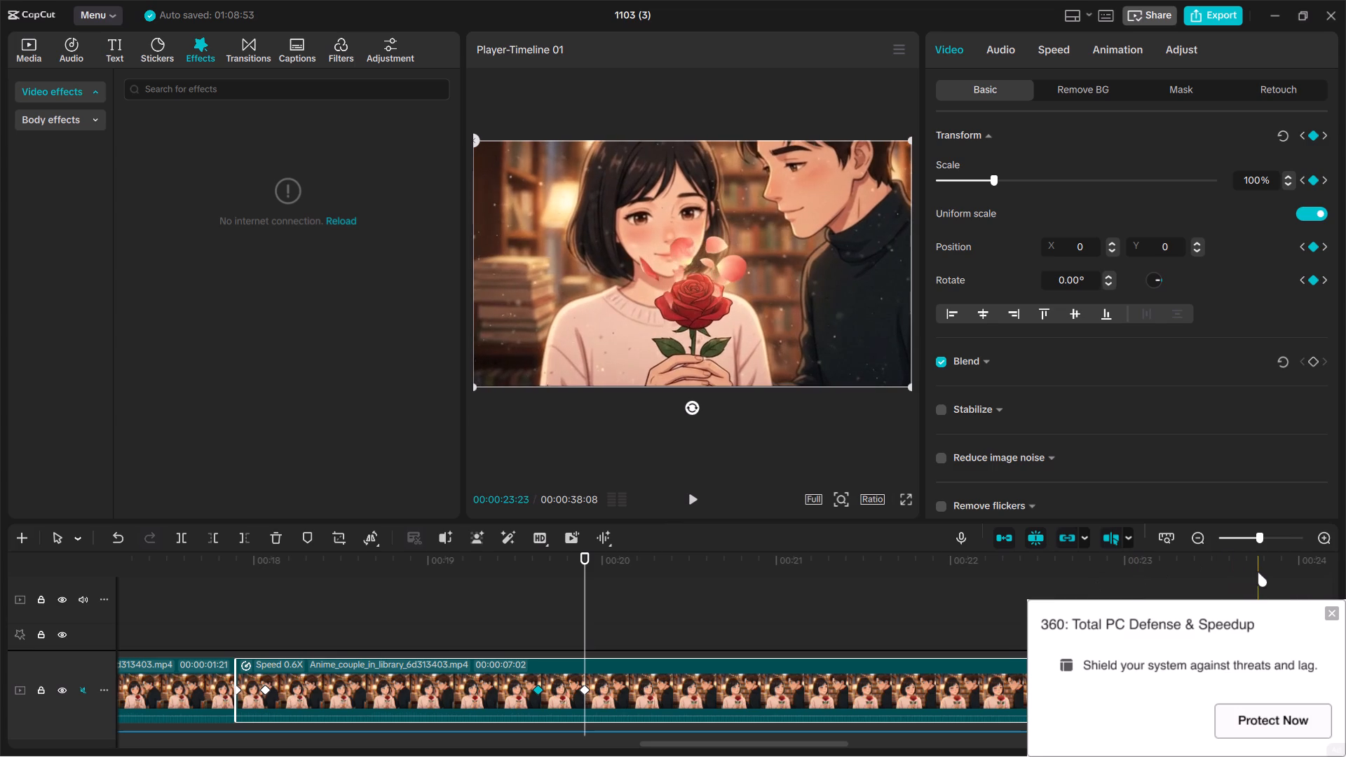
left_click(1328, 611)
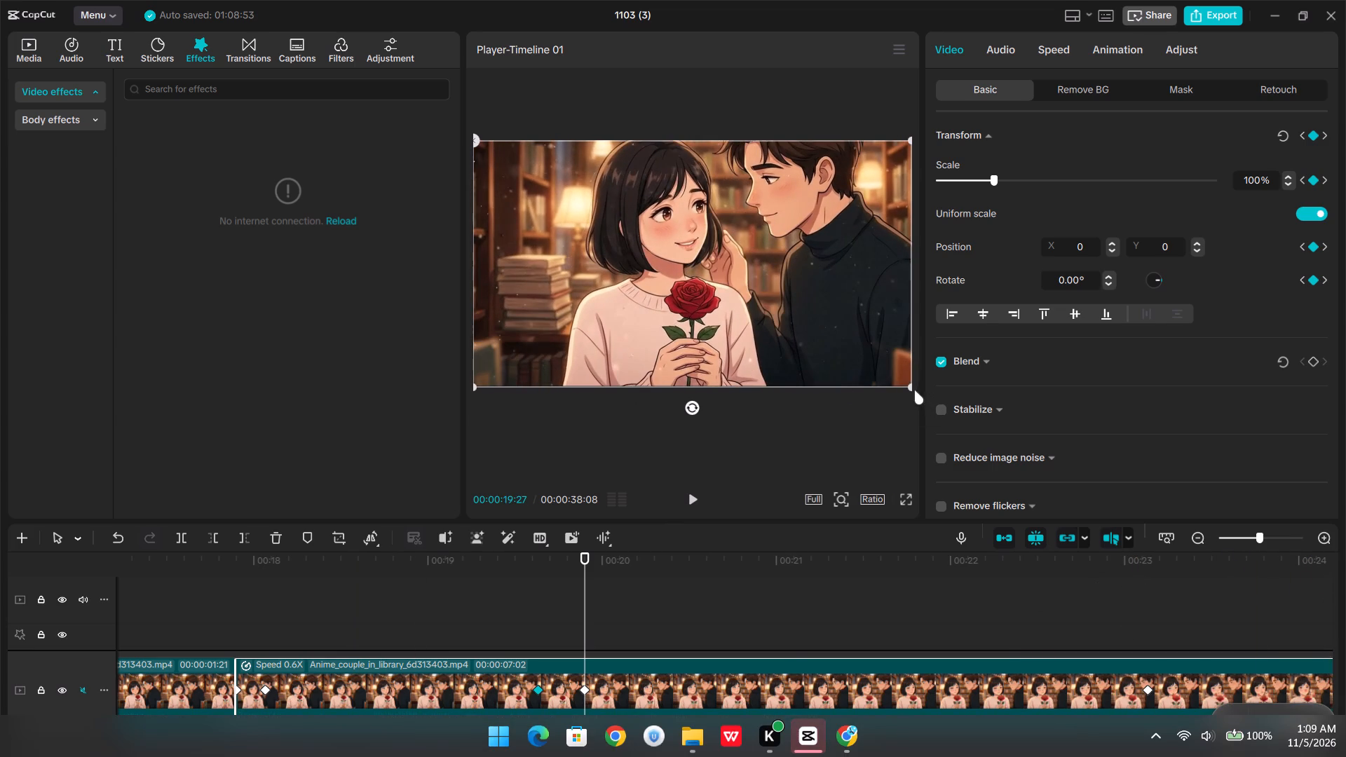
left_click_drag(911, 388, 1220, 493)
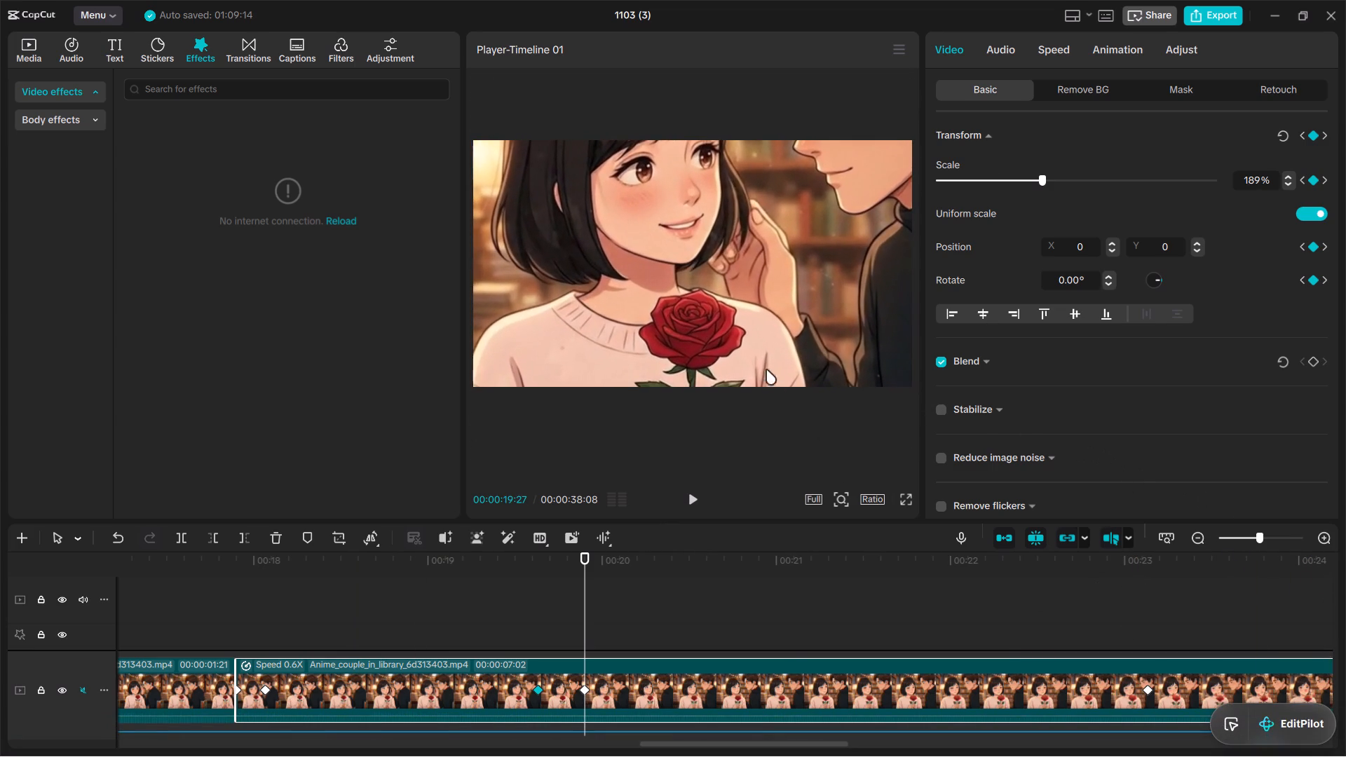
left_click_drag(760, 345, 754, 282)
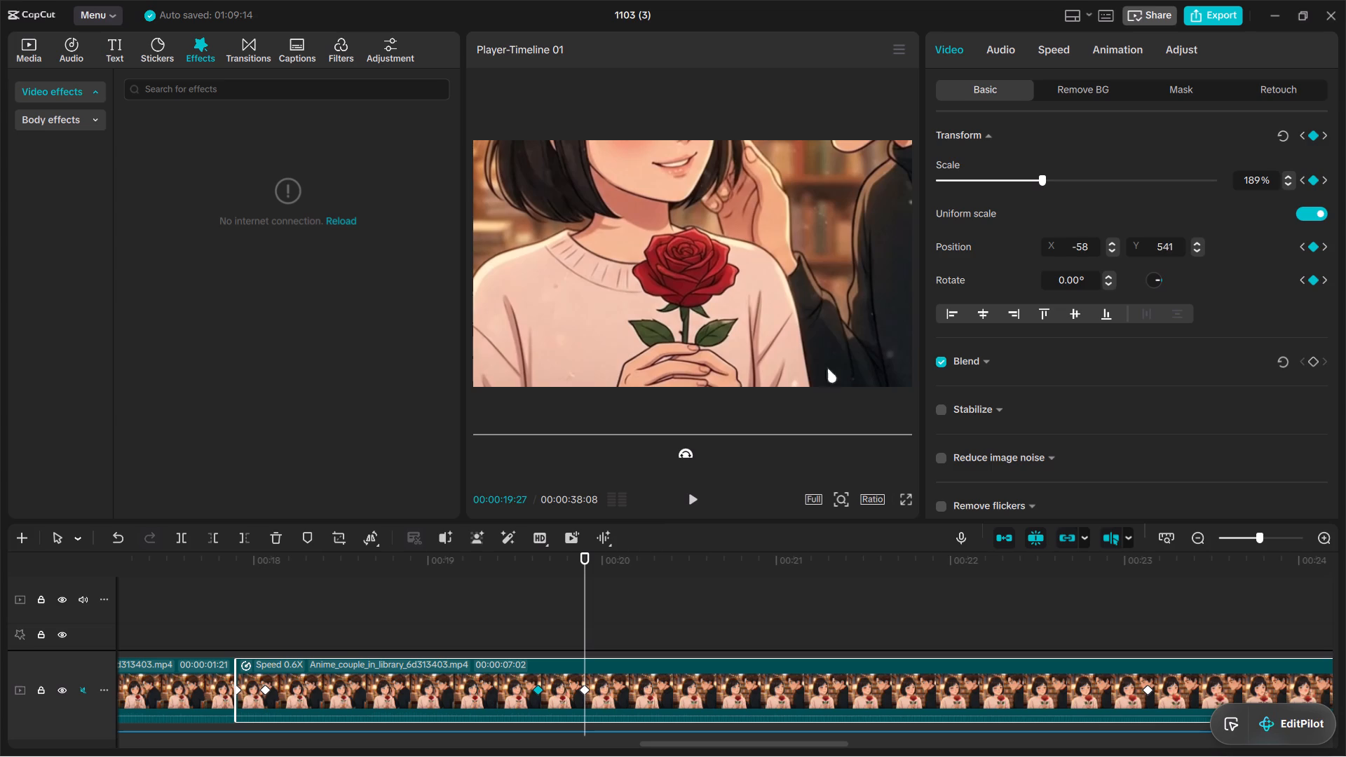
Play the keyframed zoom in the library clip from 00:00:19:17, and again from 00:00:18:18 to the falling petals.
left_click(525, 611)
left_click(694, 505)
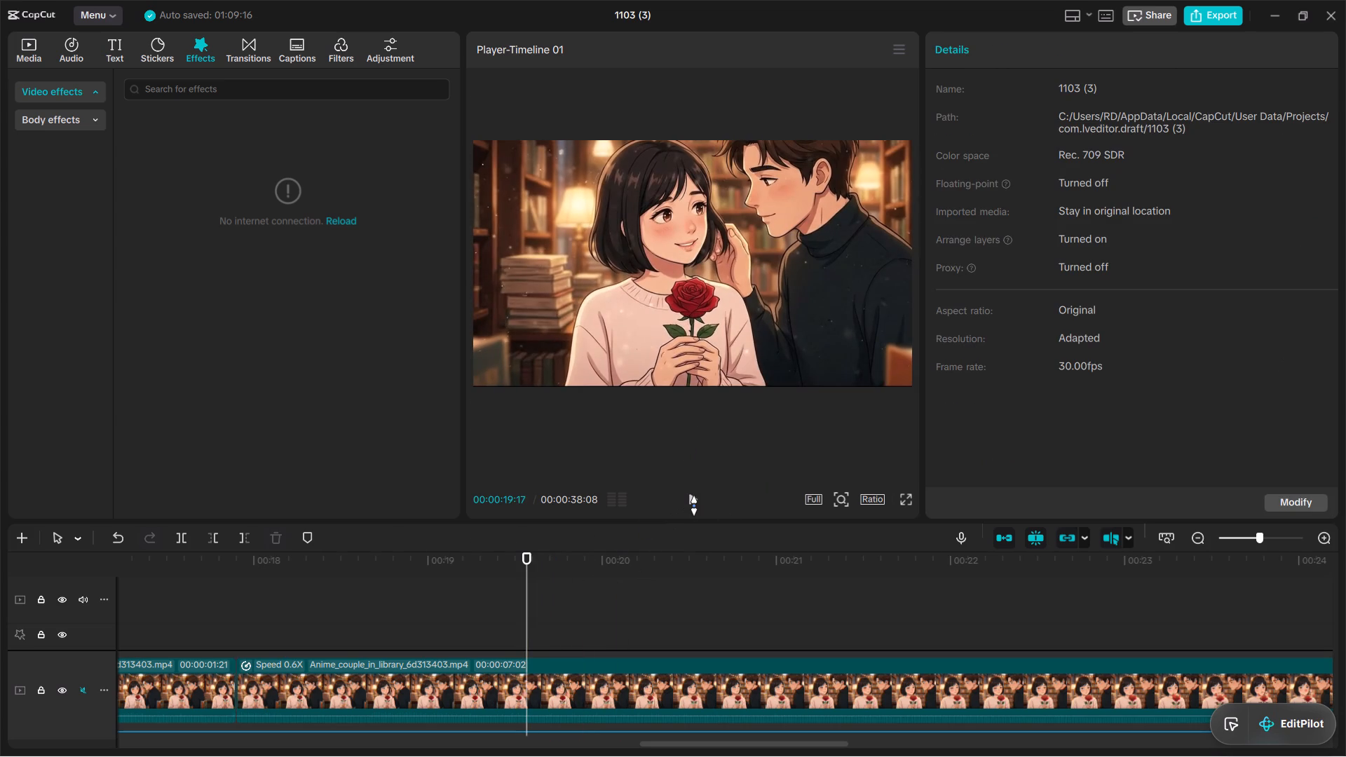
left_click(694, 505)
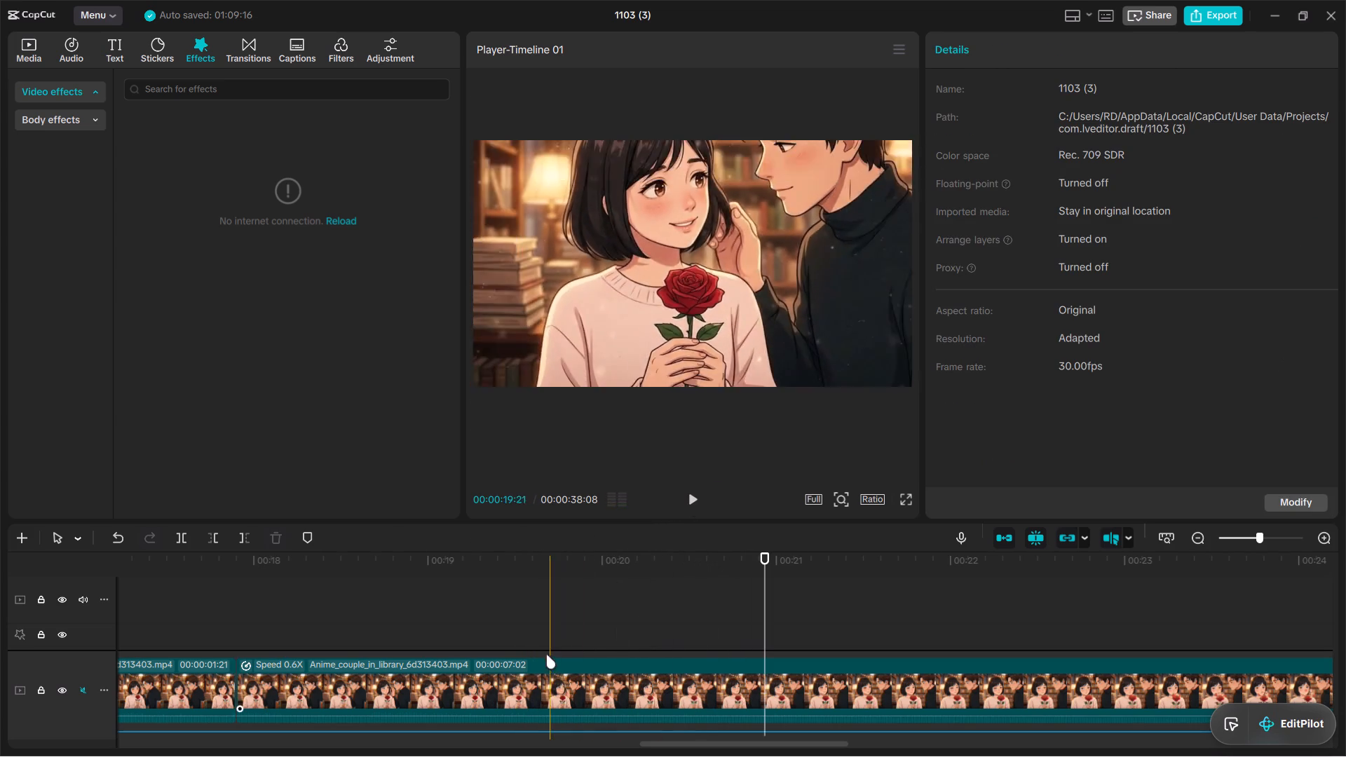
left_click(572, 614)
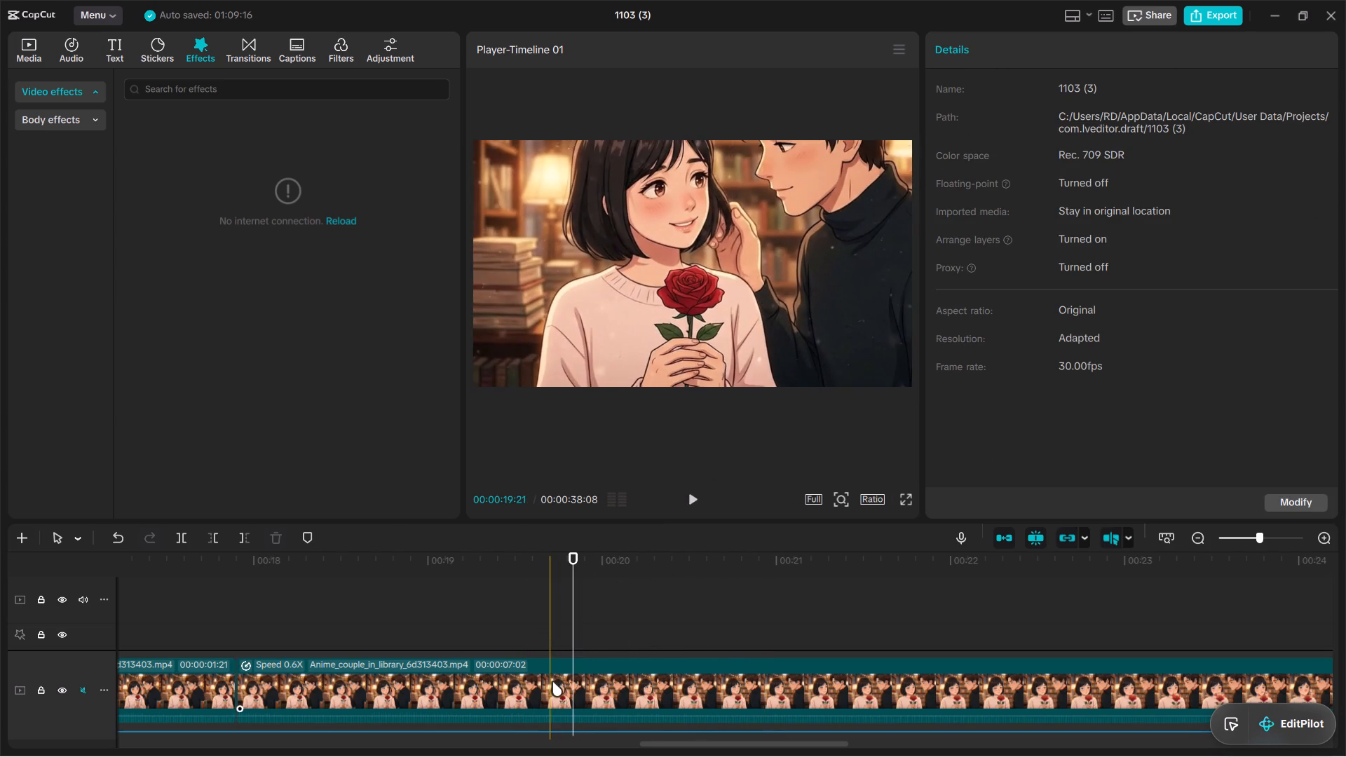
left_click(552, 681)
left_click(356, 613)
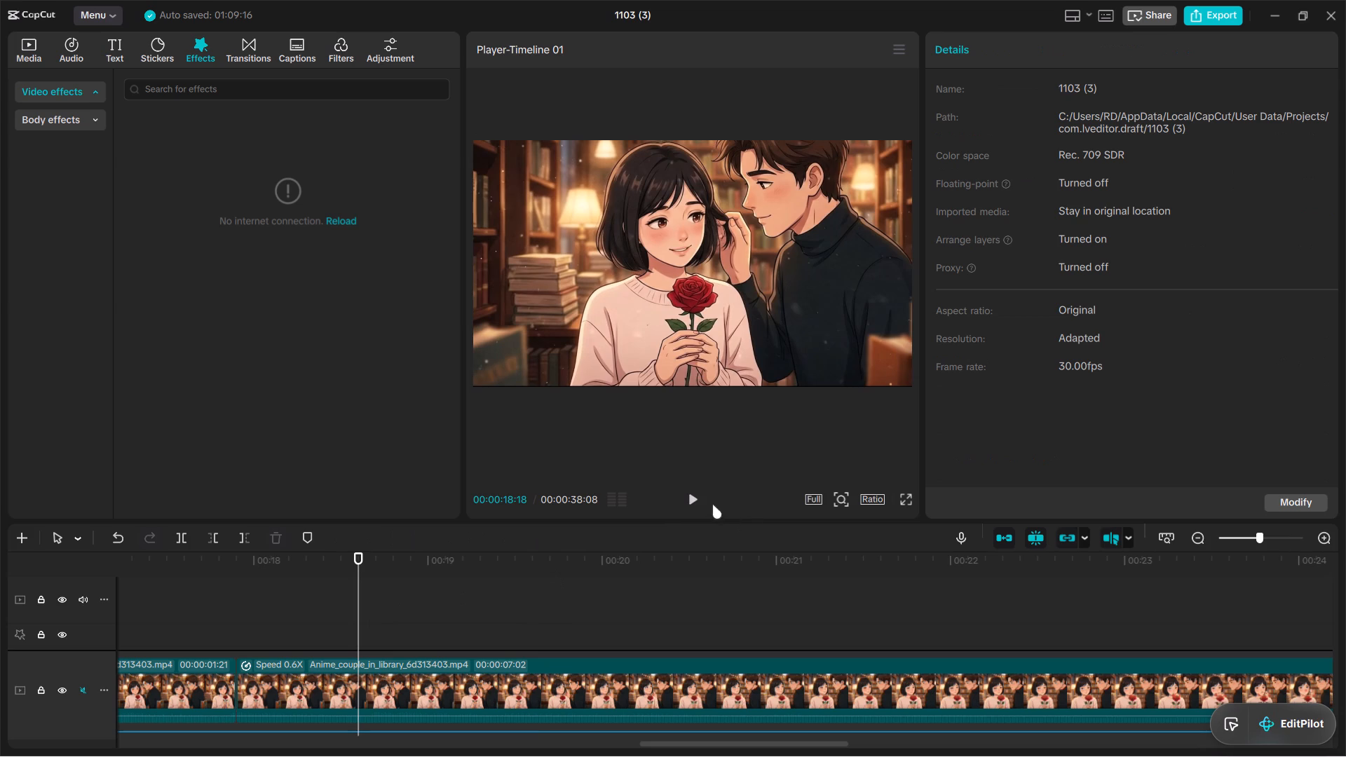
left_click(688, 496)
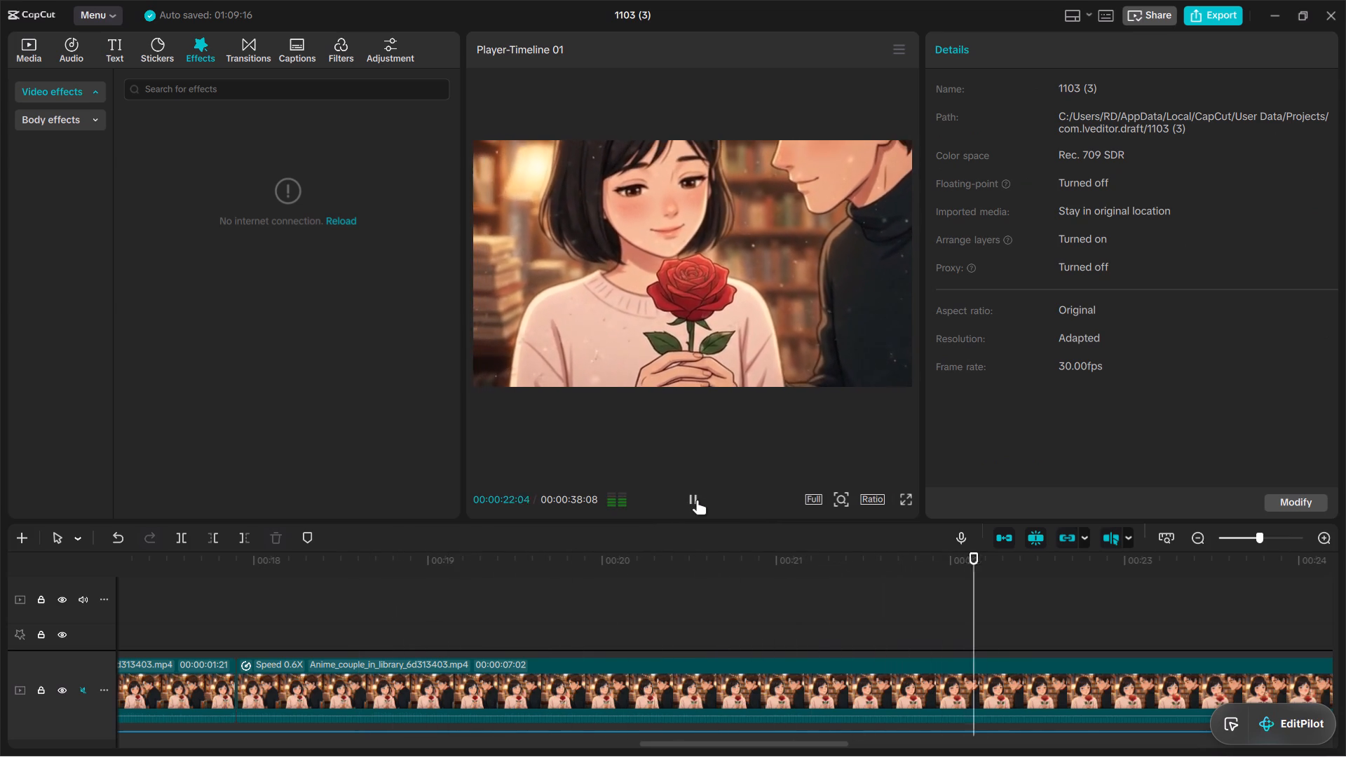
left_click(697, 500)
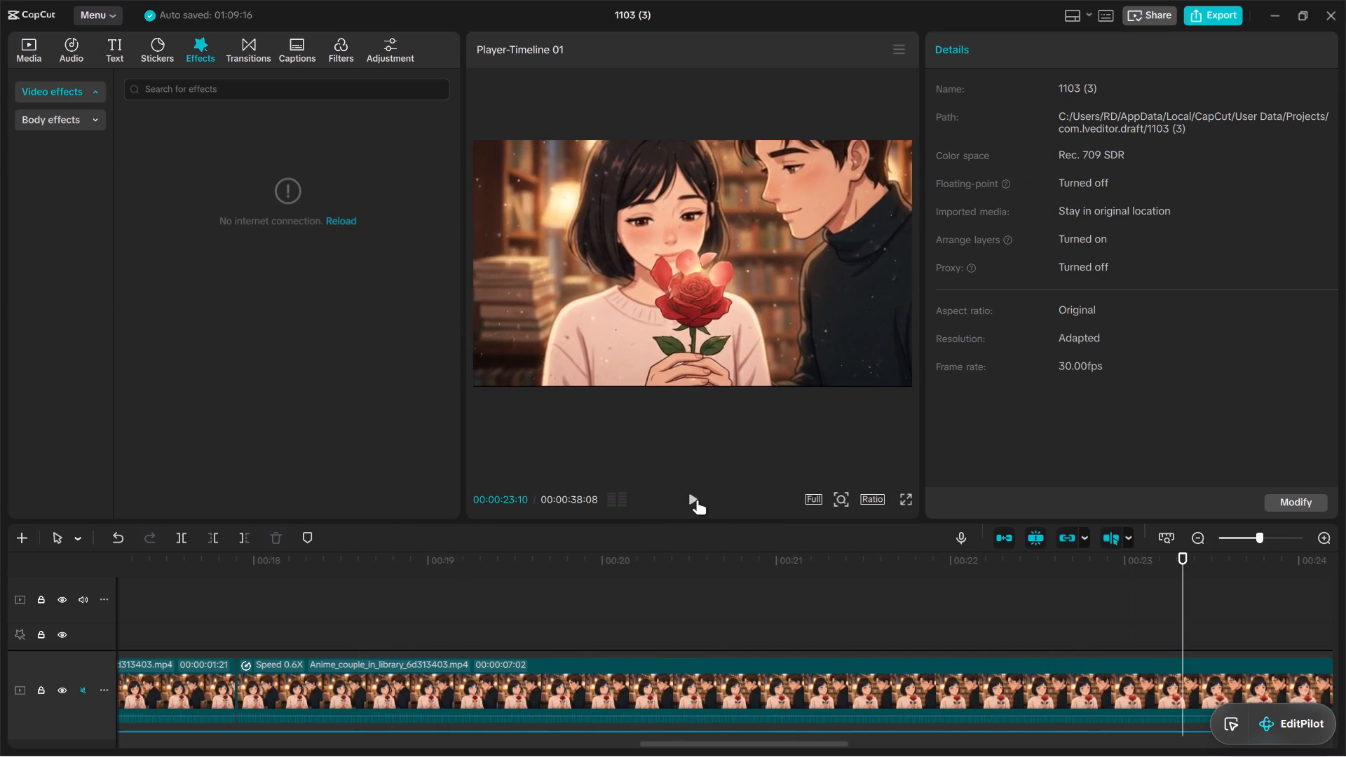
double_click(697, 500)
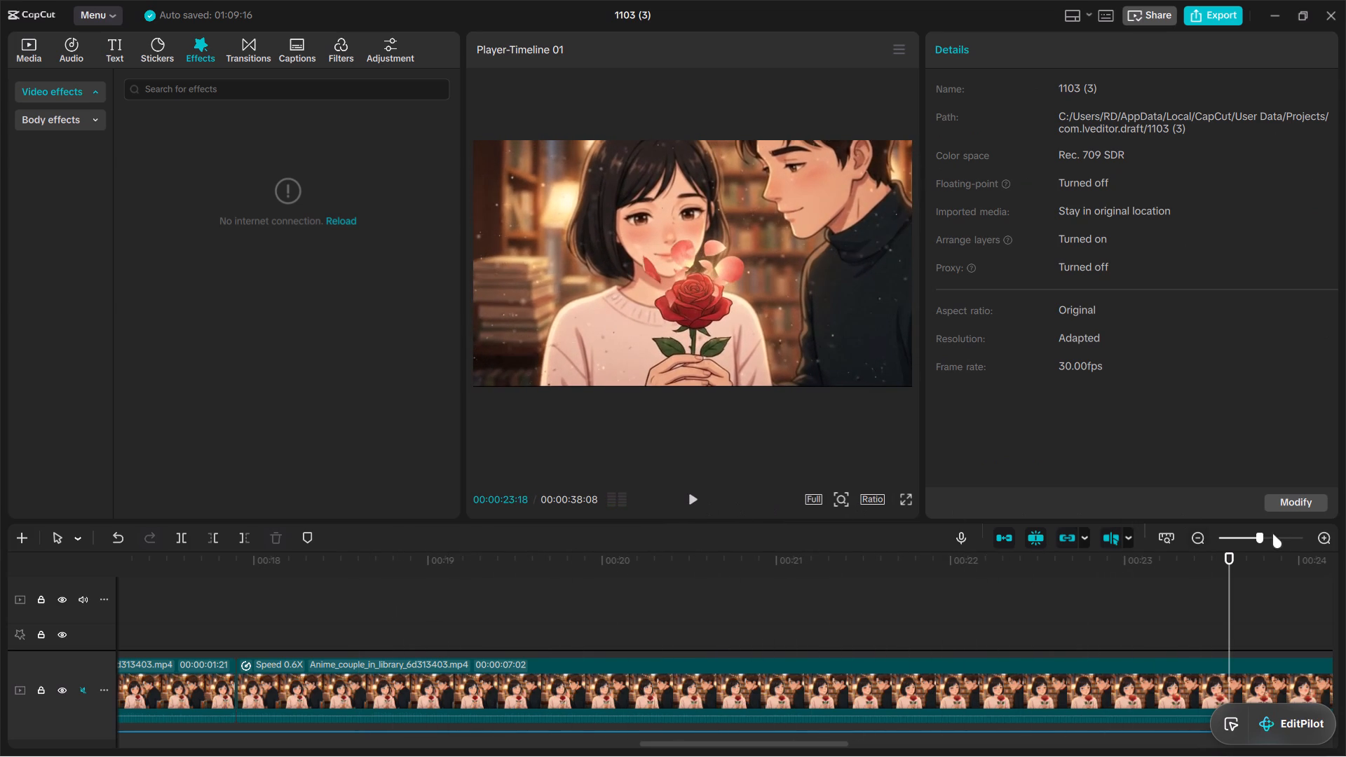
Trim the end of the Speed 0.6X Anime_couple_in_library clip back to 00:00:24:11, for a duration of 00:00:06:14.
left_click(1250, 534)
left_click(1250, 534)
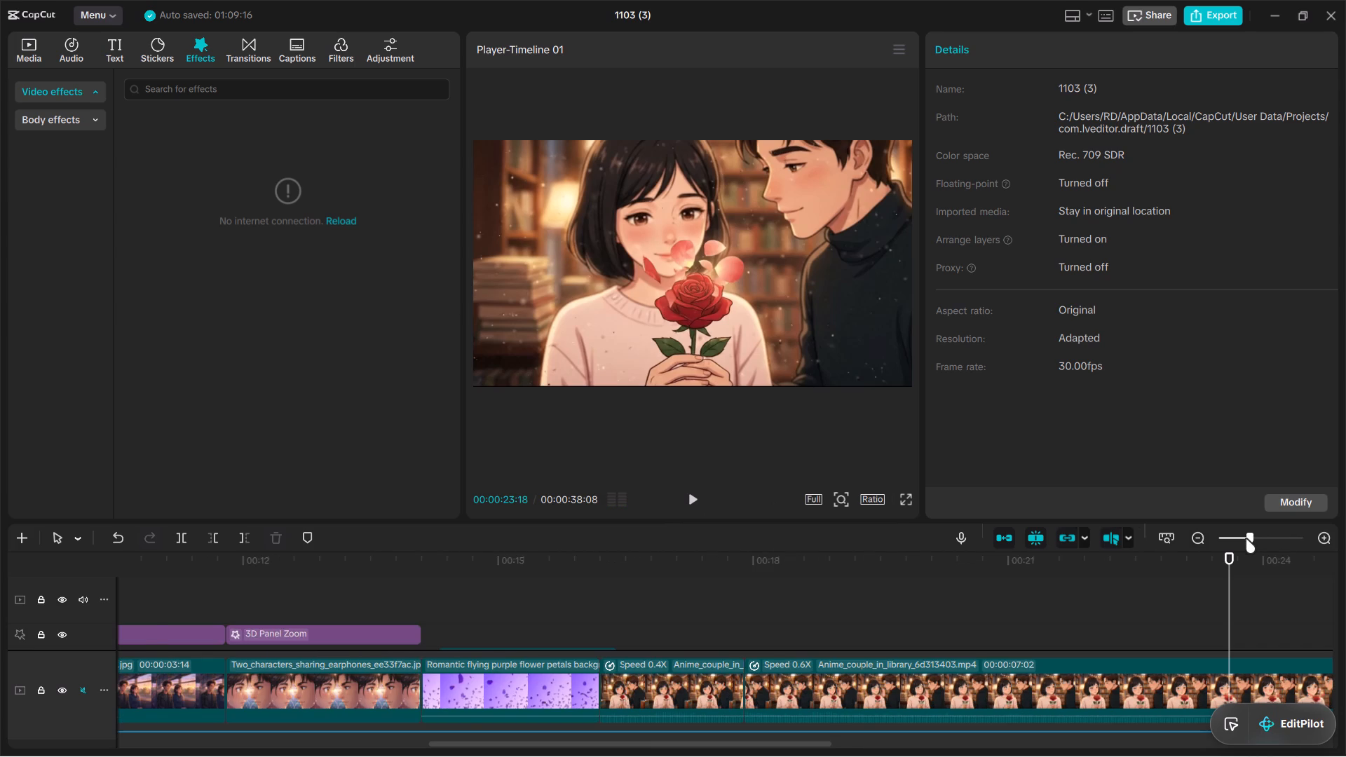
left_click(1246, 538)
left_click(1246, 538)
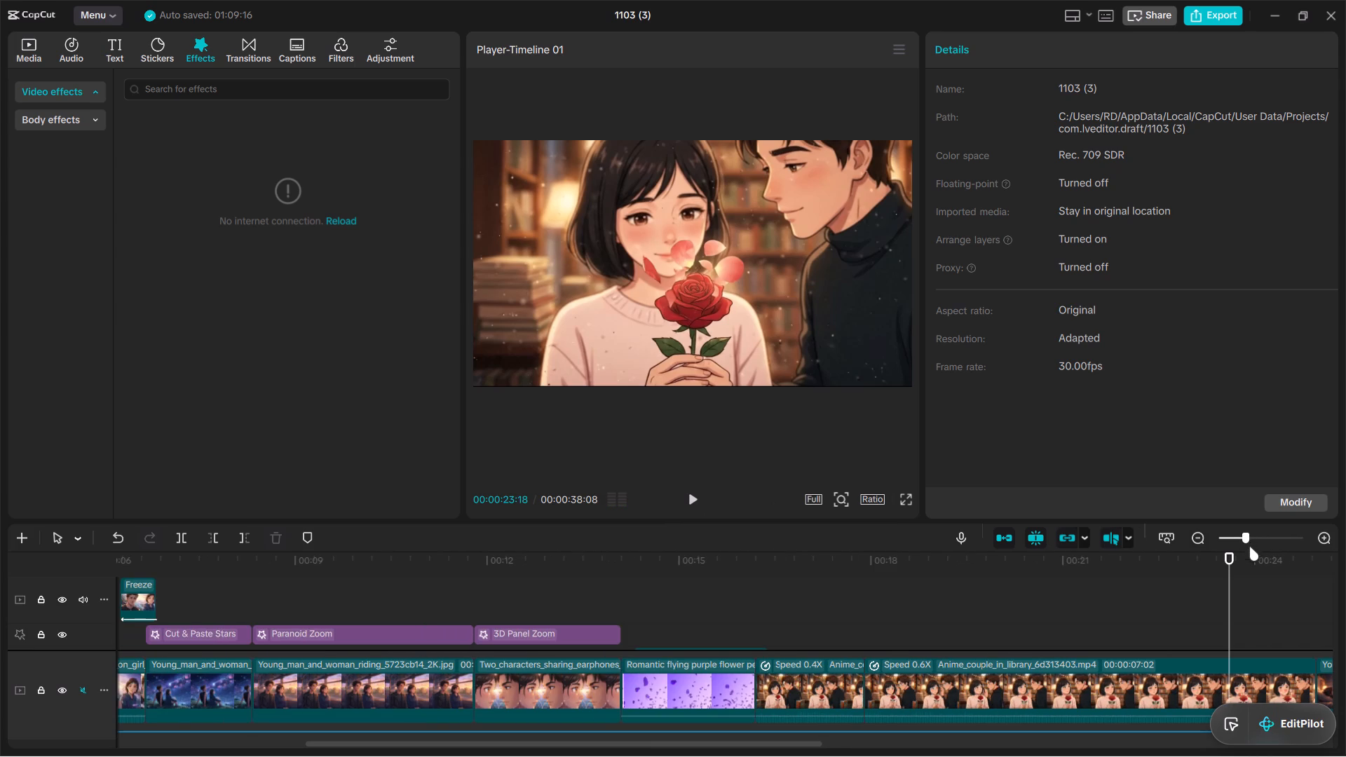
double_click(695, 505)
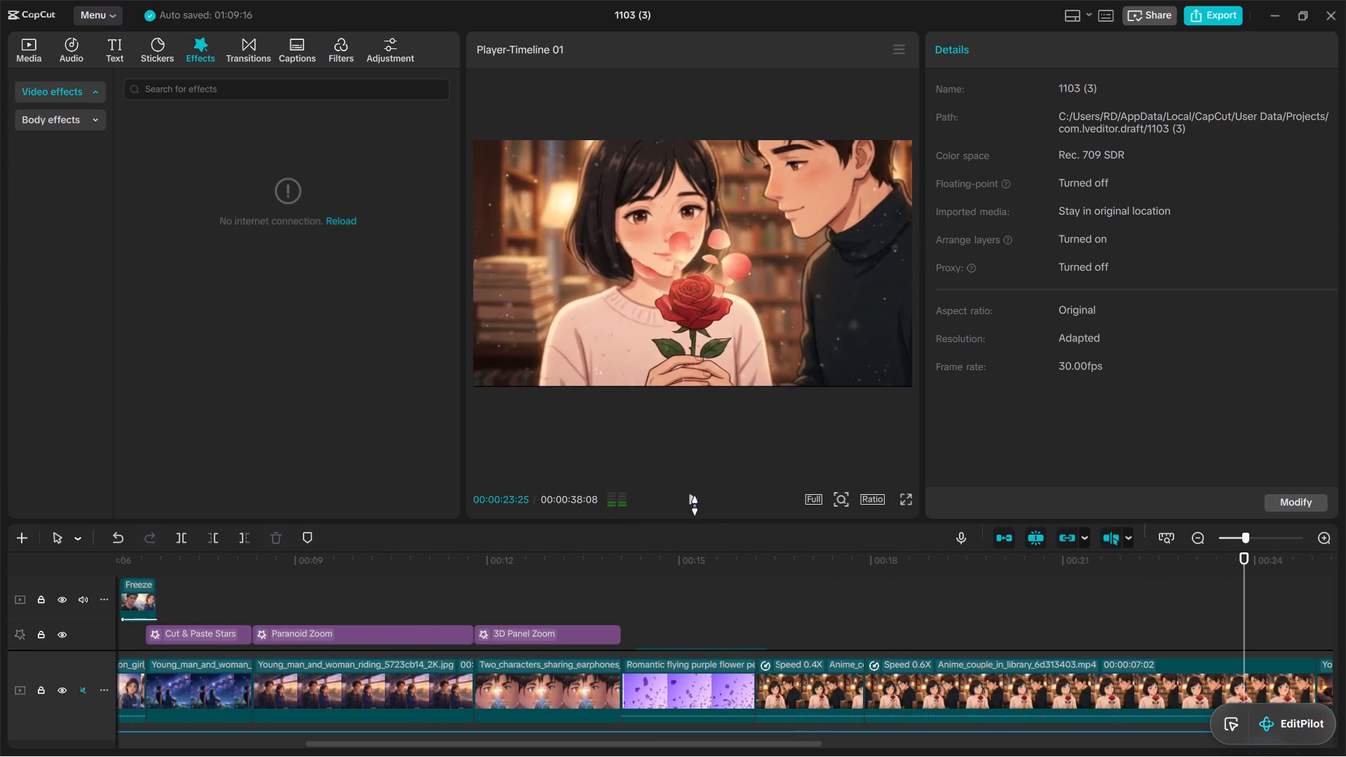
double_click(695, 505)
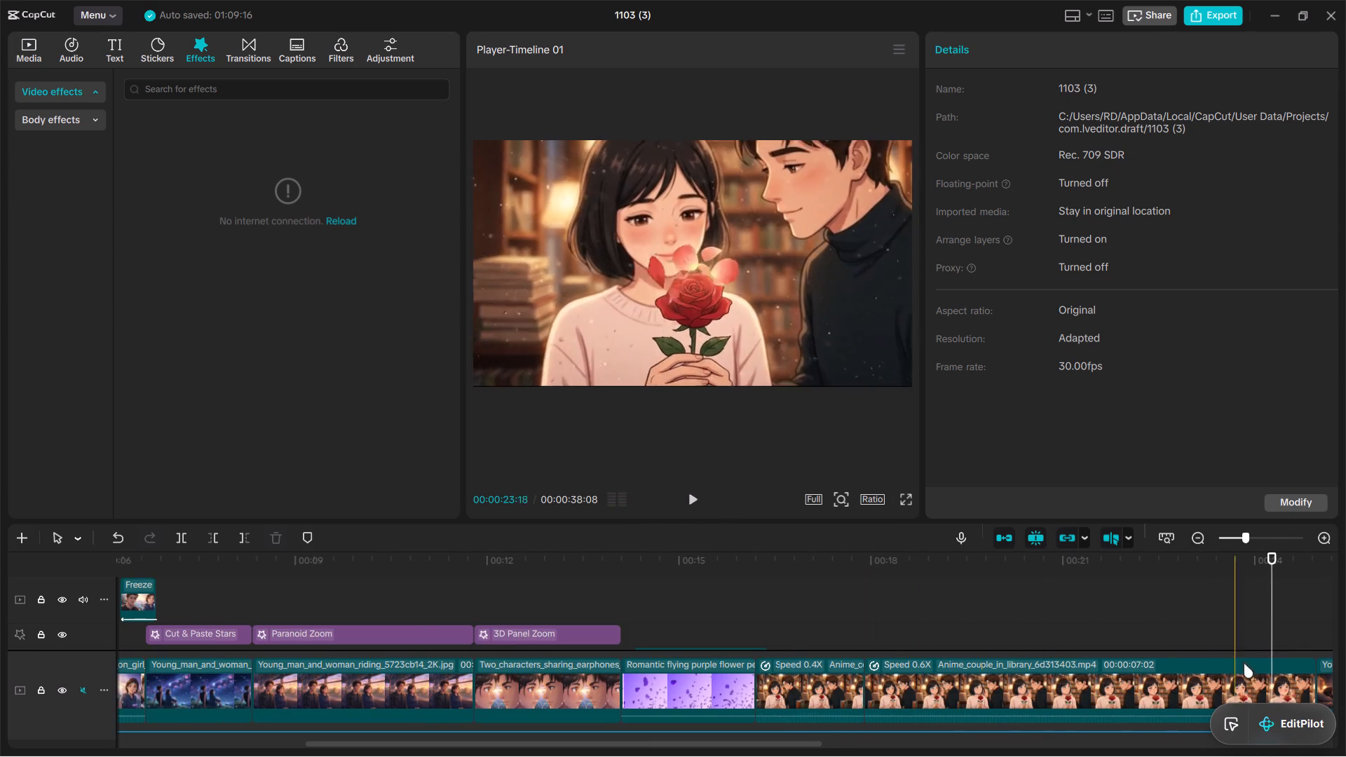
left_click(1277, 672)
left_click(1308, 675)
left_click_drag(1315, 677, 1292, 678)
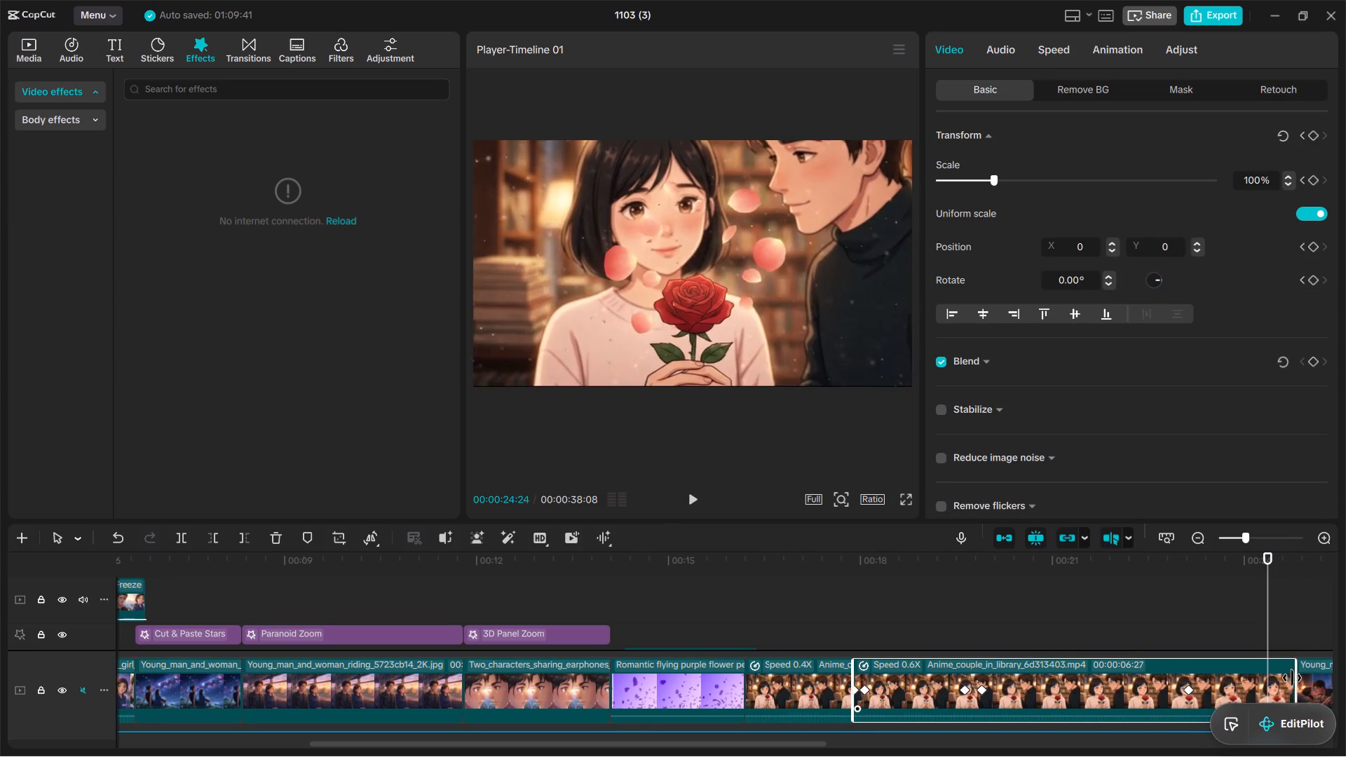
left_click_drag(1292, 678, 1270, 677)
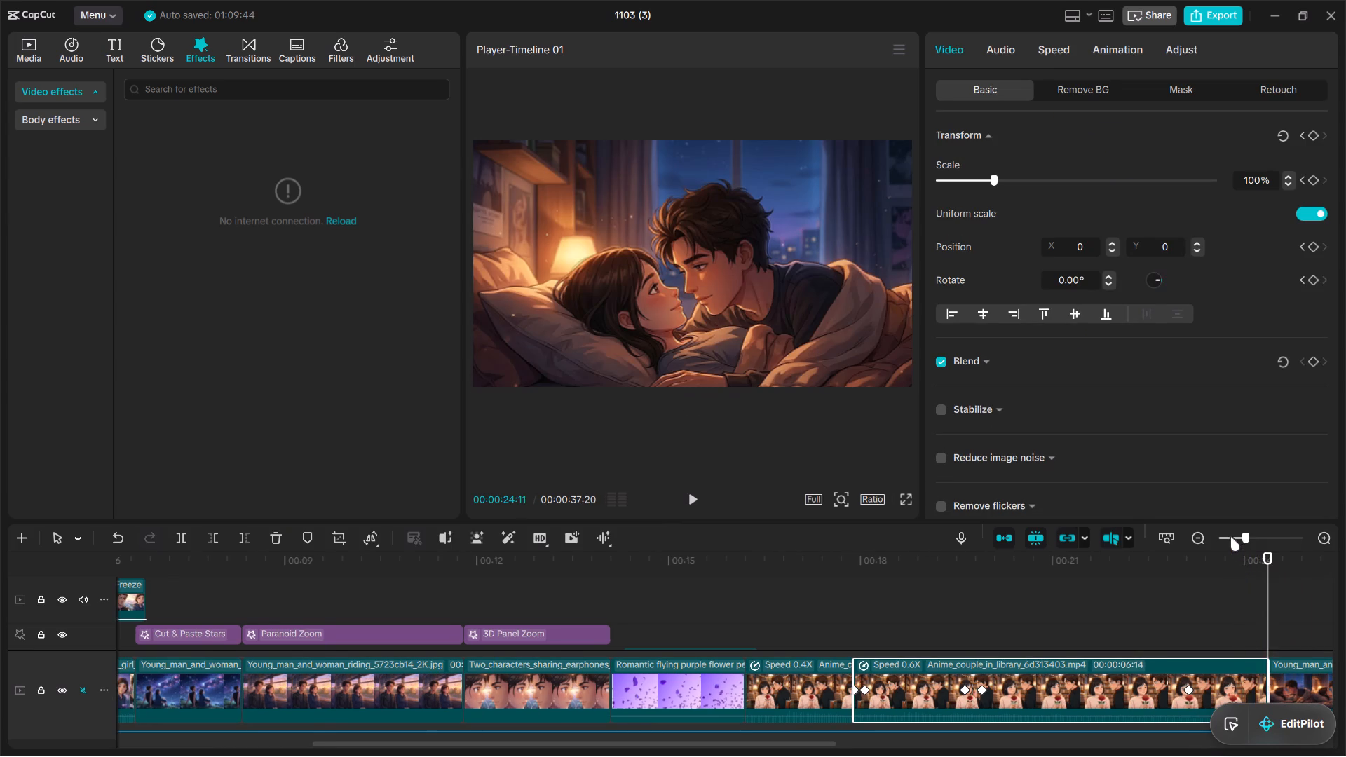
Play the edit from 00:00:11:11 through the library scene into the Two_lovers_about_to_kiss clip.
left_click(1230, 536)
left_click(1230, 536)
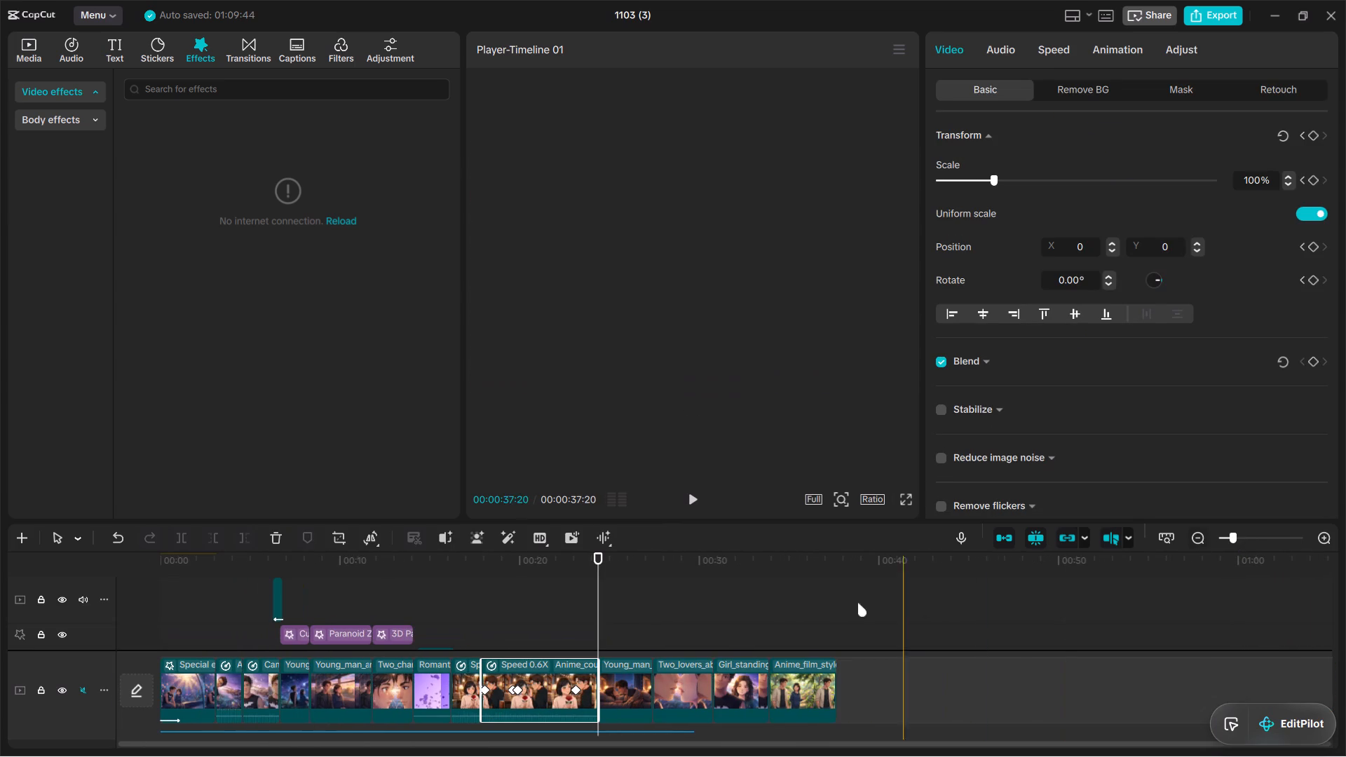
left_click(365, 592)
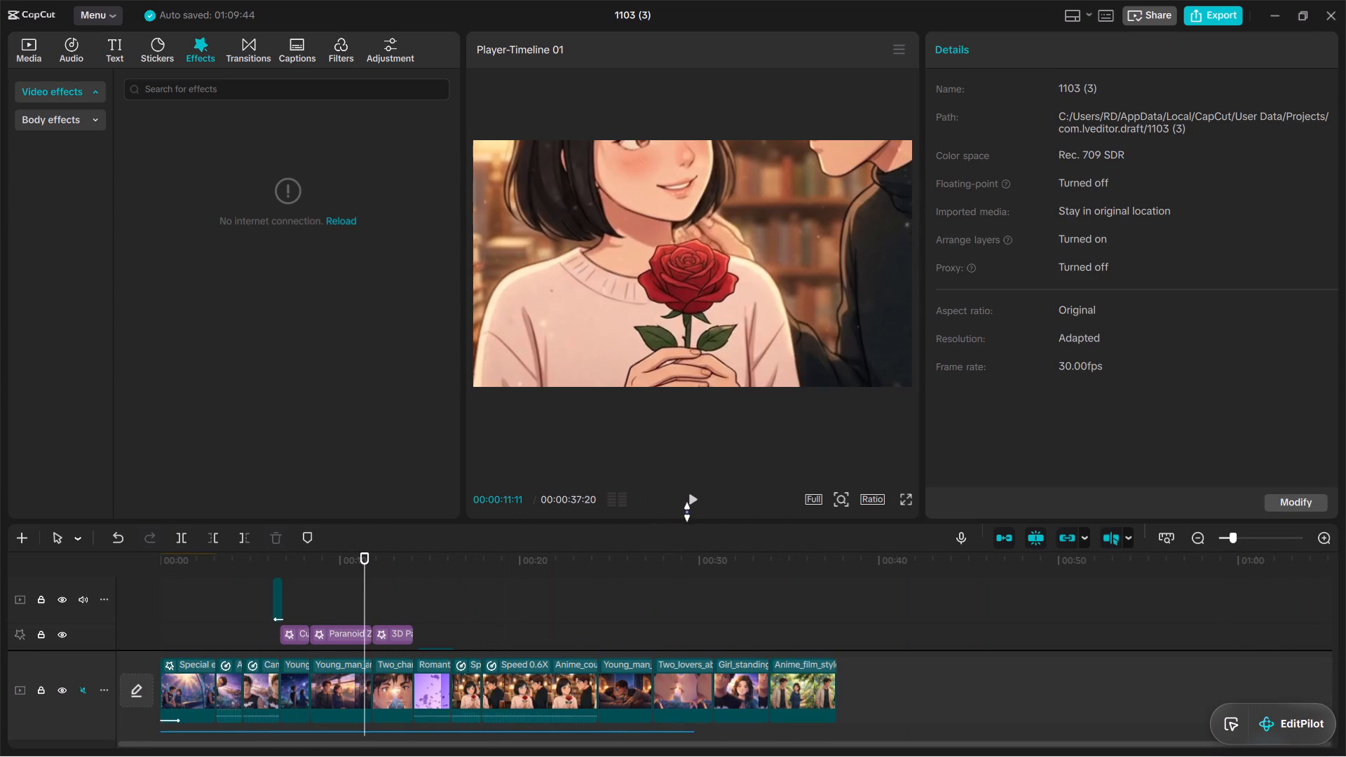
left_click(693, 506)
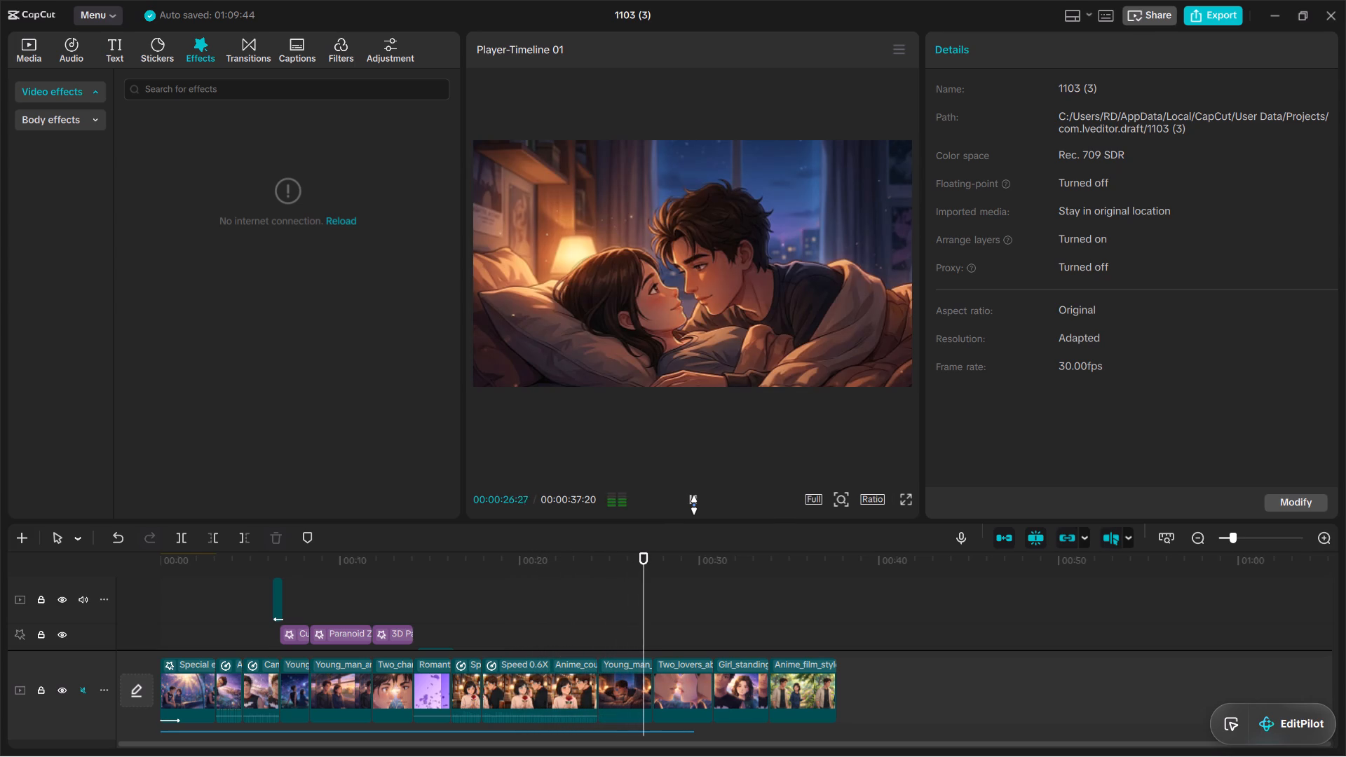
left_click(694, 505)
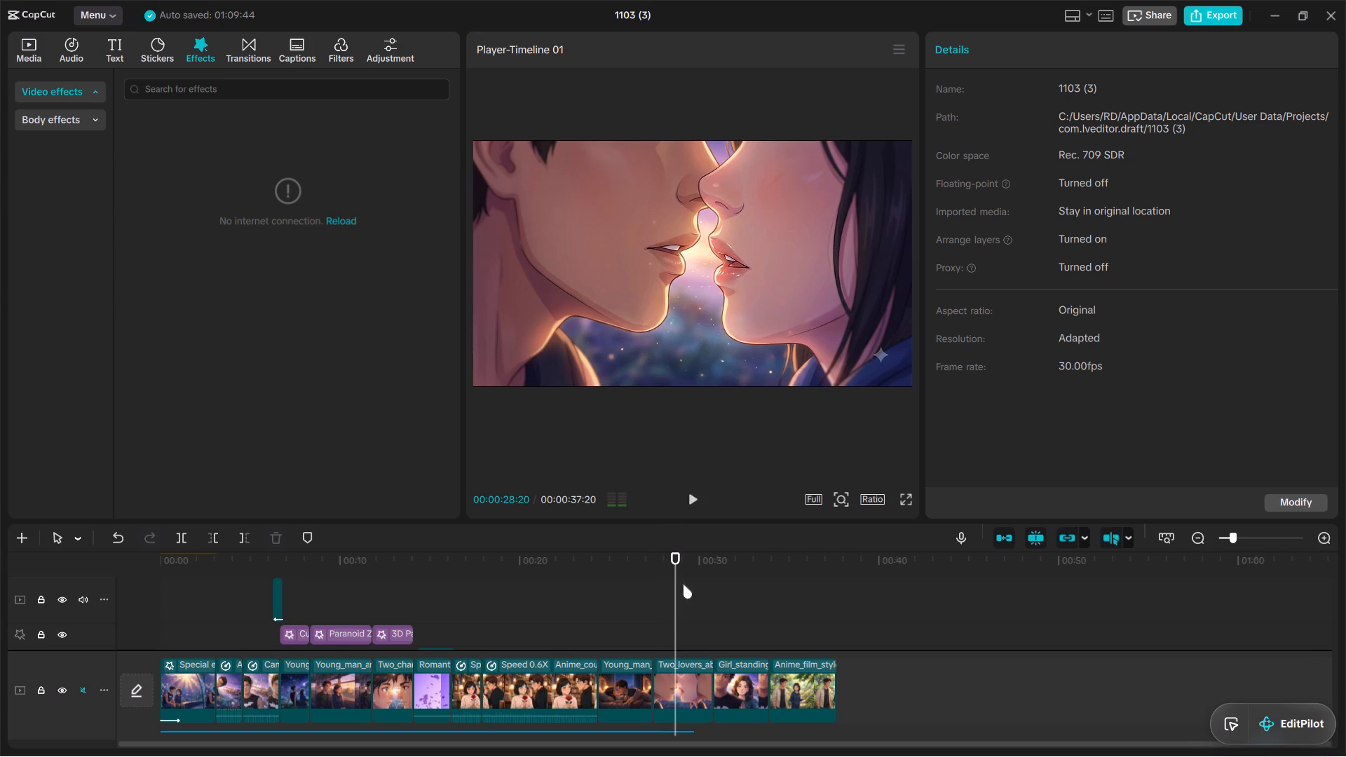
Try to apply Enhance quality to the final Anime_film_style clip.
scroll(655, 625, "down", 4)
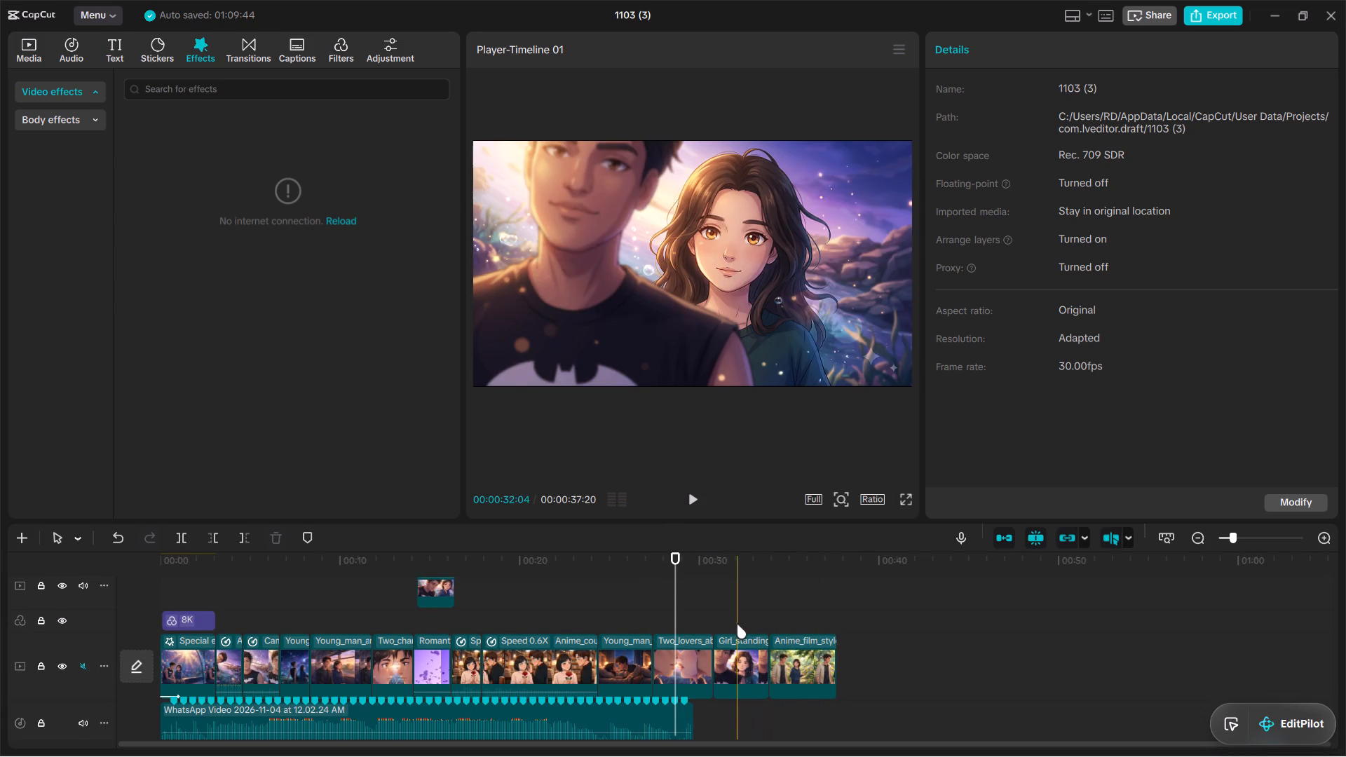
left_click(801, 632)
left_click(812, 664)
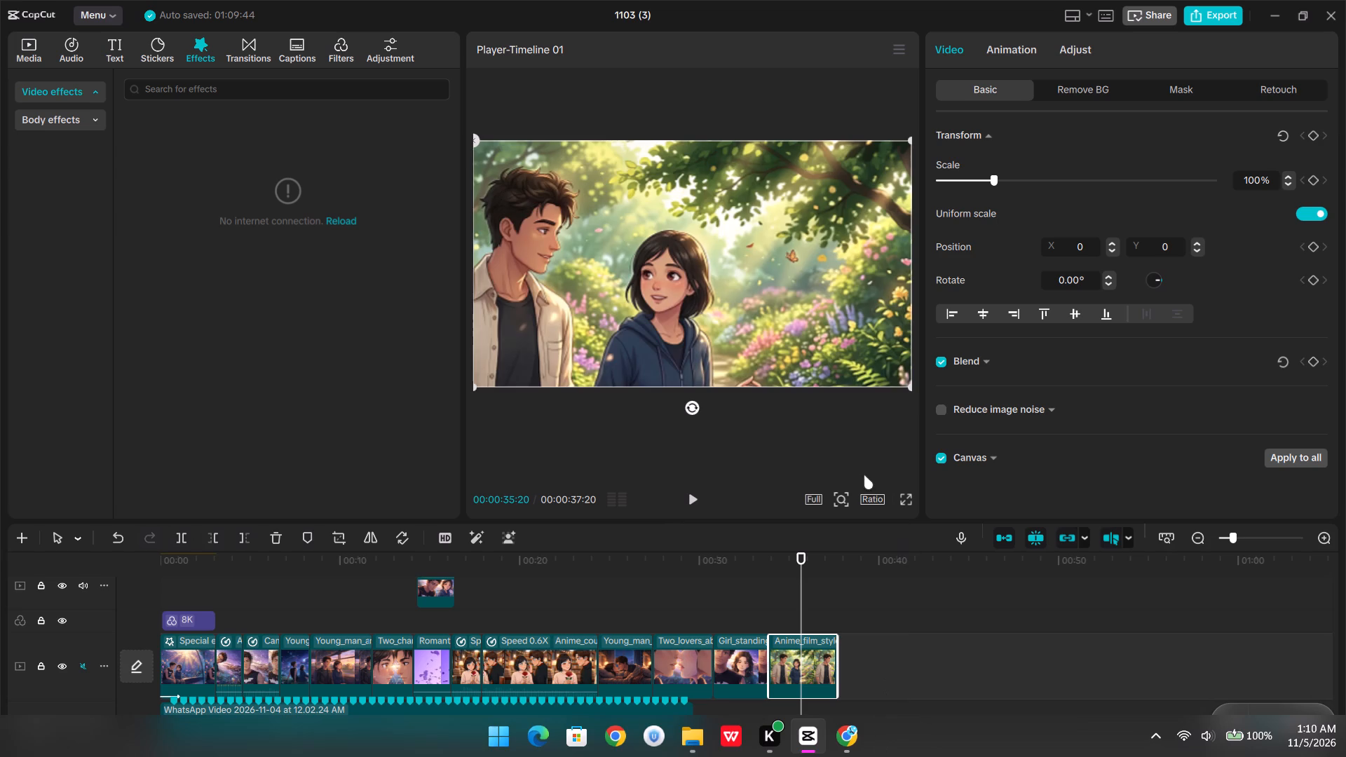
left_click(440, 543)
left_click(446, 536)
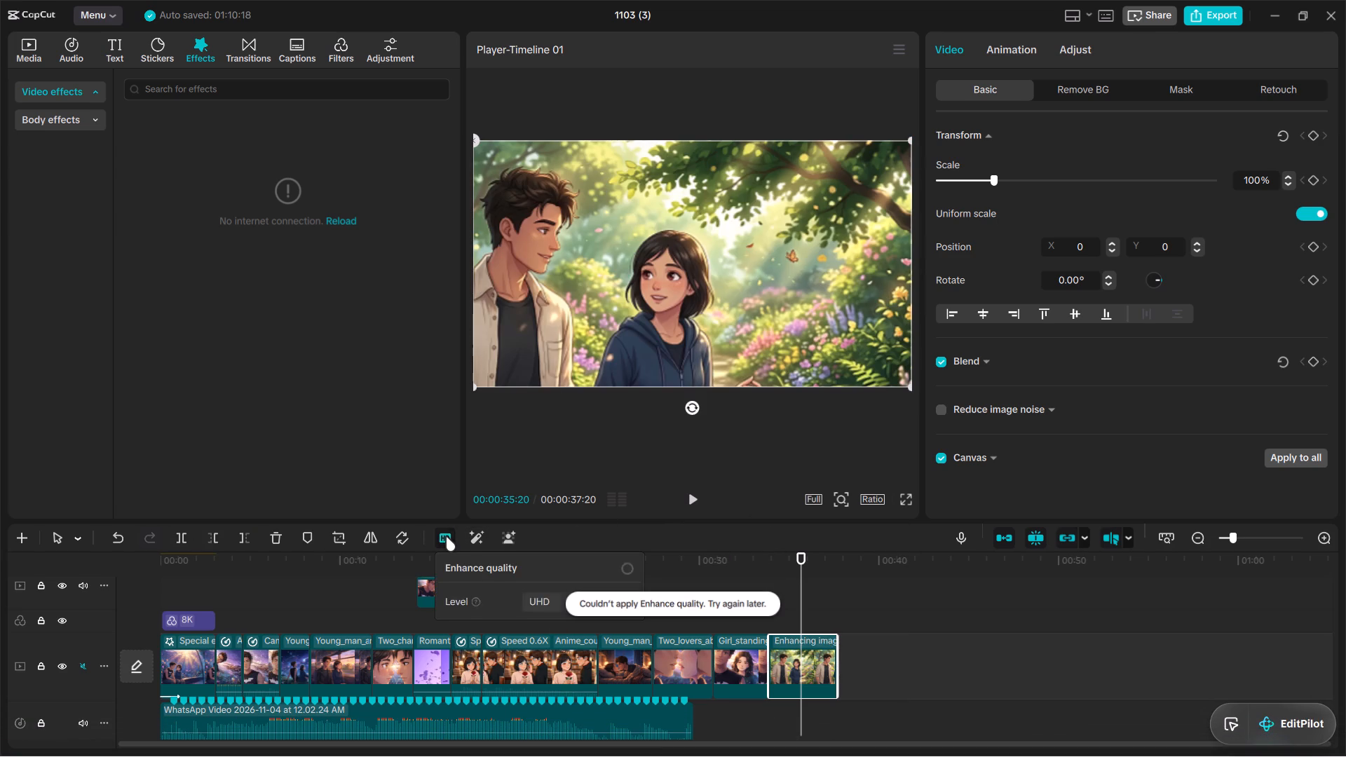
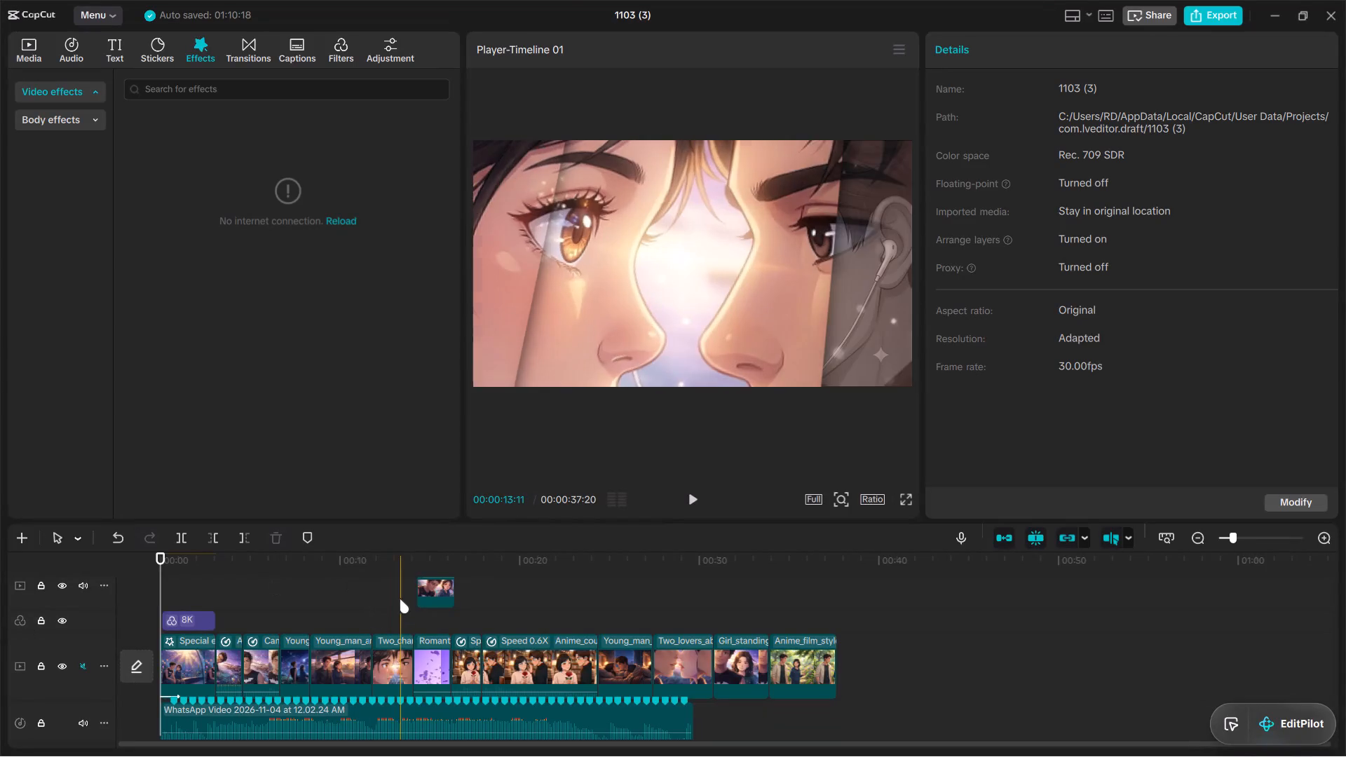
Play the edit from 00:00:13:11 through the library scene up to 00:00:24:09.
left_click(400, 599)
left_click(699, 509)
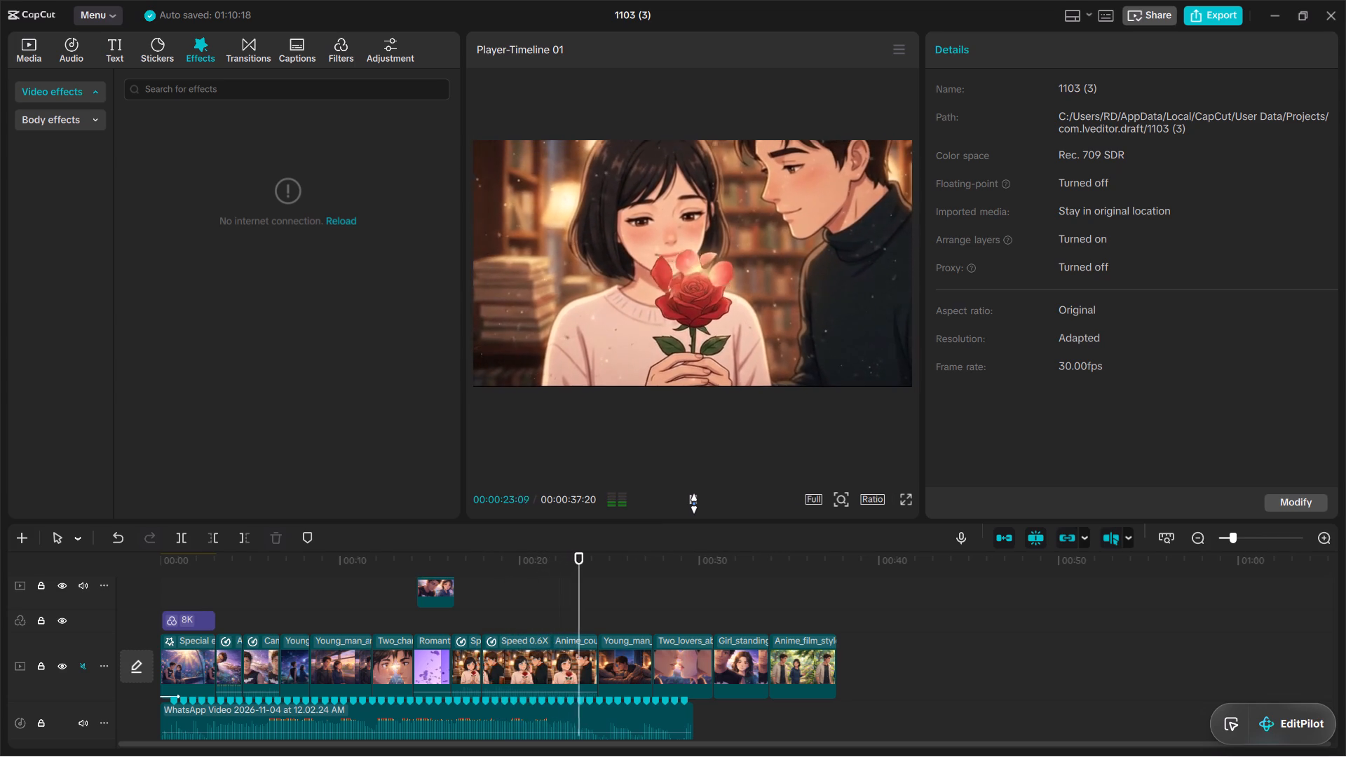
left_click(694, 503)
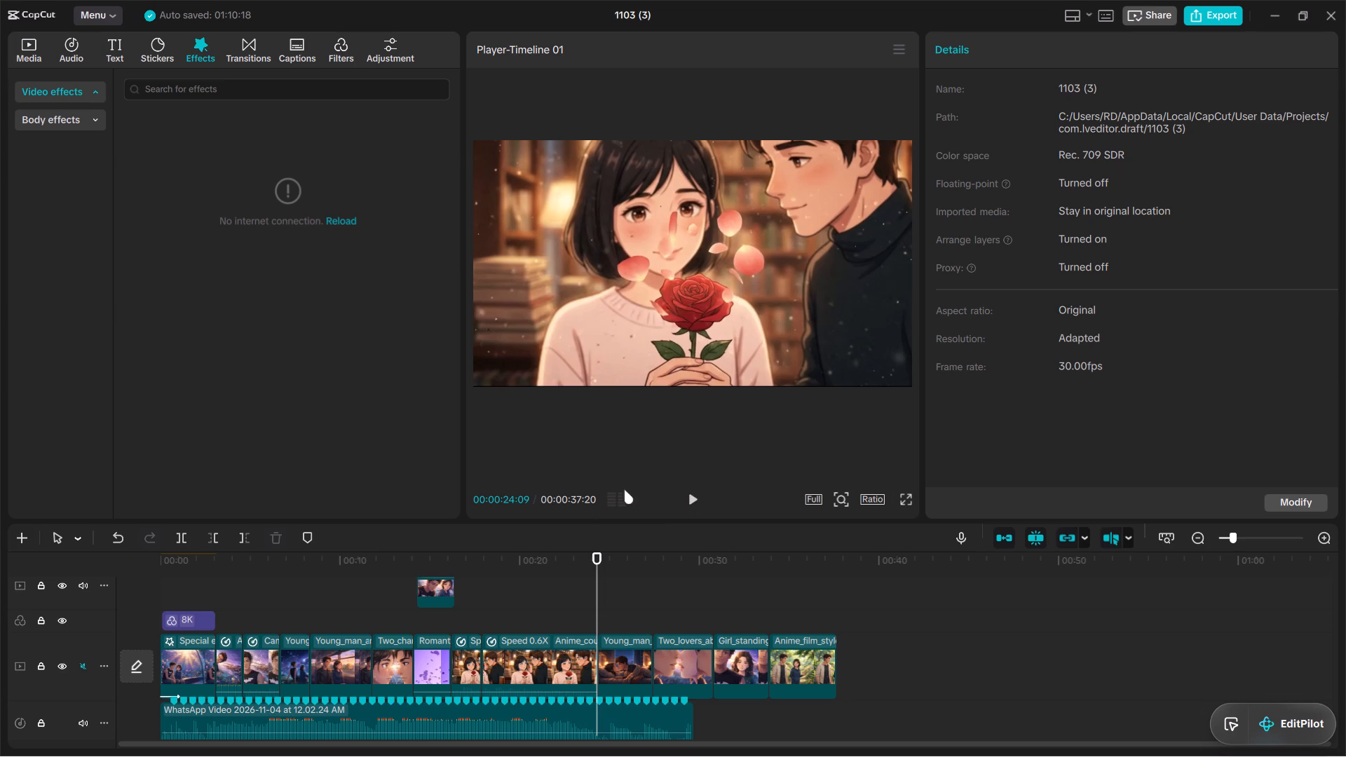
Play the opening from the start and scrub around the cut into the Anime_portrait_with_subtle_motion clip to examine the transition.
left_click(545, 589)
left_click_drag(541, 590, 9, 595)
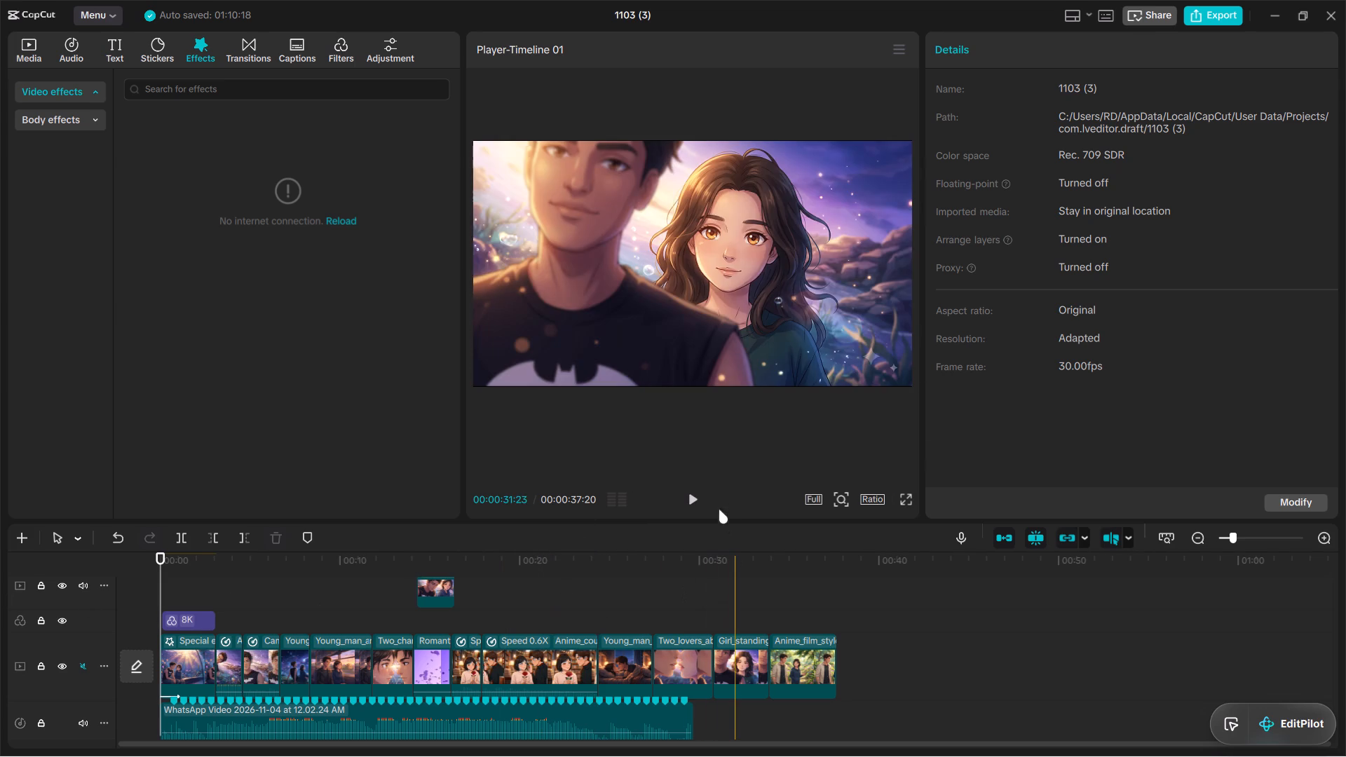
left_click(694, 501)
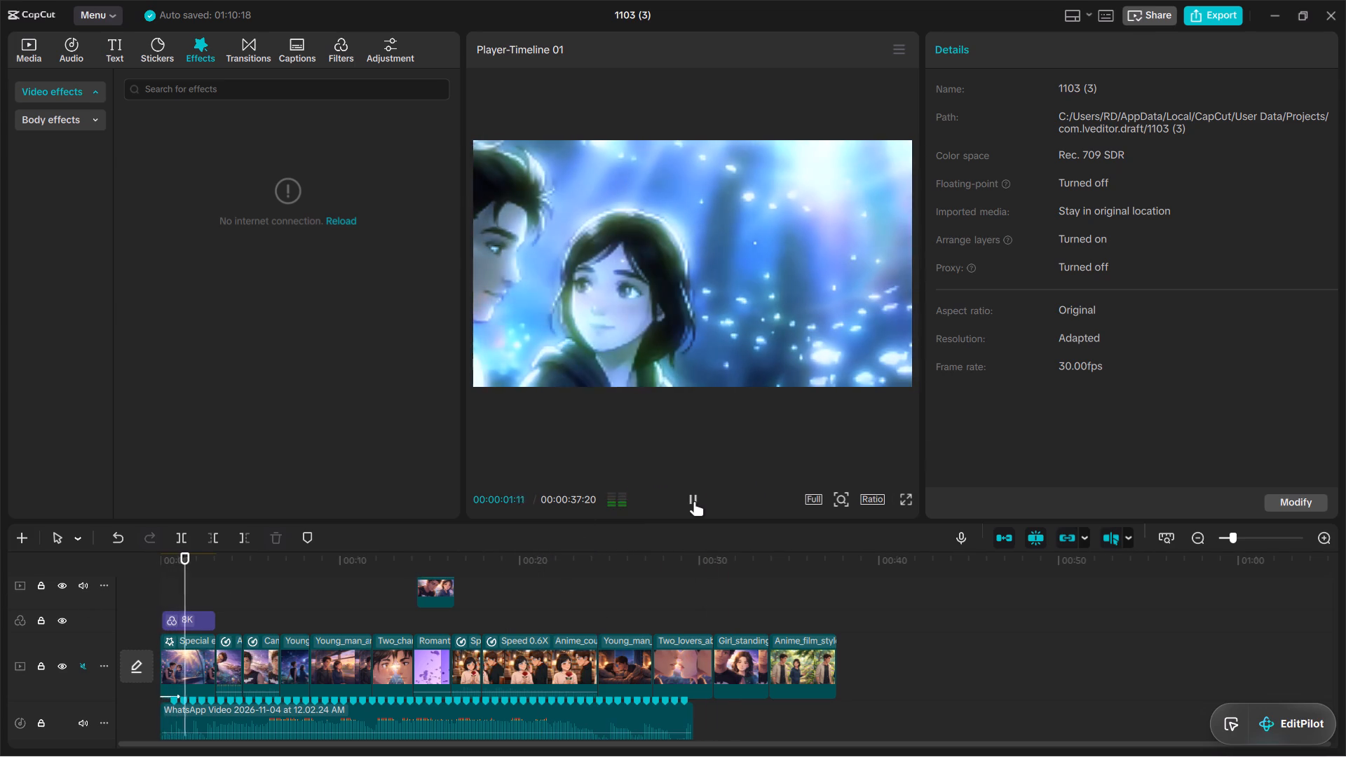
left_click(694, 501)
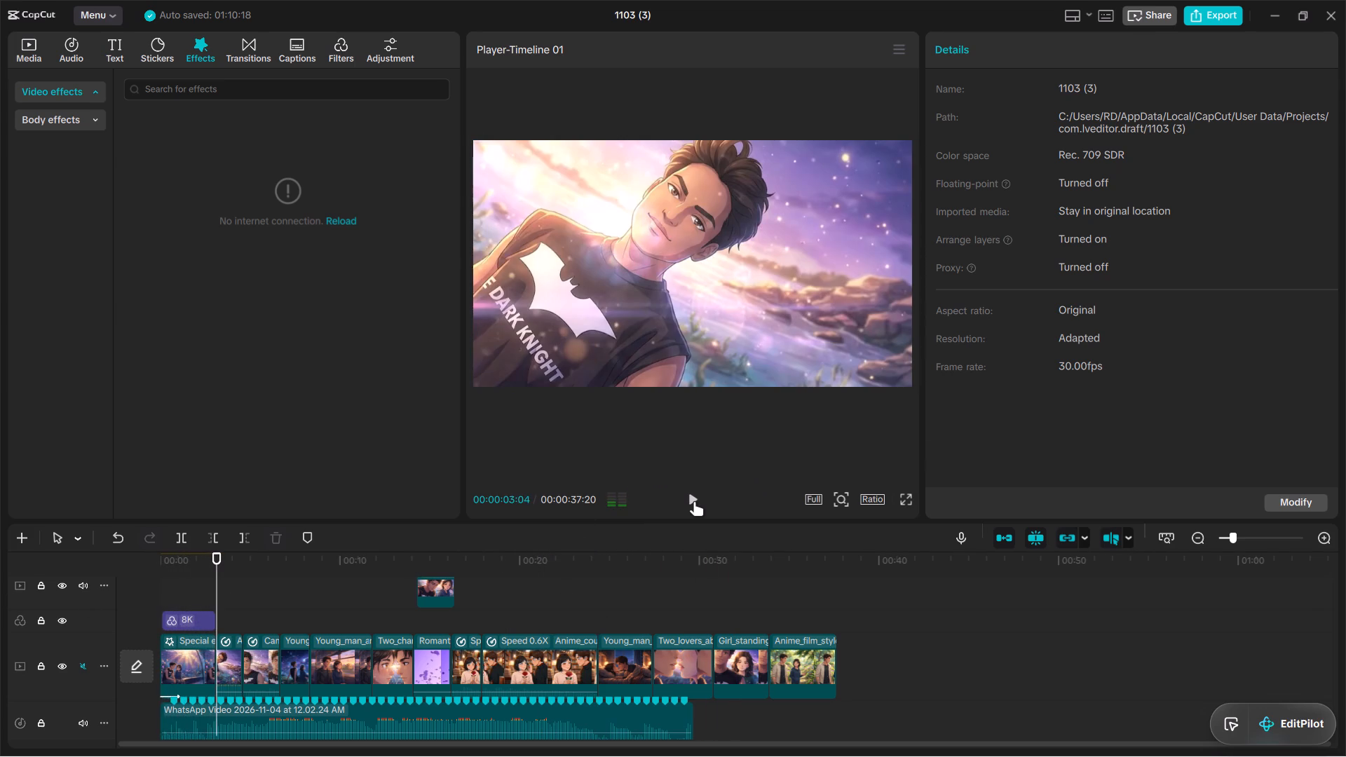
left_click_drag(214, 594, 176, 596)
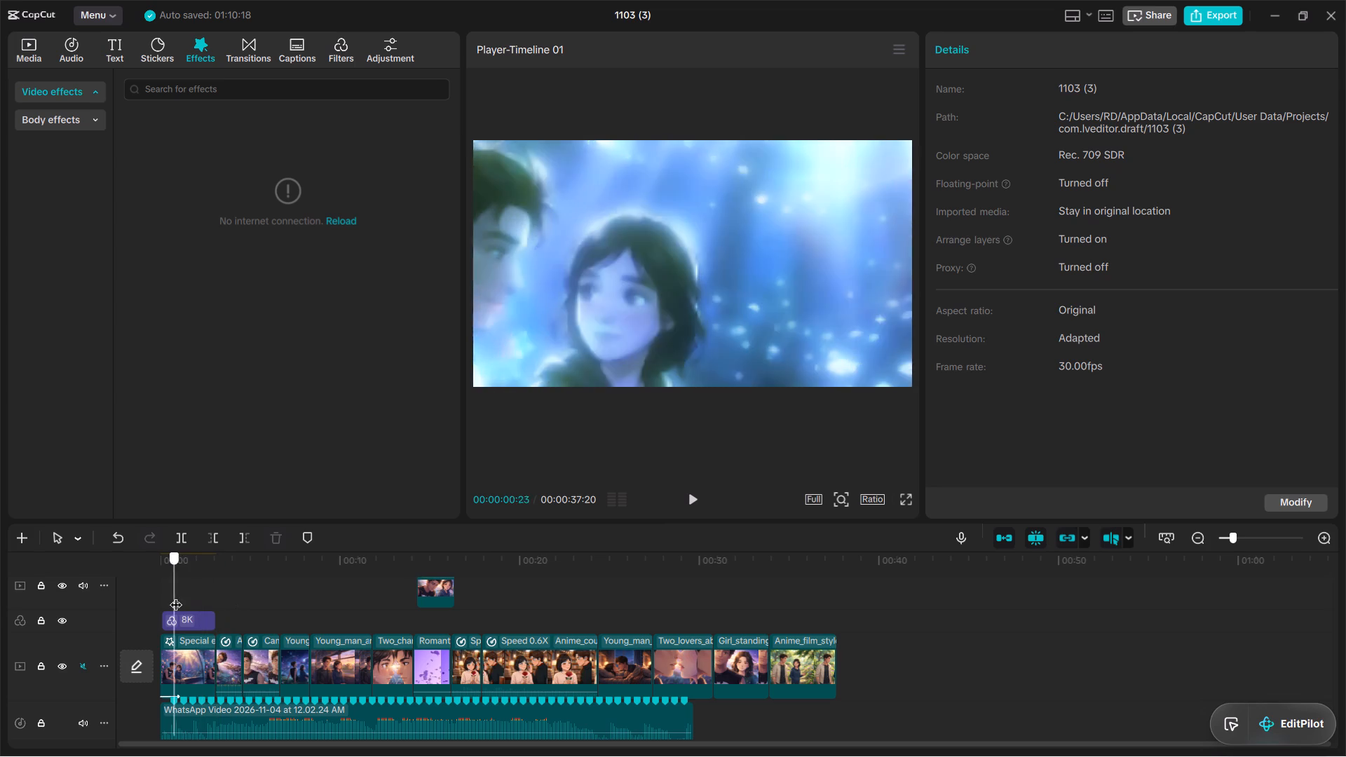
left_click_drag(176, 596, 212, 589)
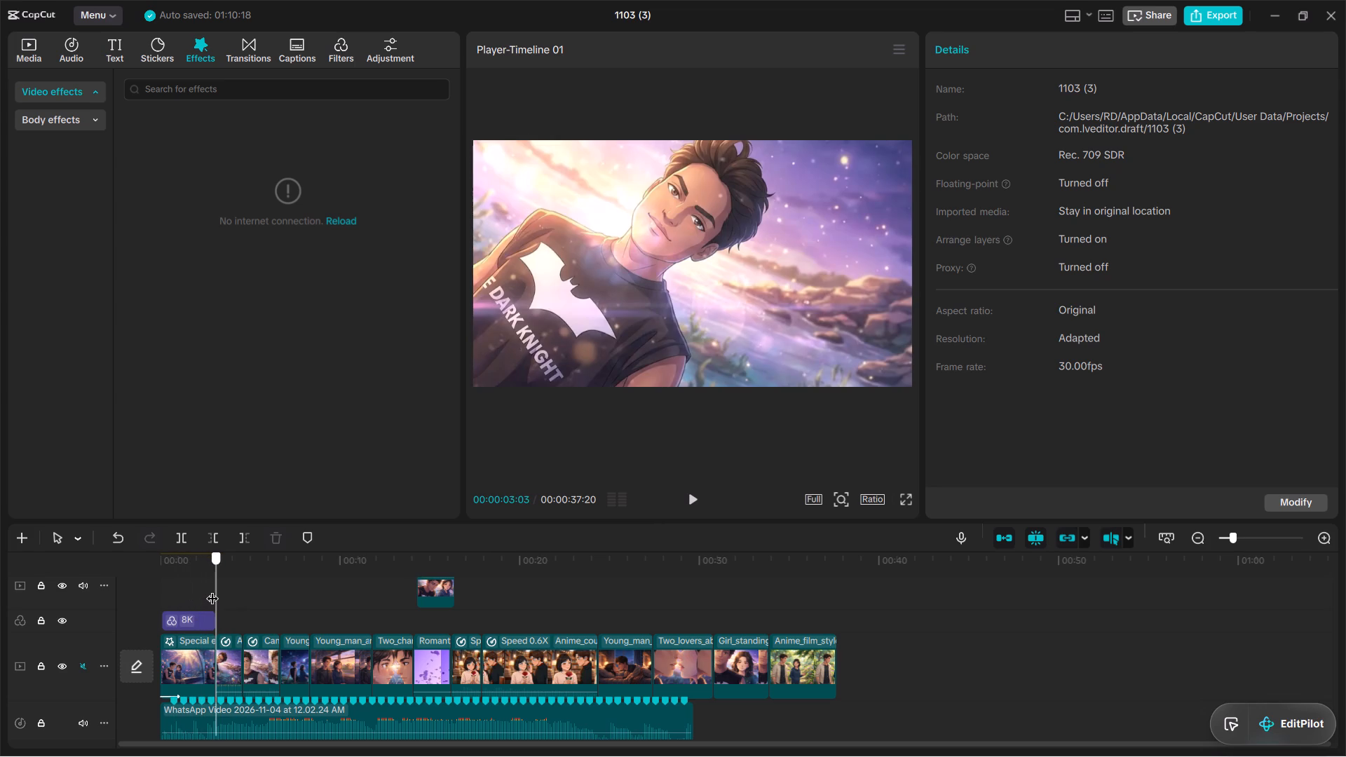
left_click_drag(212, 589, 245, 592)
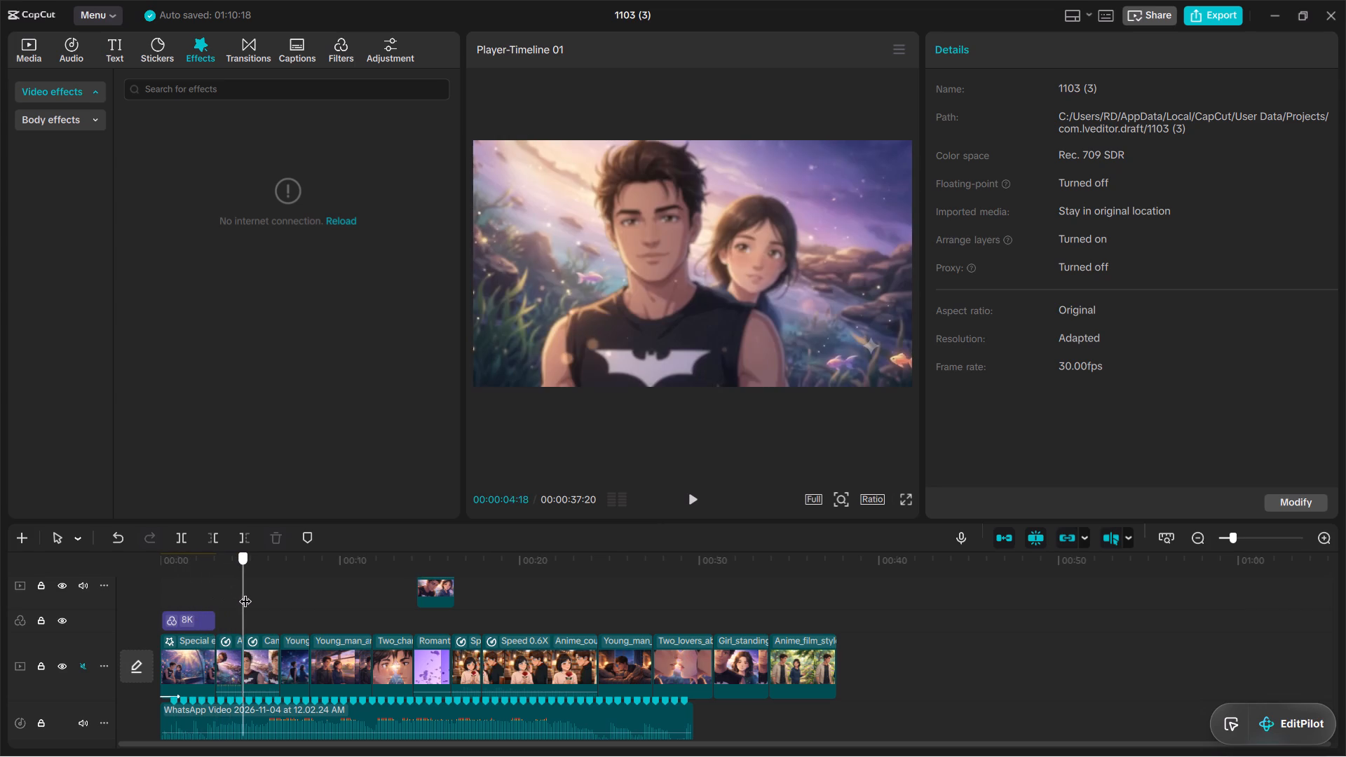
left_click_drag(245, 592, 227, 596)
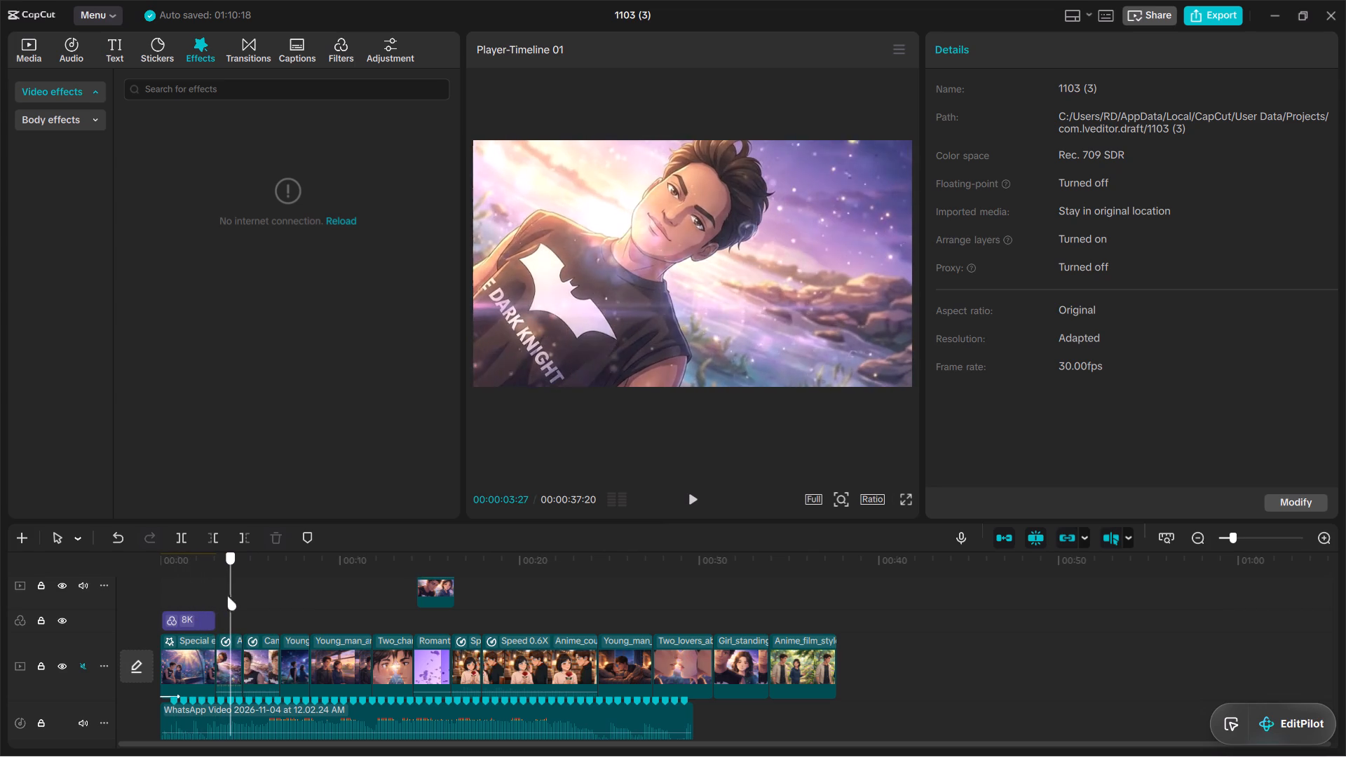
left_click_drag(227, 596, 236, 595)
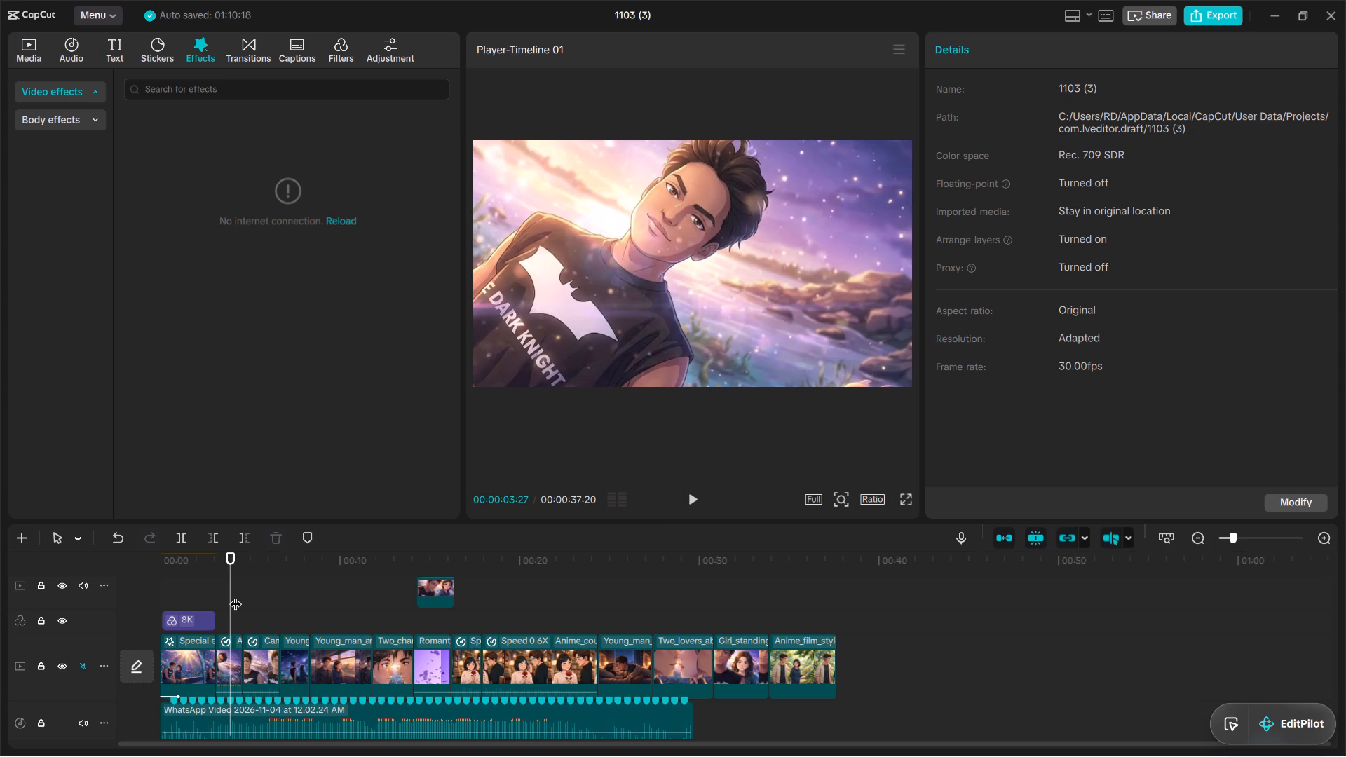
Duplicate the Anime_portrait_with_subtle_motion clip onto an overlay track, extend its start slightly, and align it above the original at 00:00:03:03.
left_click(238, 656)
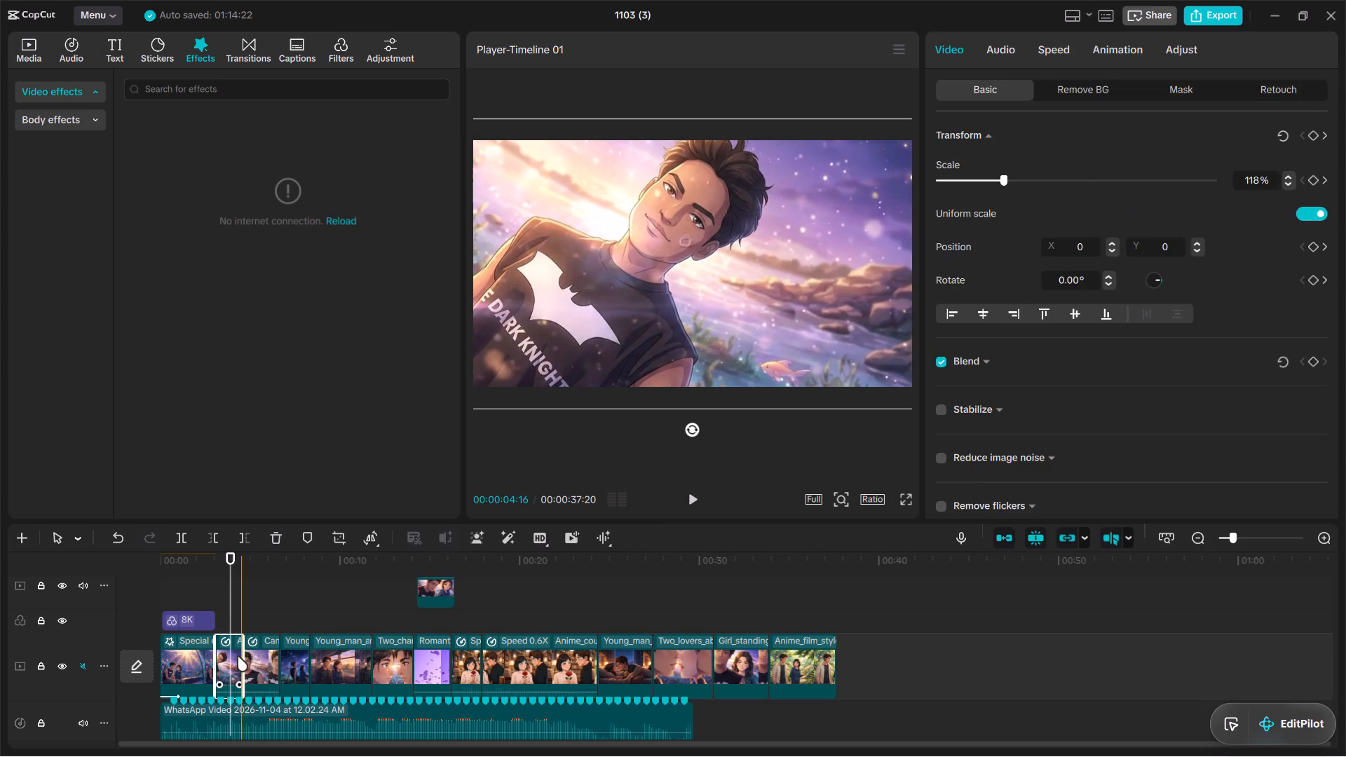
key("ctrl+c")
key("ctrl+v")
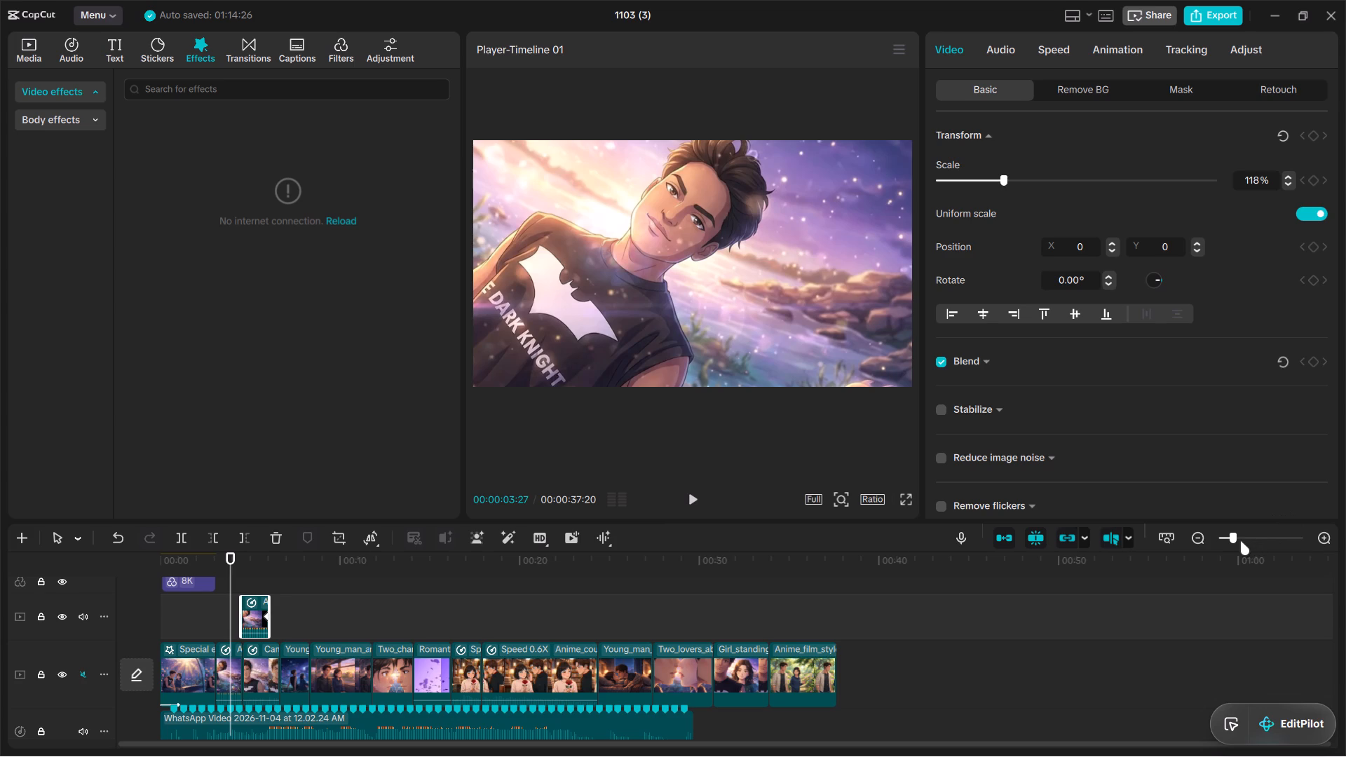
left_click(1244, 536)
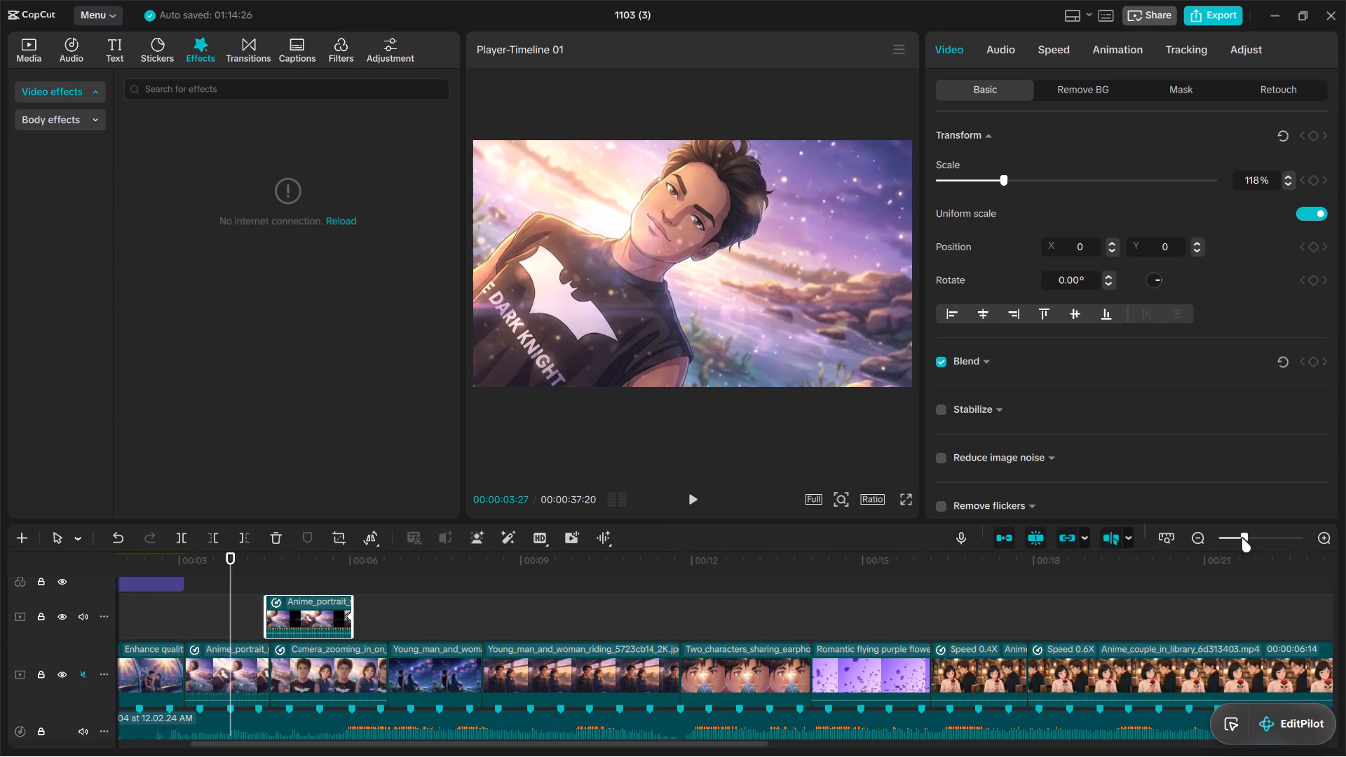
left_click_drag(264, 619, 257, 619)
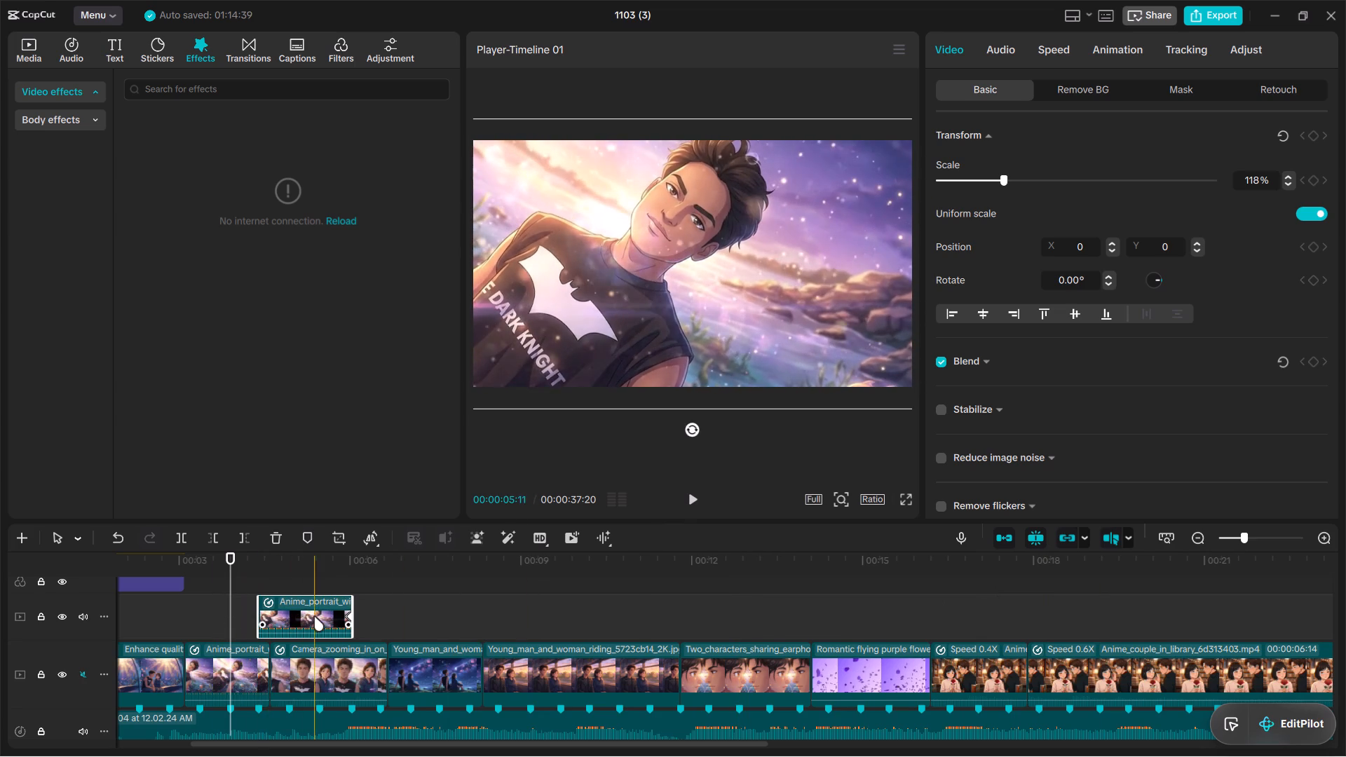
left_click_drag(314, 616, 236, 622)
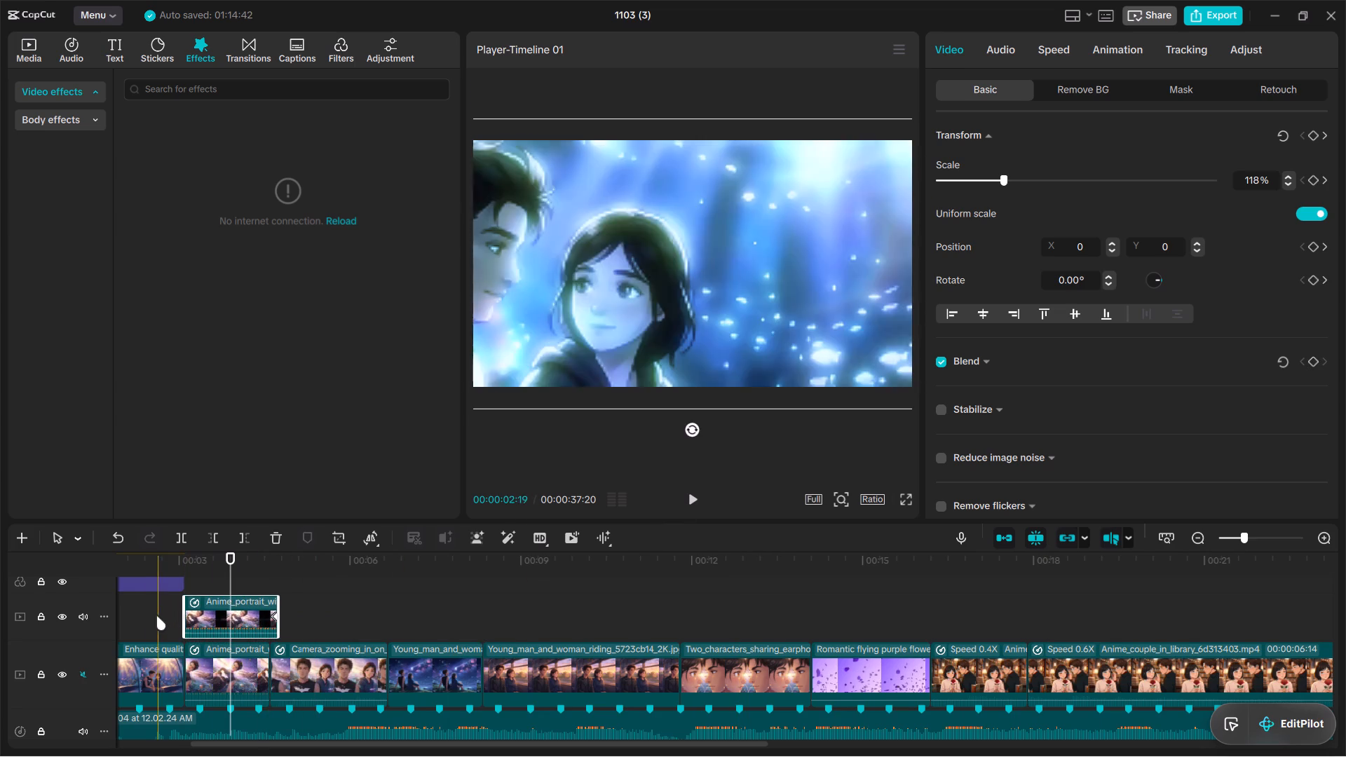
Play the cut into the duplicated Anime_portrait clip from just before 00:00:03:00.
left_click(154, 613)
left_click(688, 500)
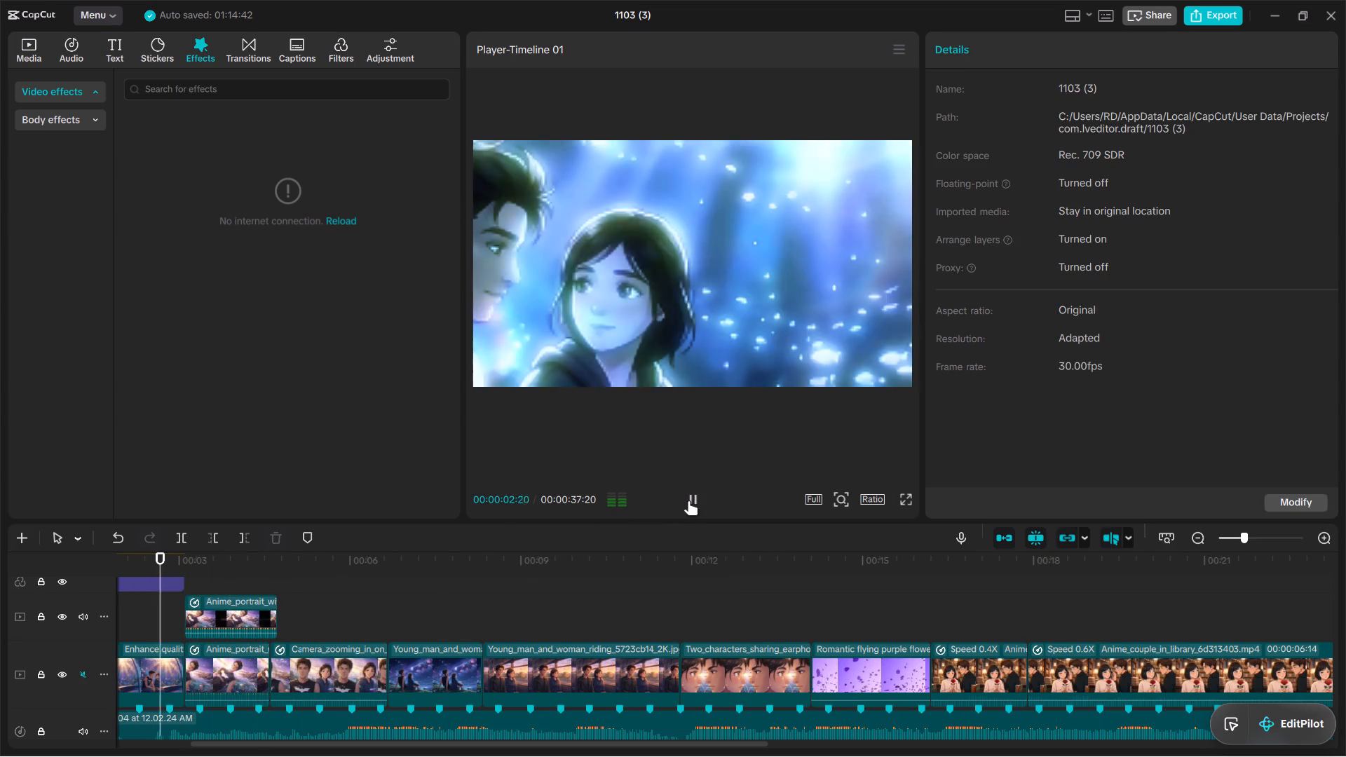
left_click(690, 500)
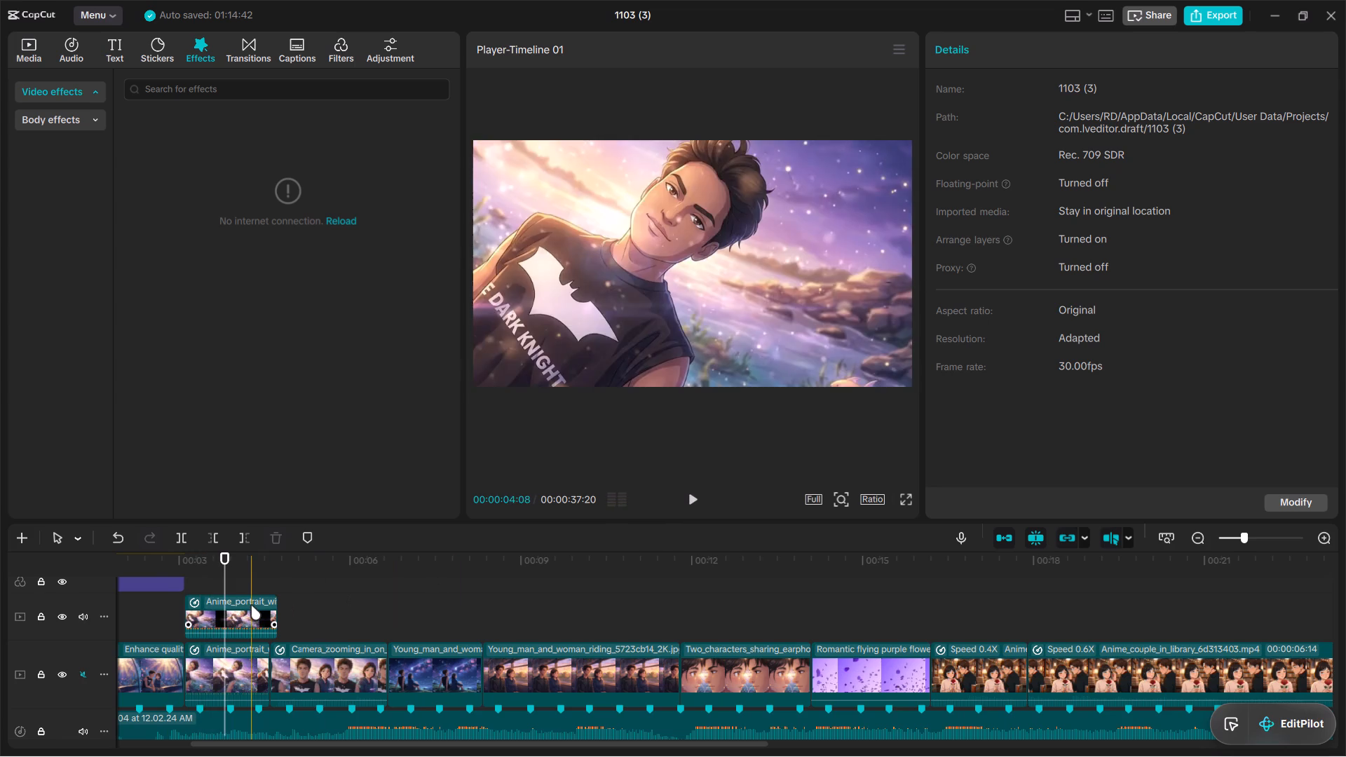
Mute the clip audio of the overlay track holding the duplicated Anime_portrait clip.
left_click(251, 605)
left_click(81, 618)
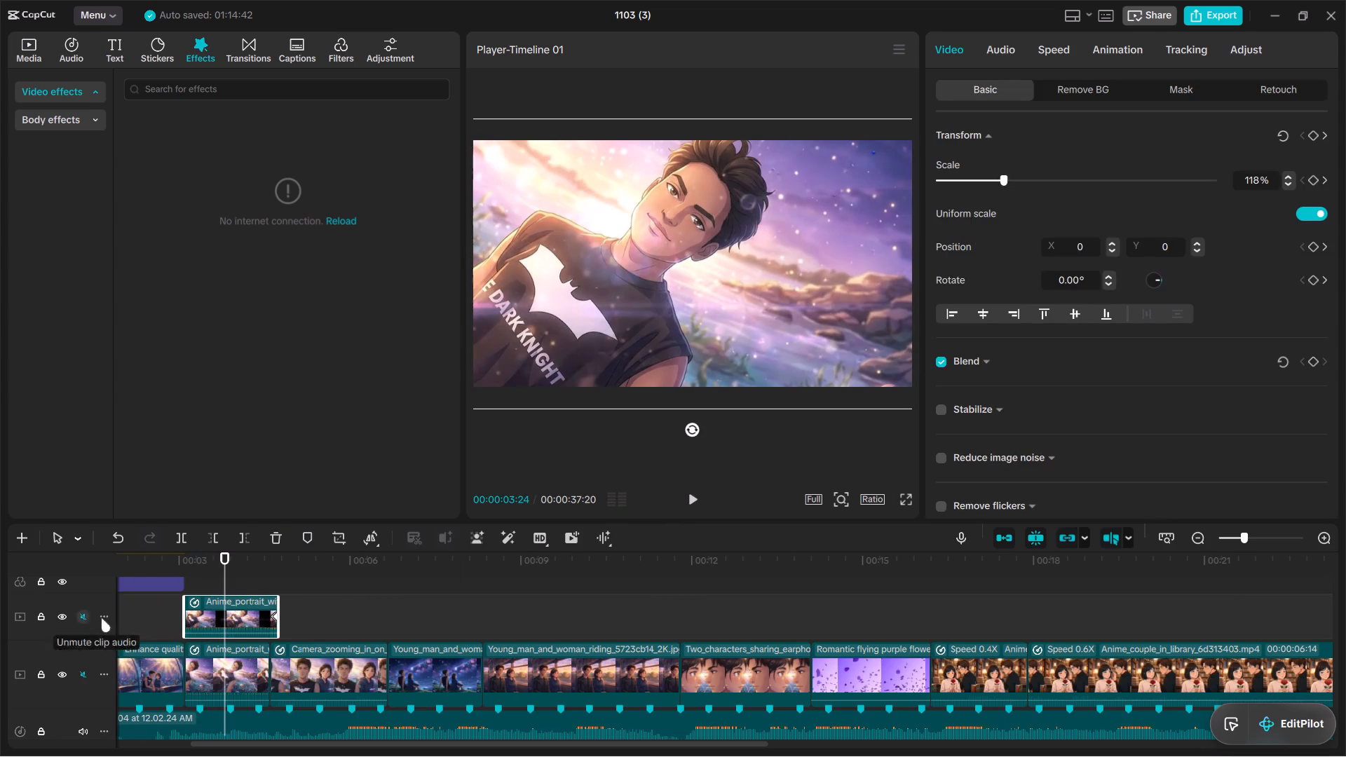
Replay the cut into the Anime_portrait clip with the overlay track muted.
left_click(161, 614)
left_click(693, 504)
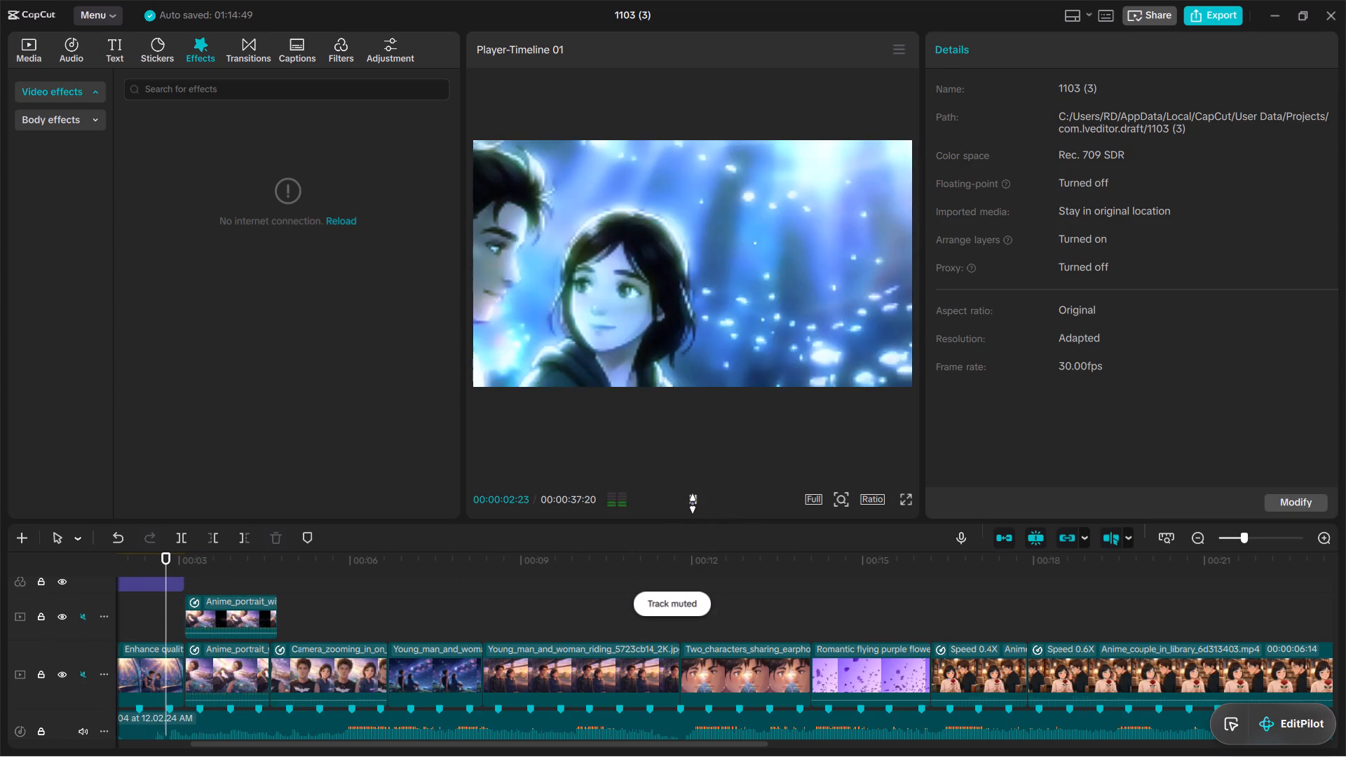
left_click(697, 503)
Replace the overlay copy with a 00:00:03:00 freeze frame taken at its start, 00:00:03:03, deleting the moving remainder.
left_click(190, 615)
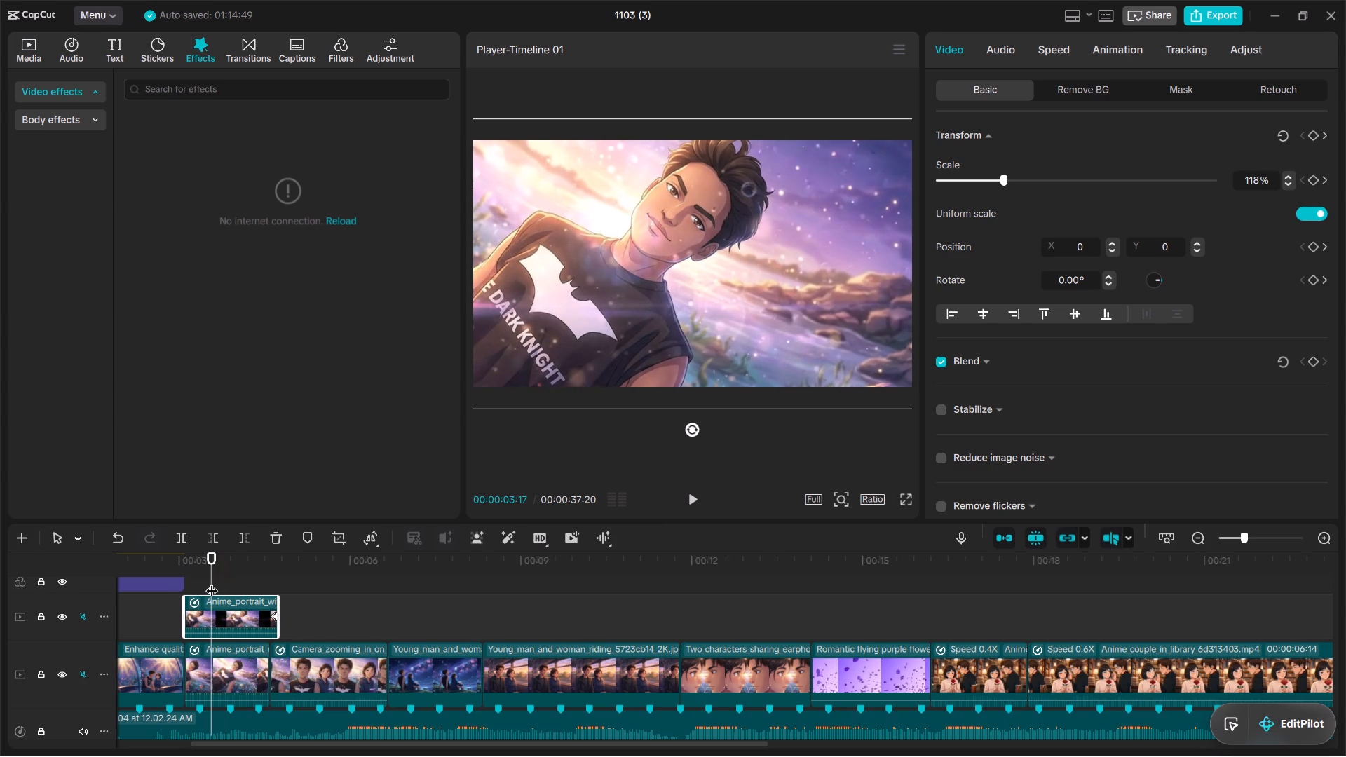
left_click_drag(212, 582, 187, 582)
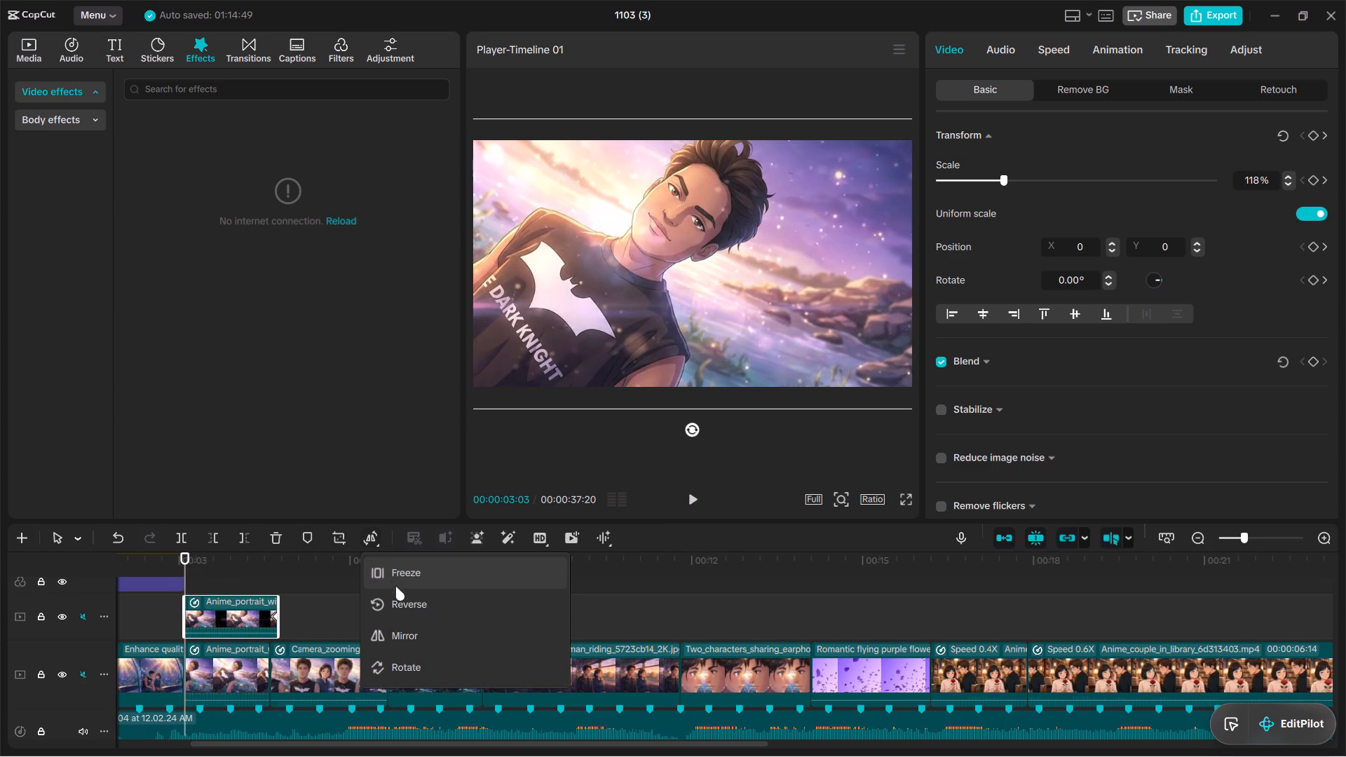
left_click(400, 573)
left_click(400, 612)
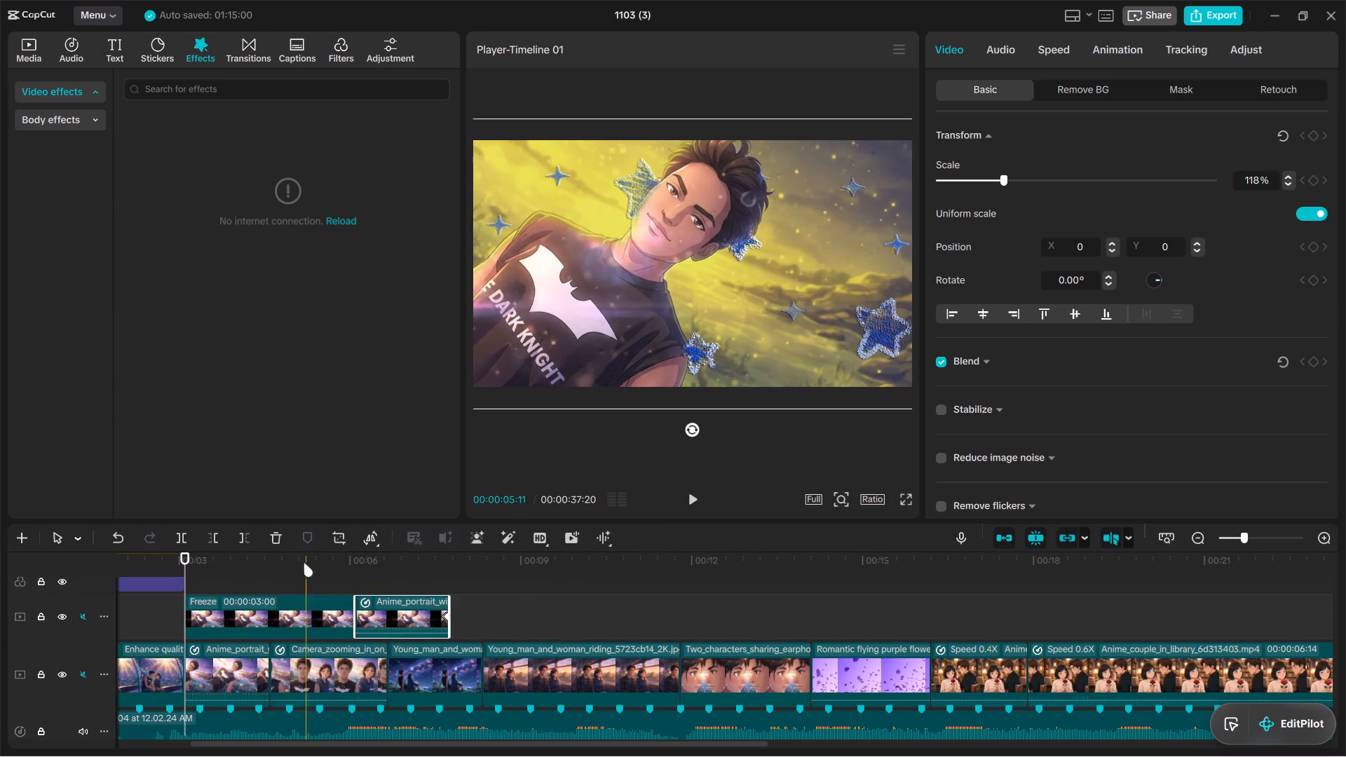
left_click(273, 540)
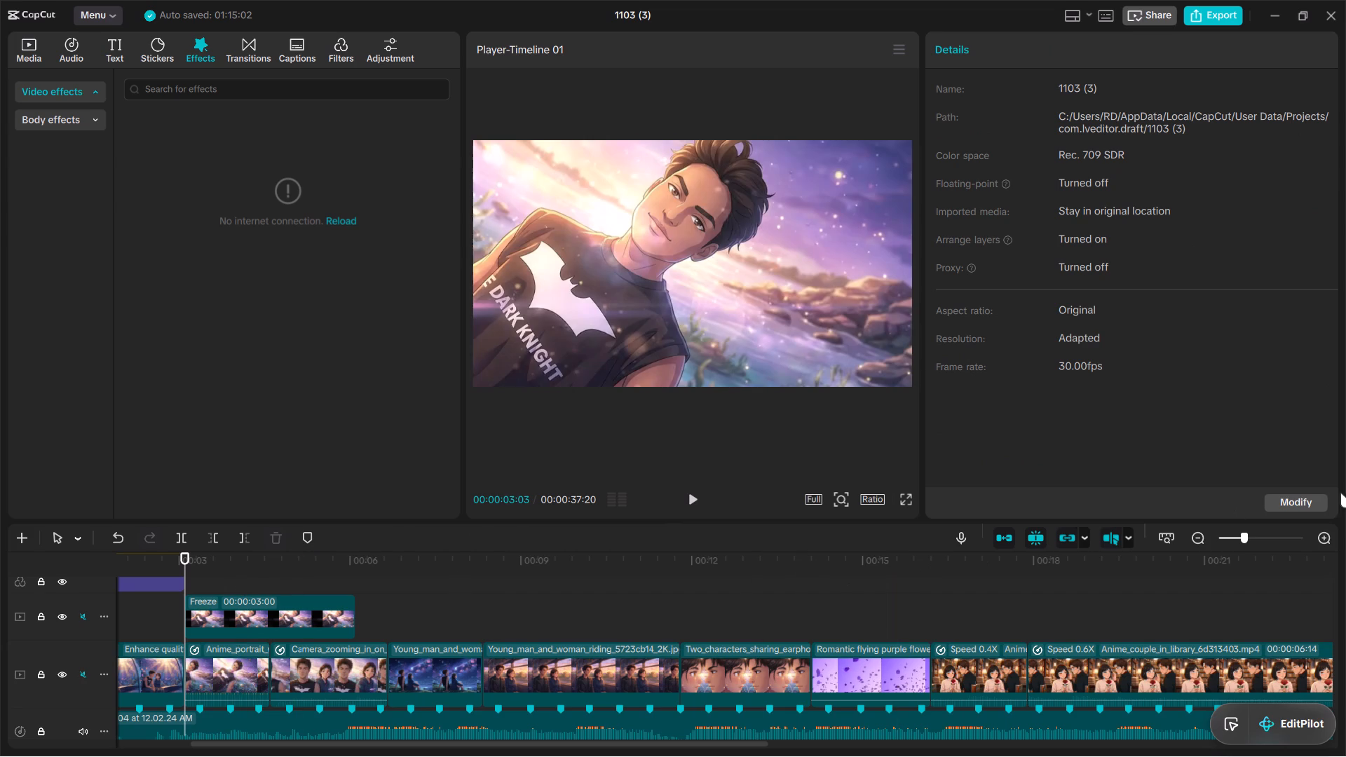
Move the freeze frame earlier so it starts at about 00:00:02:28, slightly before the Anime_portrait clip.
left_click_drag(1244, 535, 1262, 536)
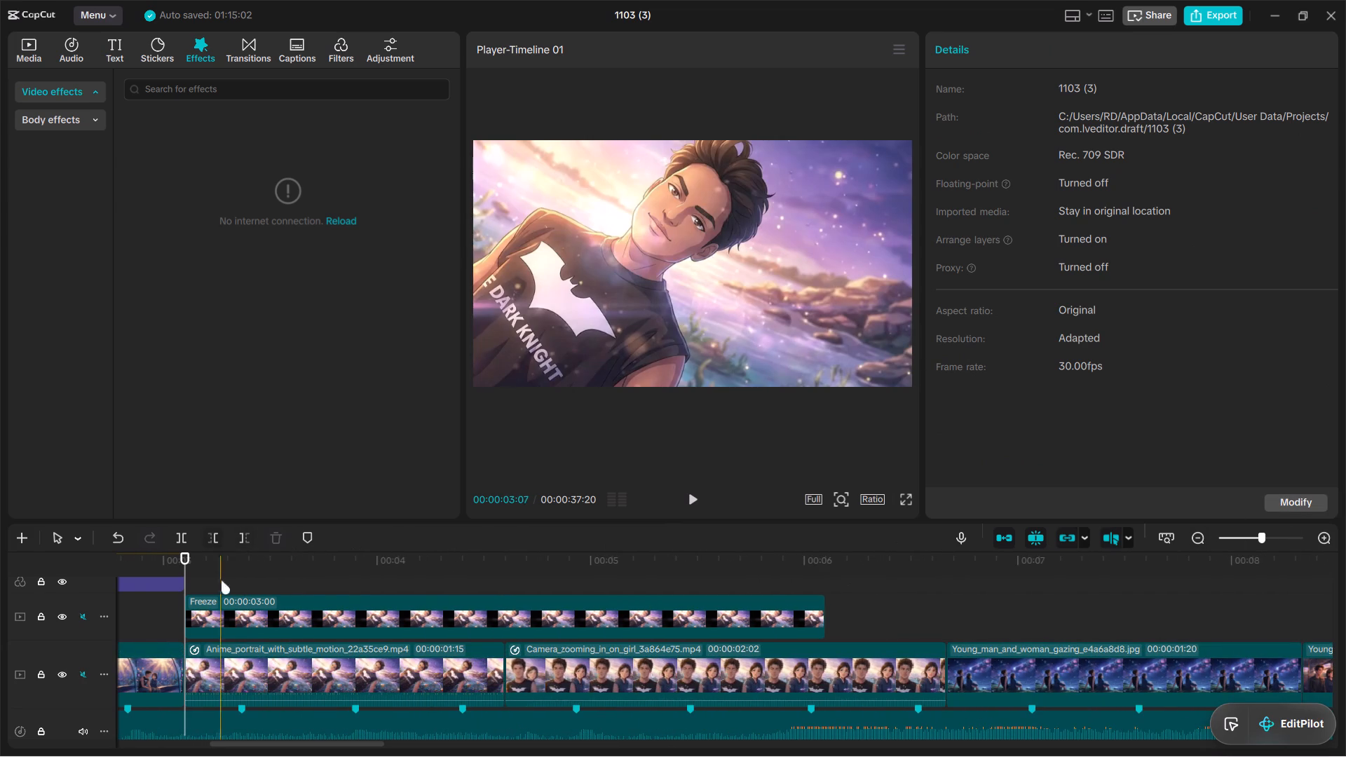
left_click(241, 602)
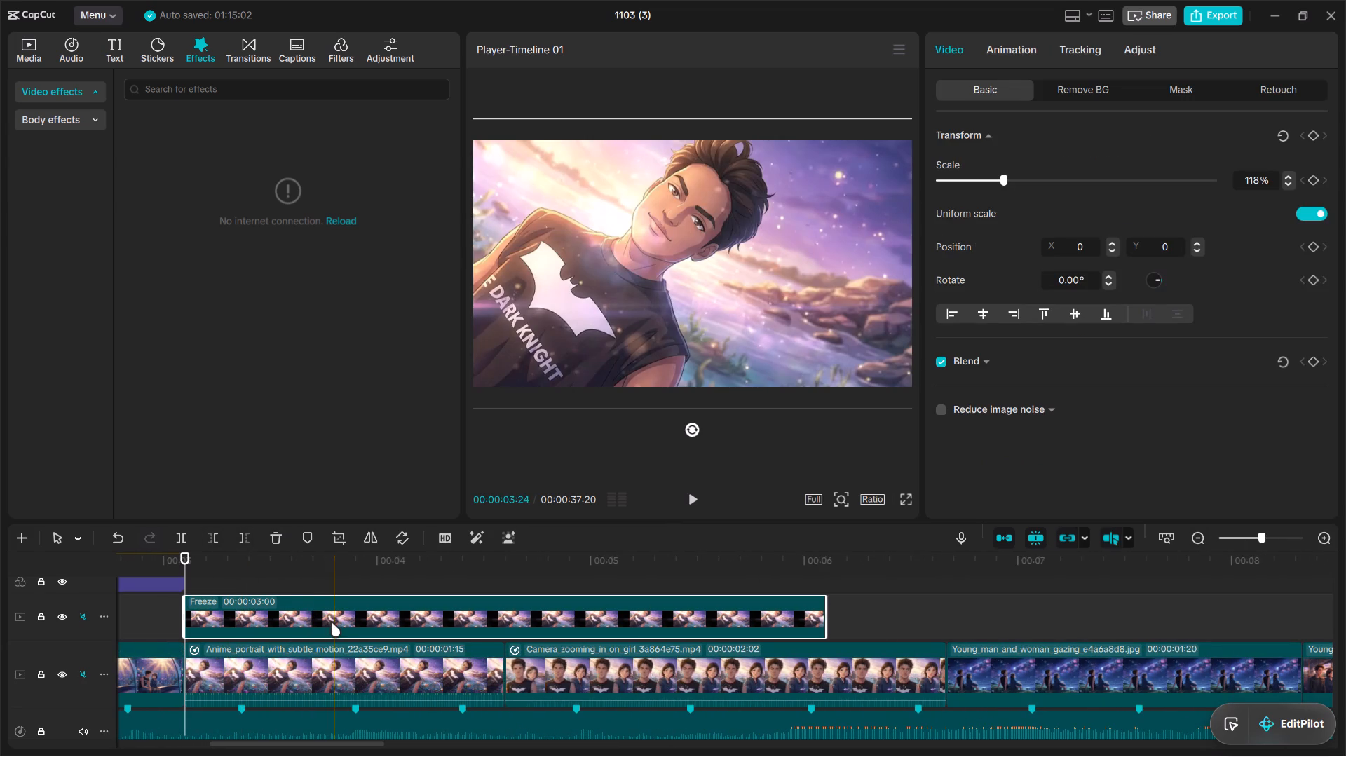
left_click_drag(331, 622, 299, 624)
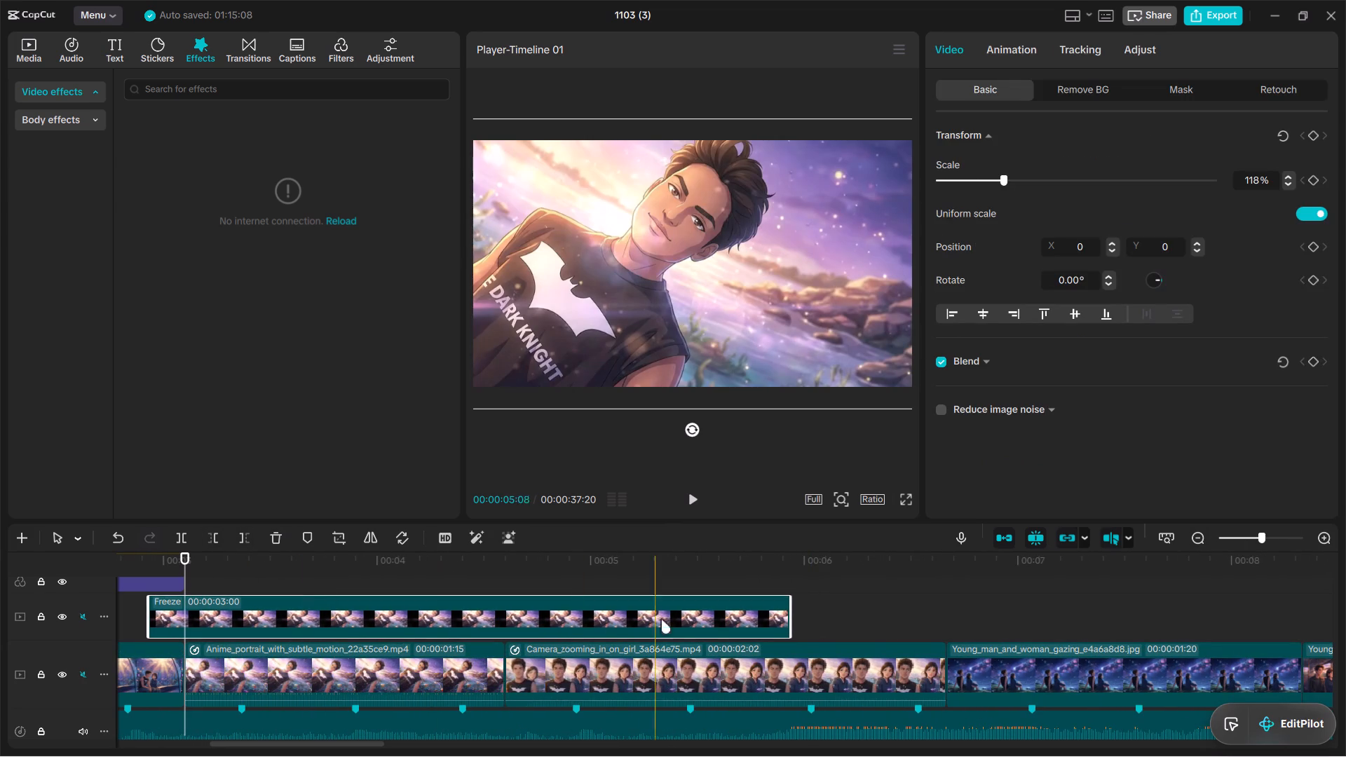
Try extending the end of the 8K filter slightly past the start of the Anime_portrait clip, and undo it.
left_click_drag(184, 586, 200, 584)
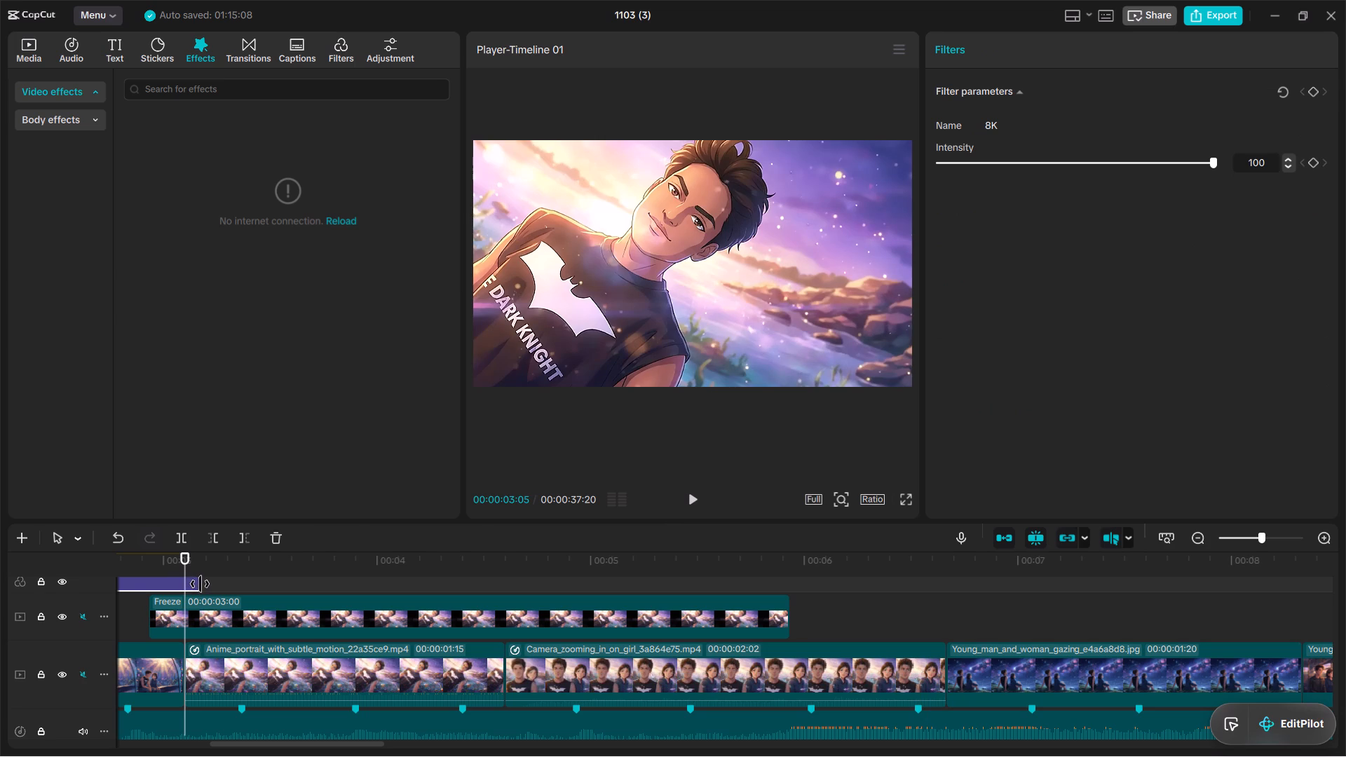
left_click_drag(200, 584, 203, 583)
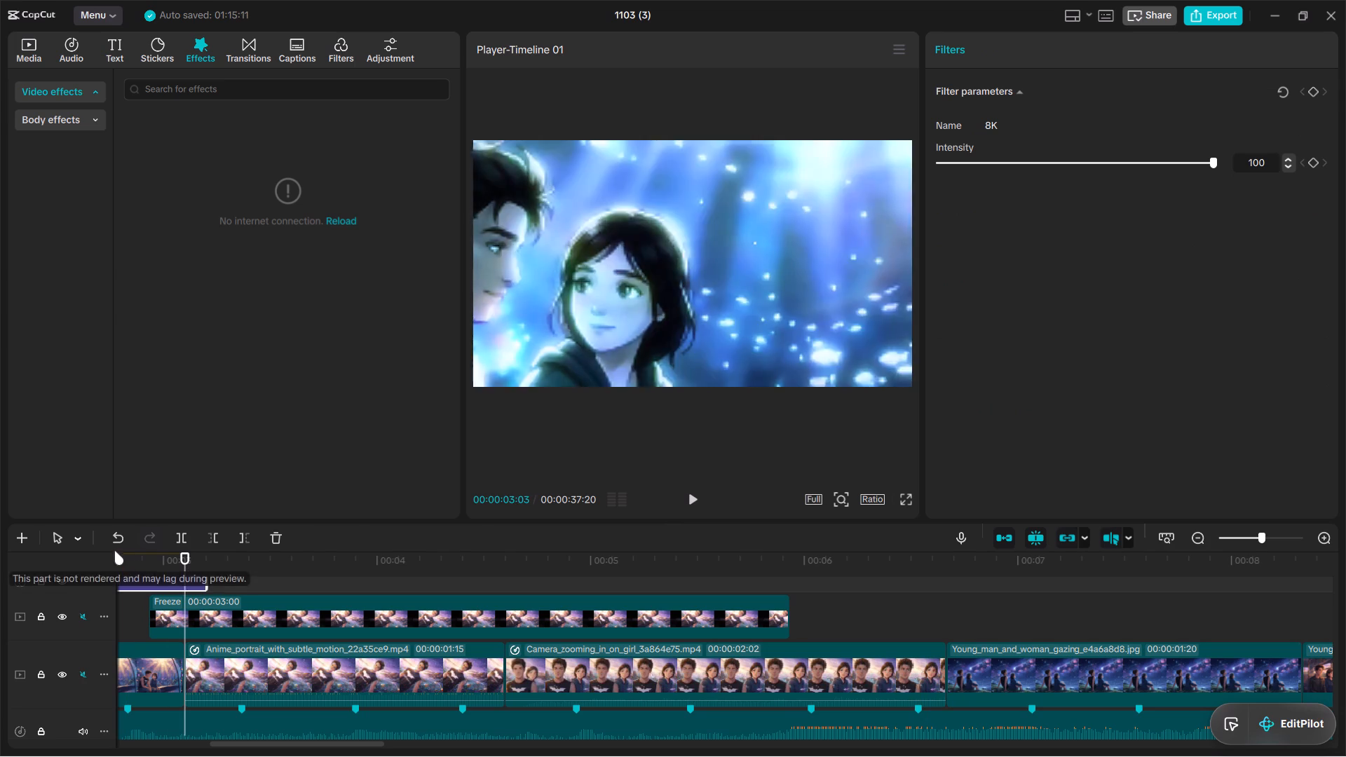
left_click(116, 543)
Trim the end of the freeze frame back to 00:00:03:06, just after the Anime_portrait clip begins.
left_click_drag(184, 564, 186, 564)
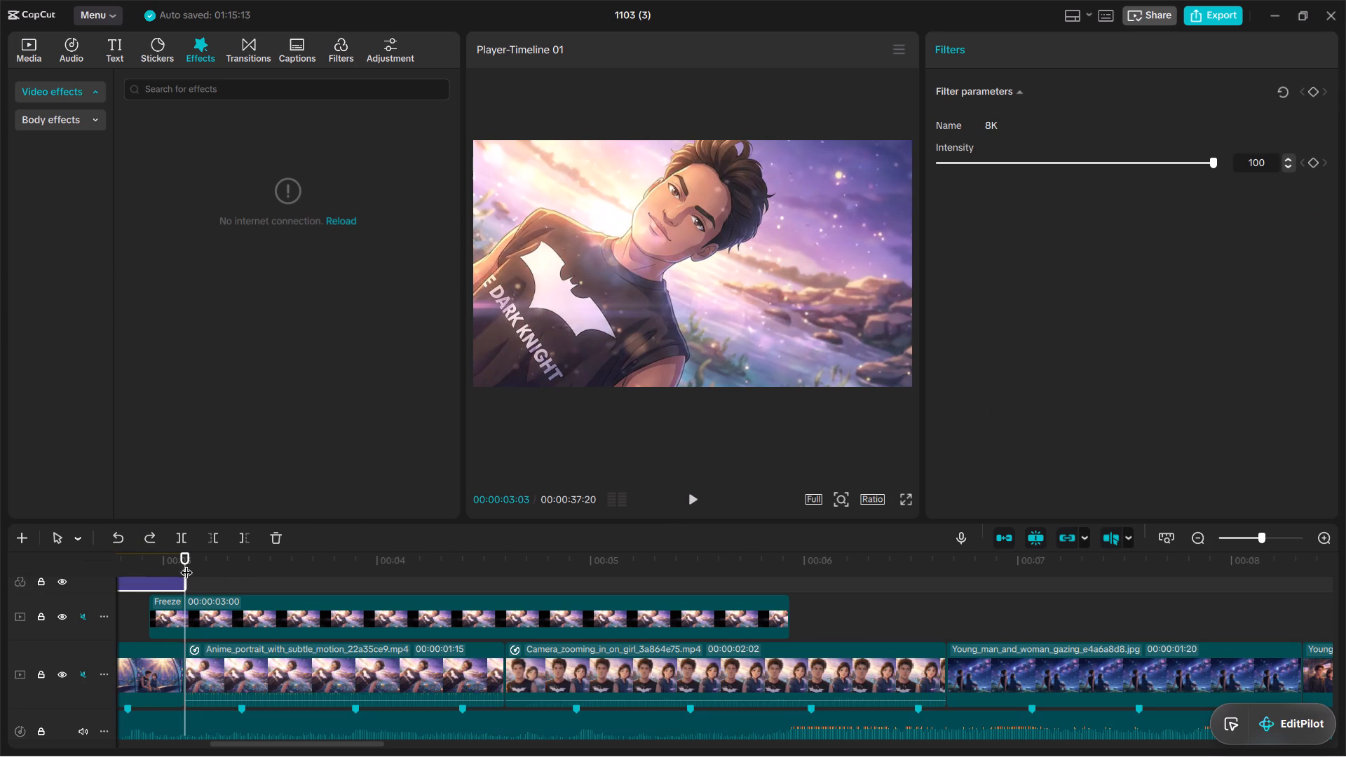
left_click_drag(186, 564, 204, 562)
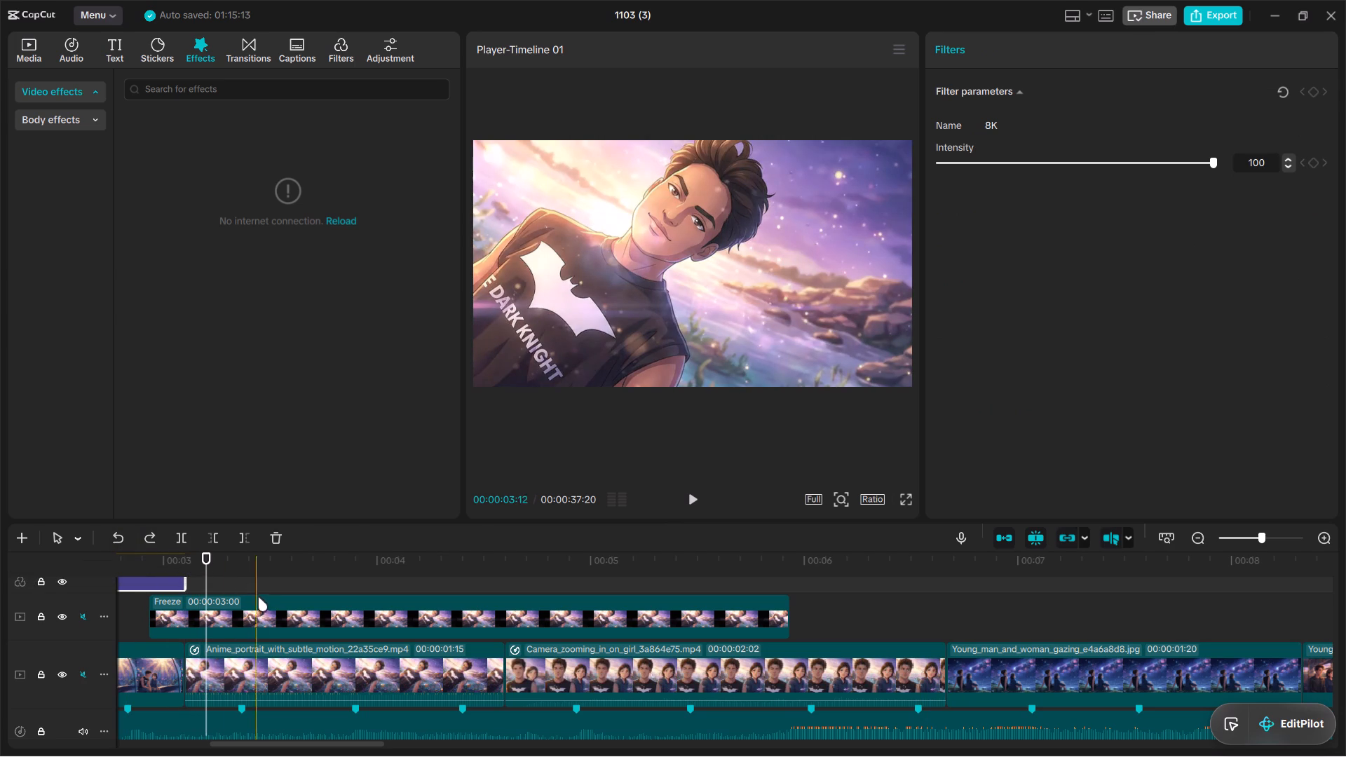
left_click(271, 606)
left_click(241, 543)
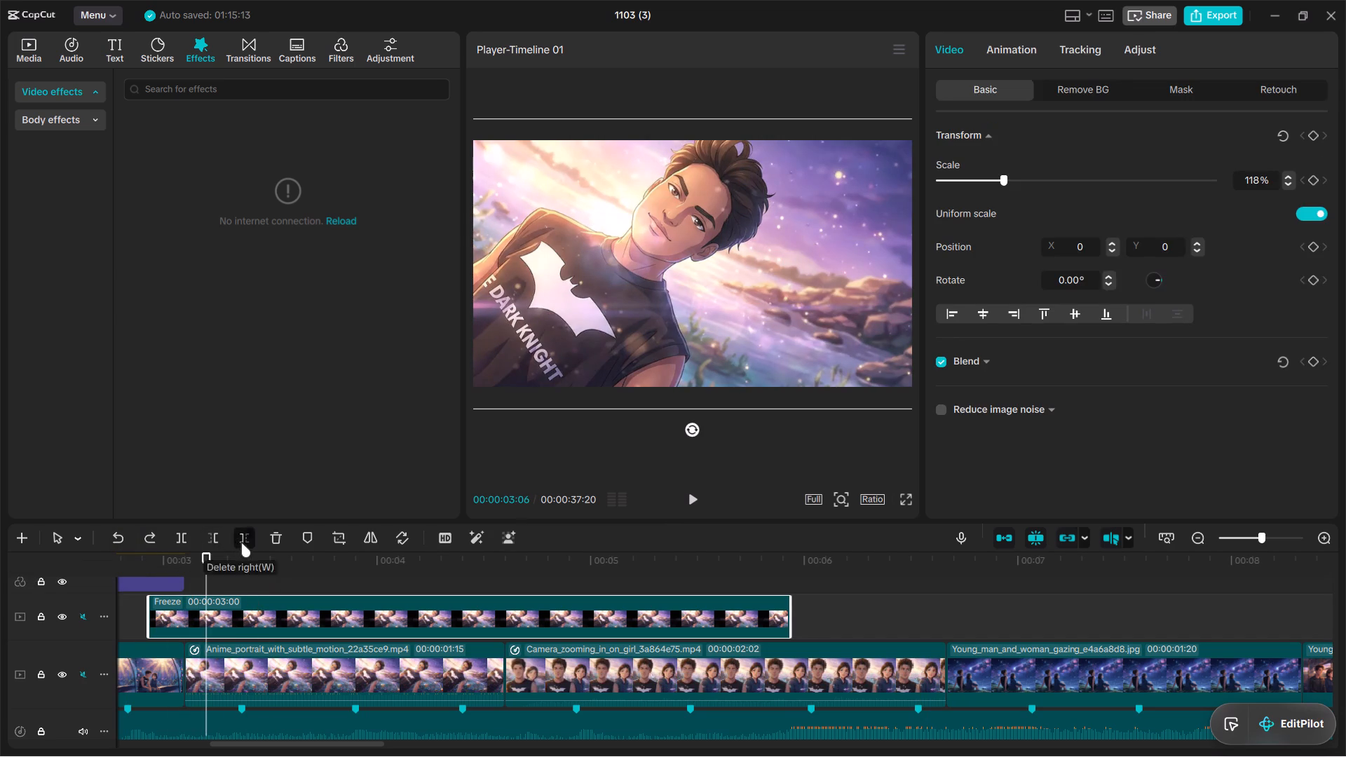
Play the shortened freeze frame over the cut, starting from 00:00:02:25.
left_click(132, 613)
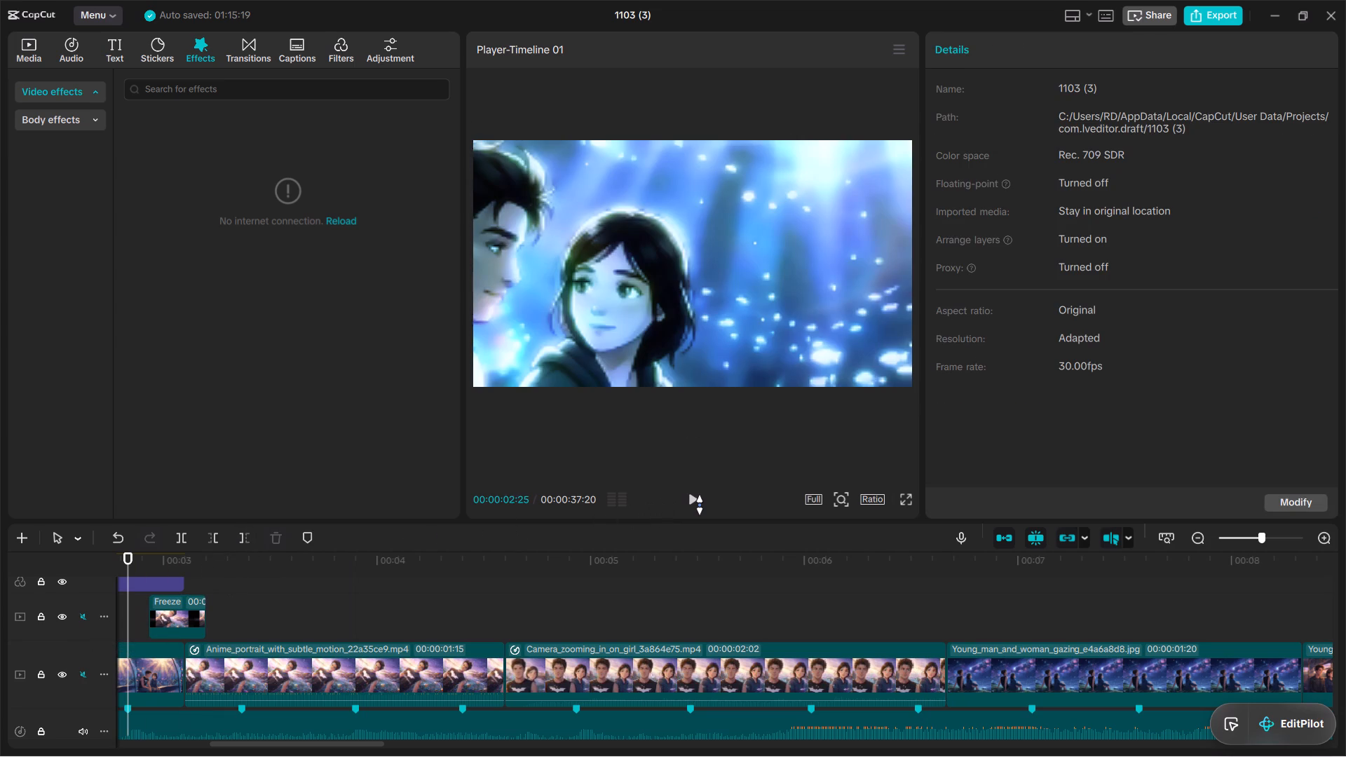
left_click(695, 503)
left_click(695, 503)
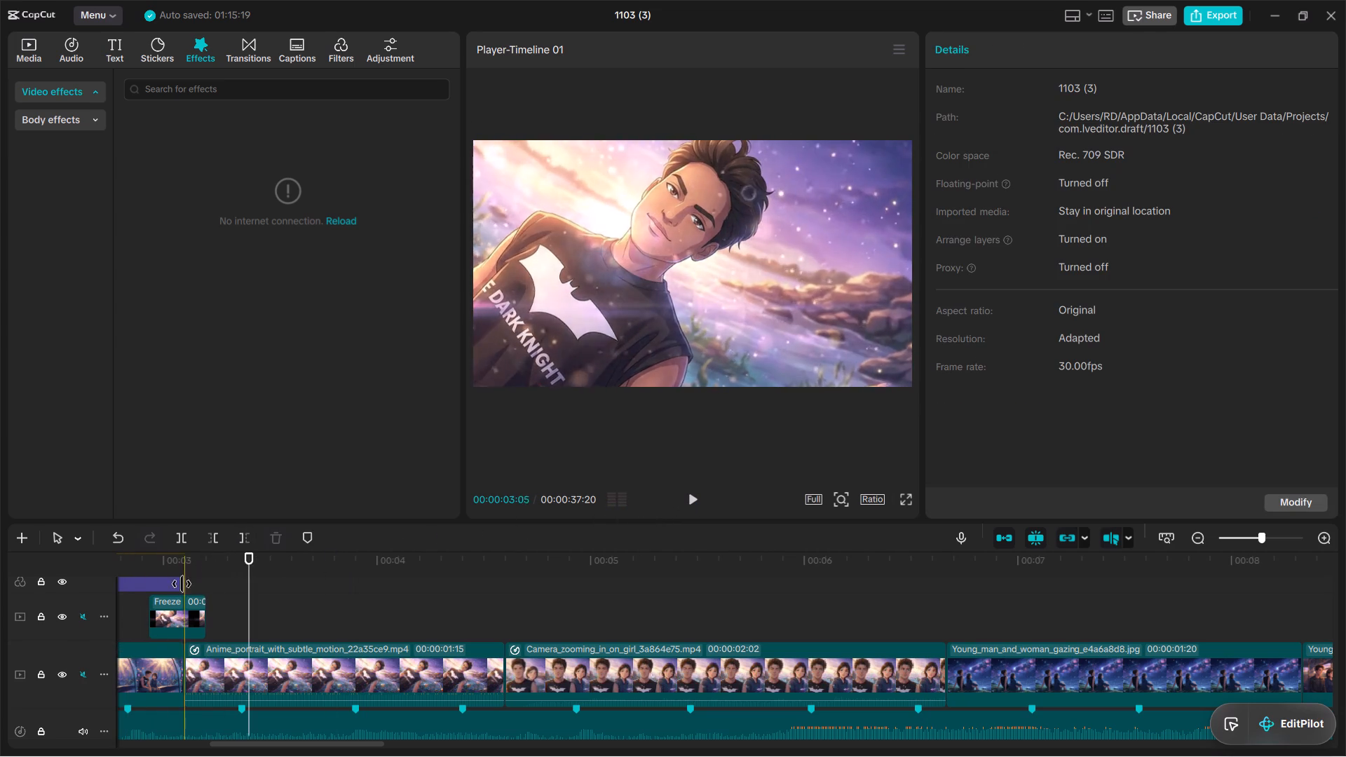
Extend the start of the freeze frame earlier to about 00:00:02:18, for a duration of 00:00:00:18.
left_click(139, 605)
left_click(155, 609)
left_click_drag(147, 608, 308, 625)
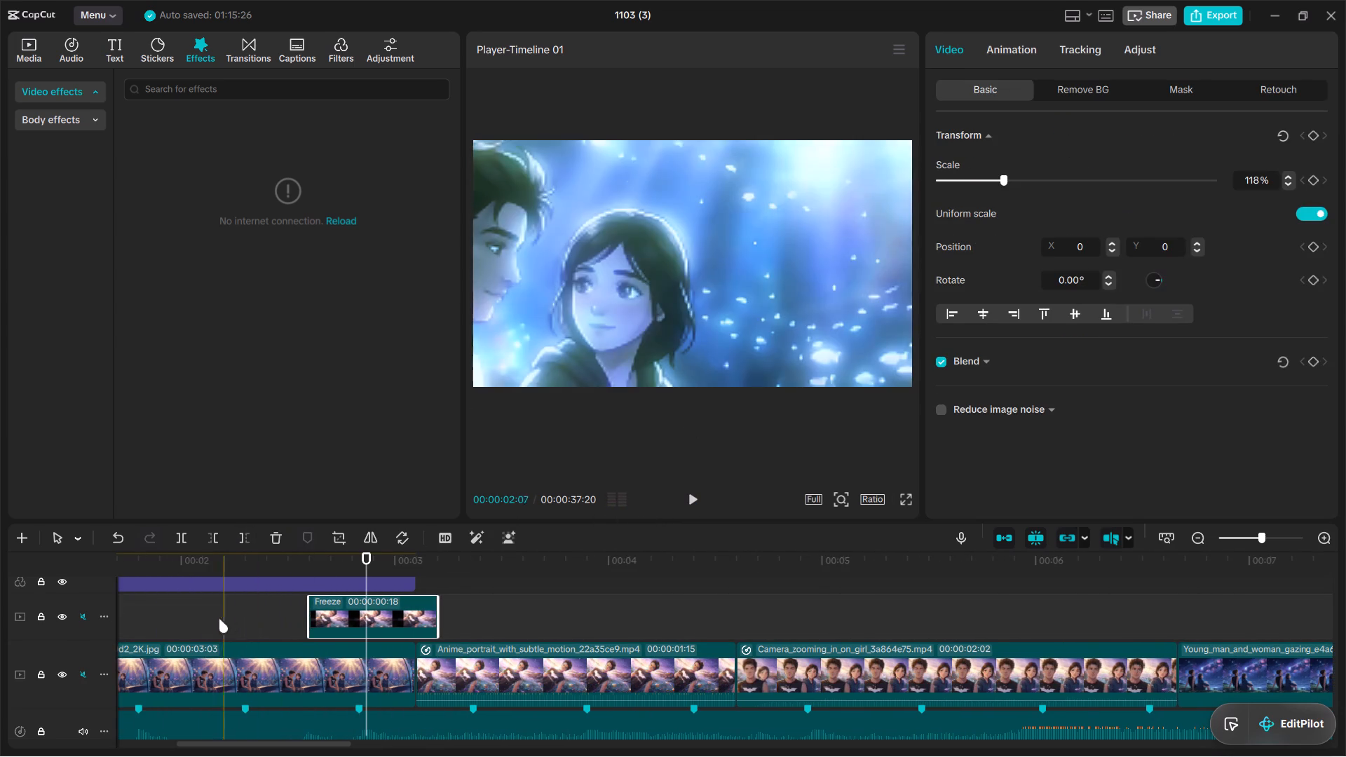
Play the extended freeze frame from shortly after 00:00:02:00 to examine the cut into the Anime_portrait clip.
left_click(208, 615)
left_click(694, 507)
left_click(694, 507)
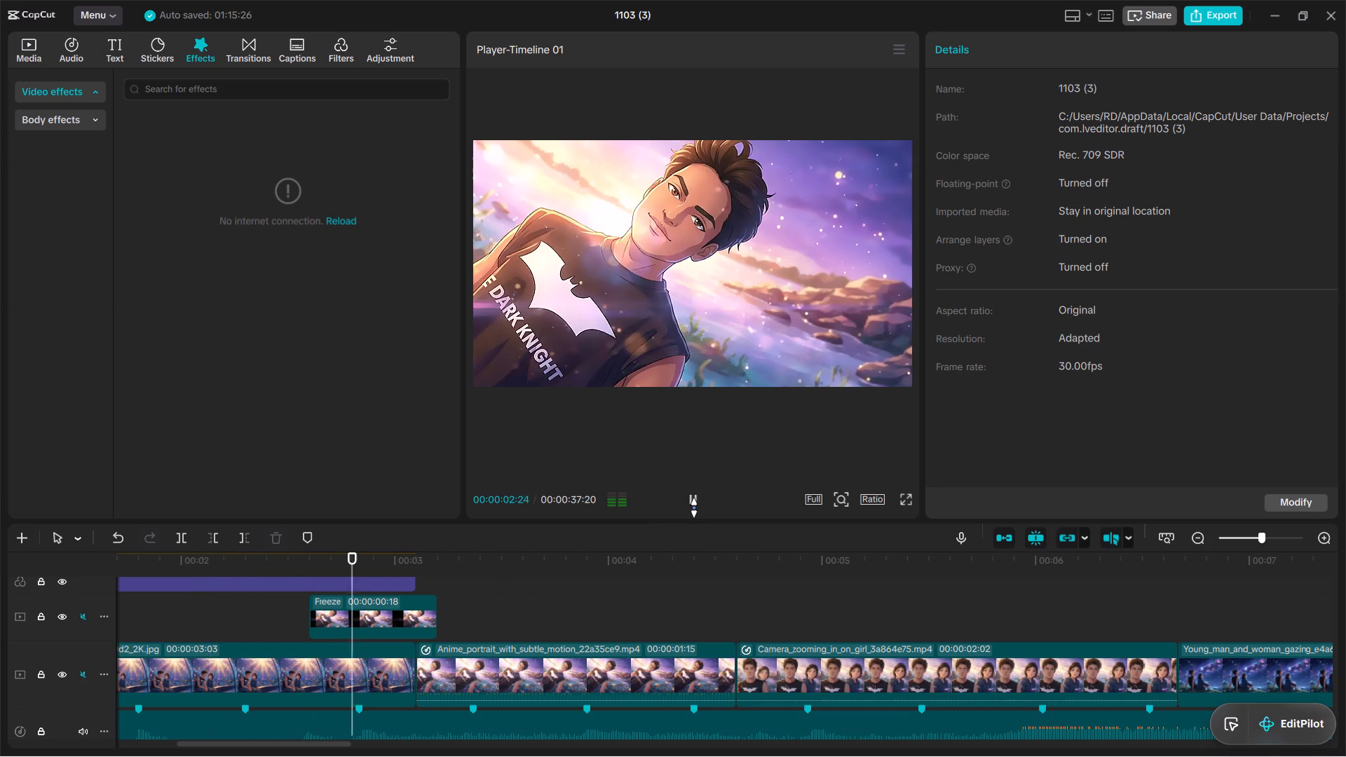
Add Transform keyframes to the freeze frame, one near its end at 00:00:03:05 and one near its start at 00:00:02:20.
left_click(362, 610)
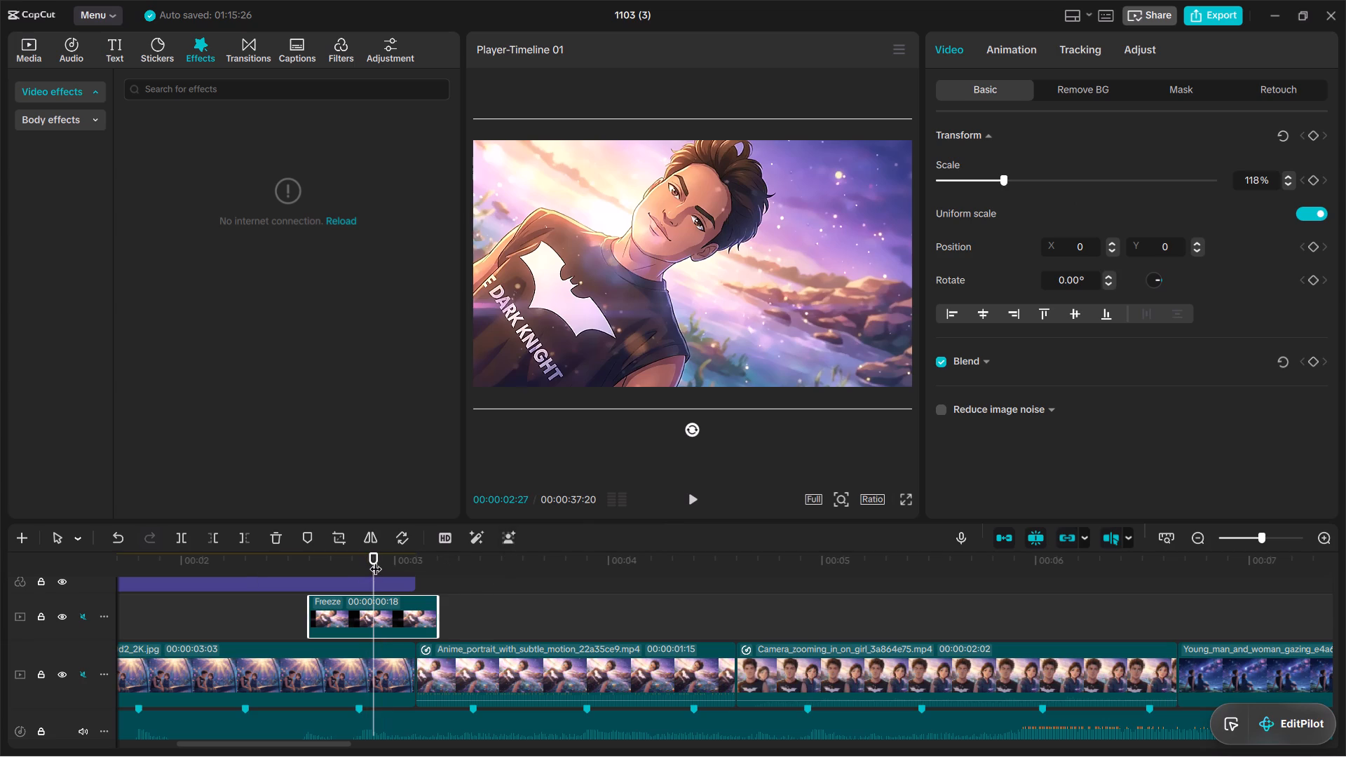
left_click_drag(376, 560, 430, 557)
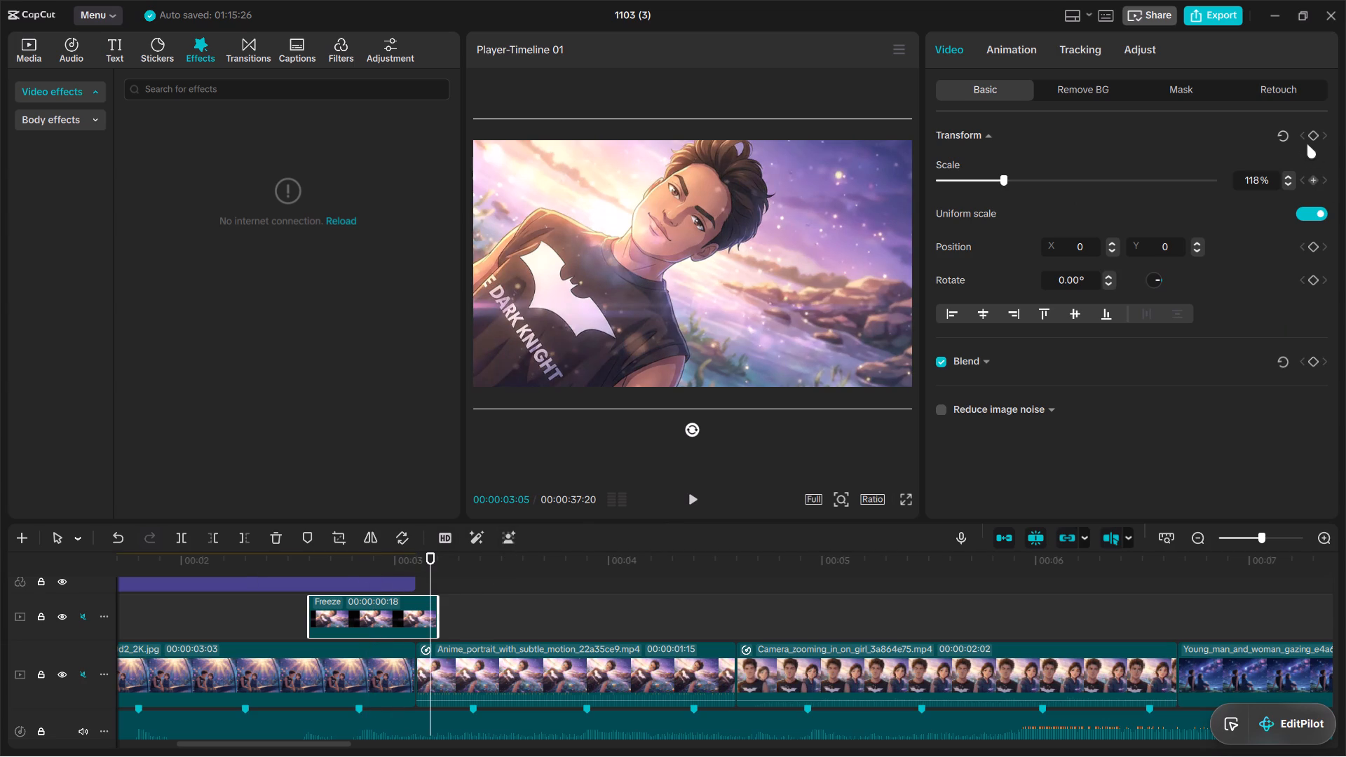
left_click(1310, 137)
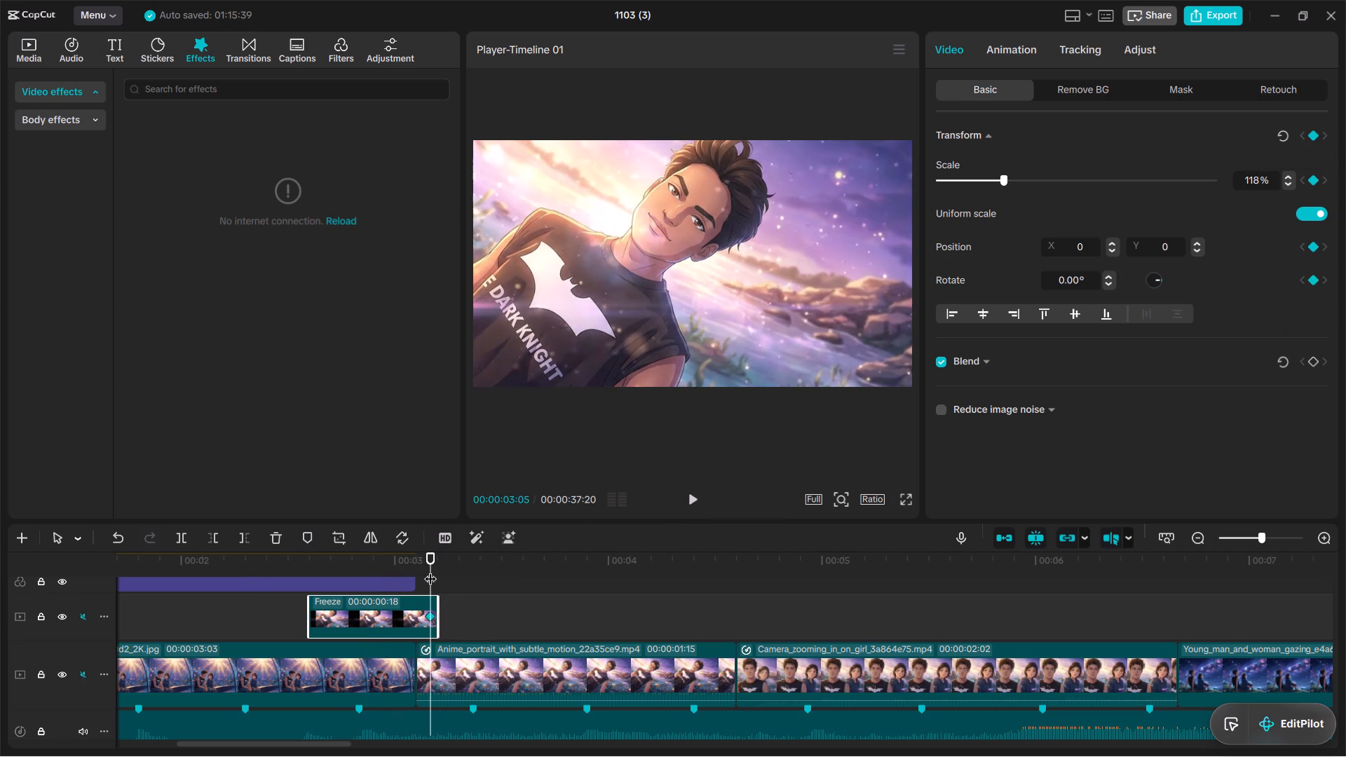
left_click_drag(429, 570, 321, 575)
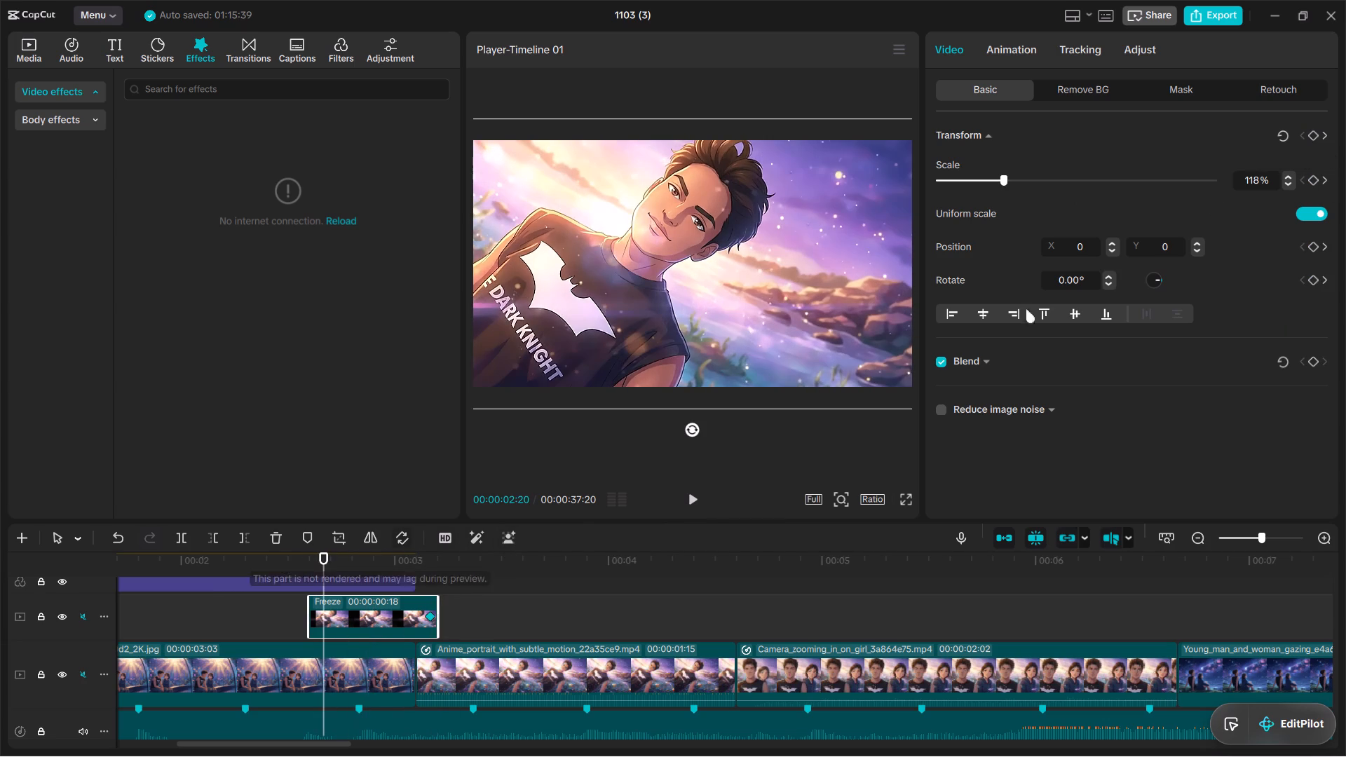
left_click(1312, 137)
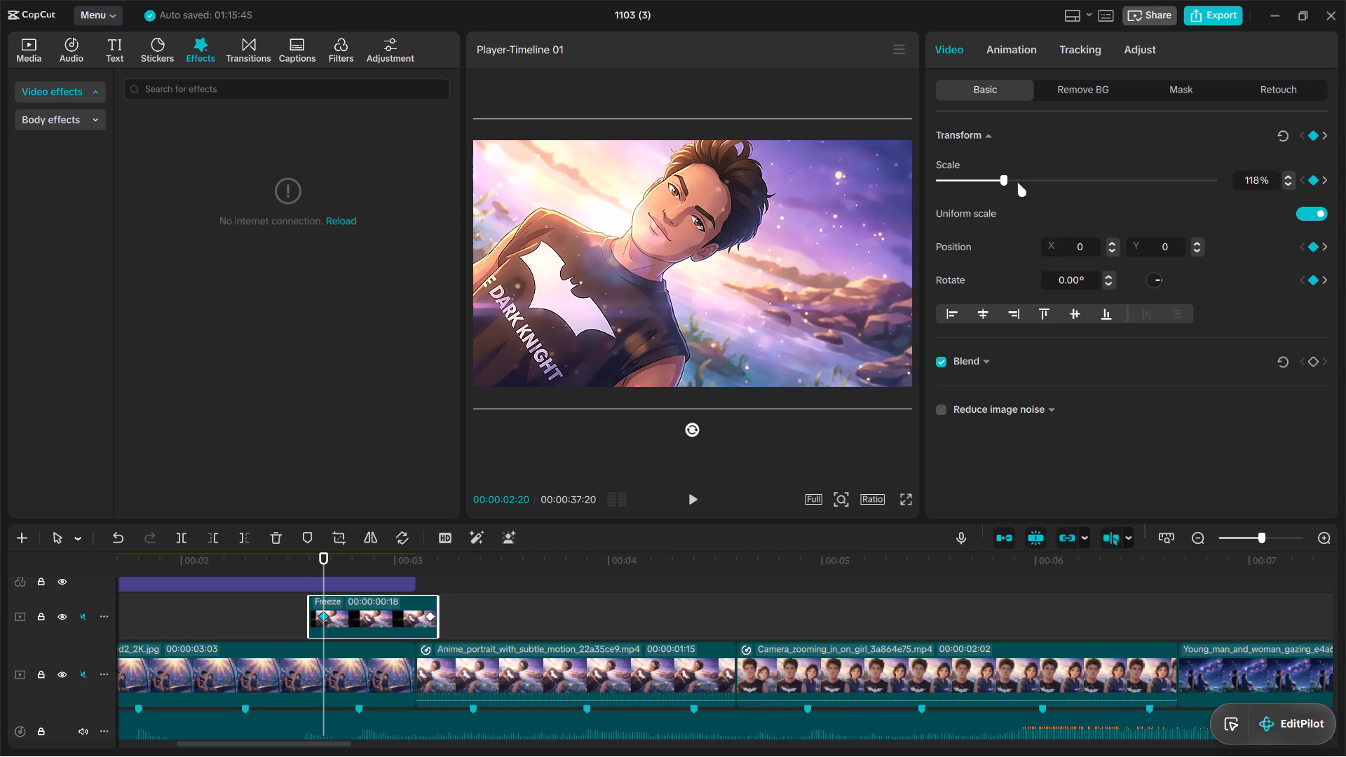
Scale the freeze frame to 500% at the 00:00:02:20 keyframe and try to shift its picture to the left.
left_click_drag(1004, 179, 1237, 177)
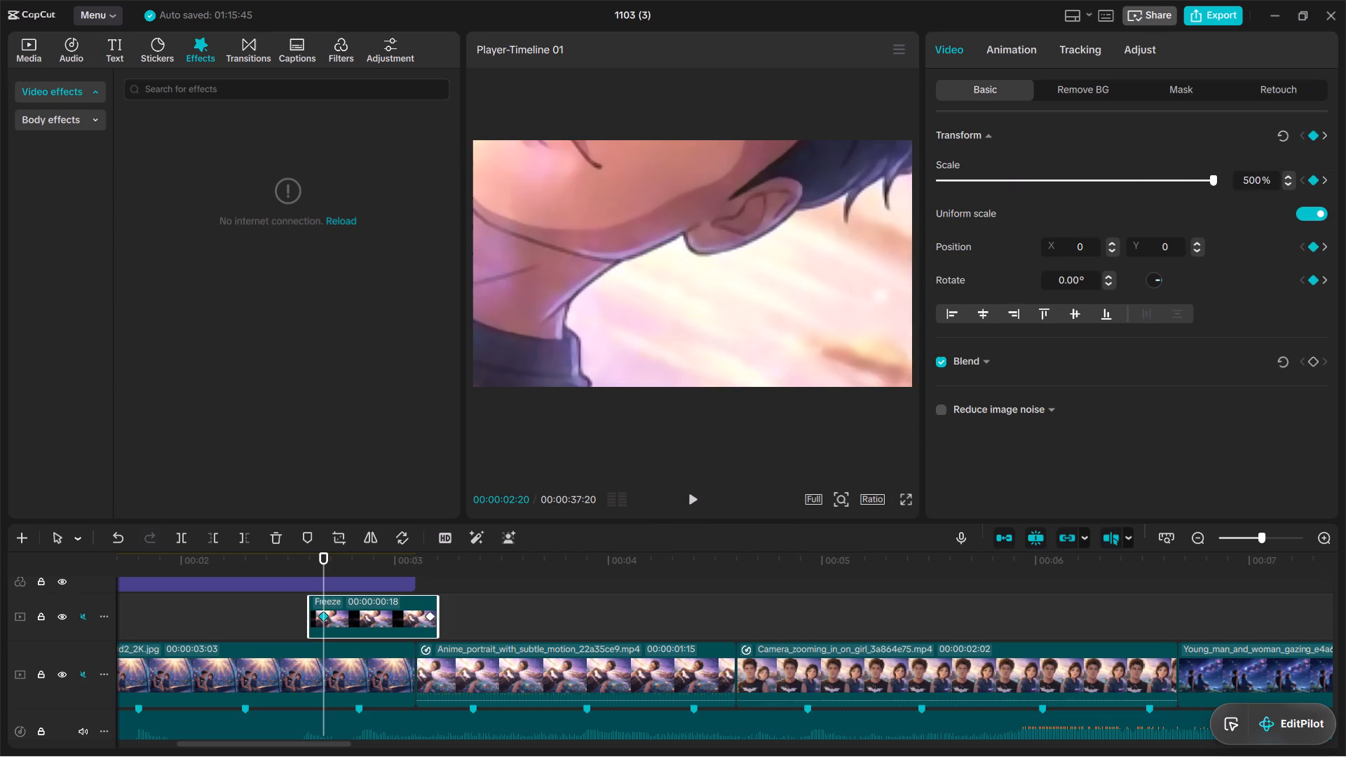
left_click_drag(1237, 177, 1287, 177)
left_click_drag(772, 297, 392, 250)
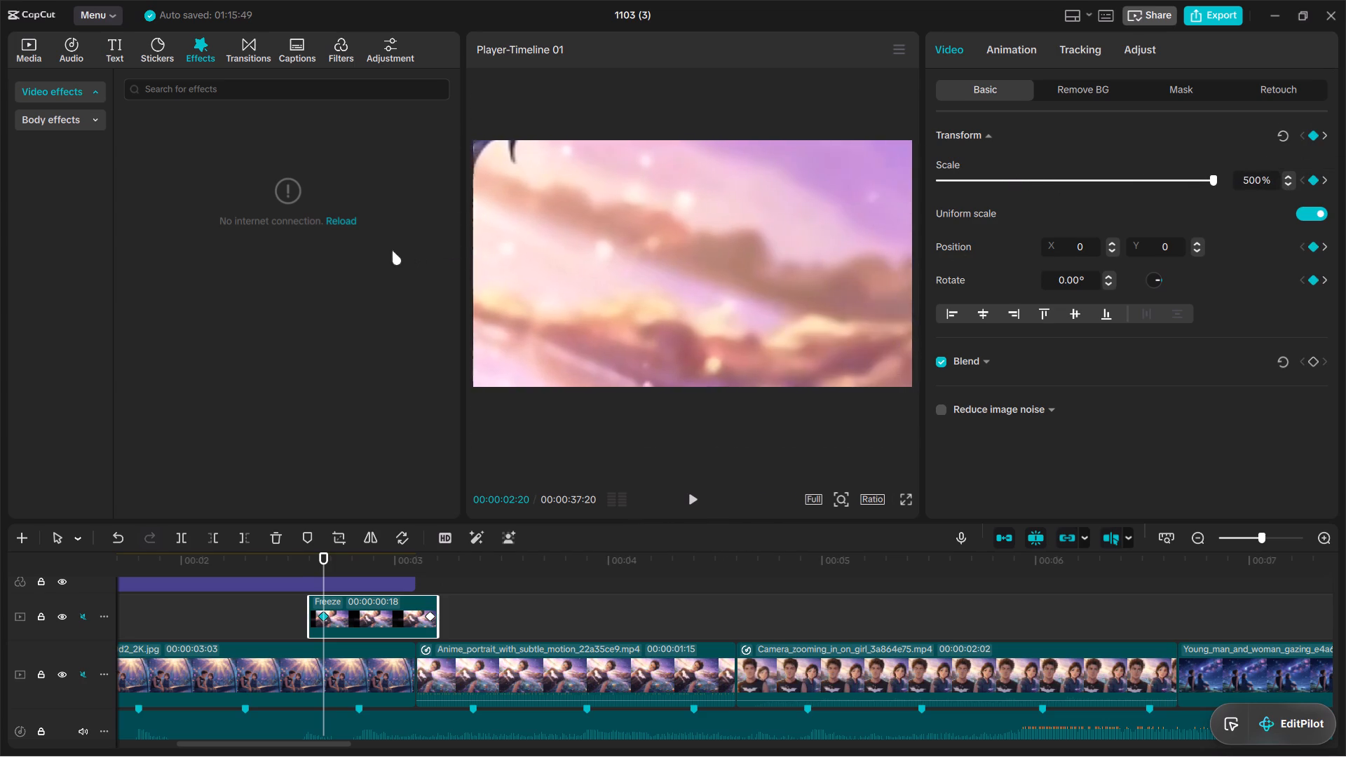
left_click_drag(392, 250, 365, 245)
Play from 00:00:02:14 to examine the freeze frame's zoom into the Anime_portrait clip.
left_click(283, 613)
left_click(695, 499)
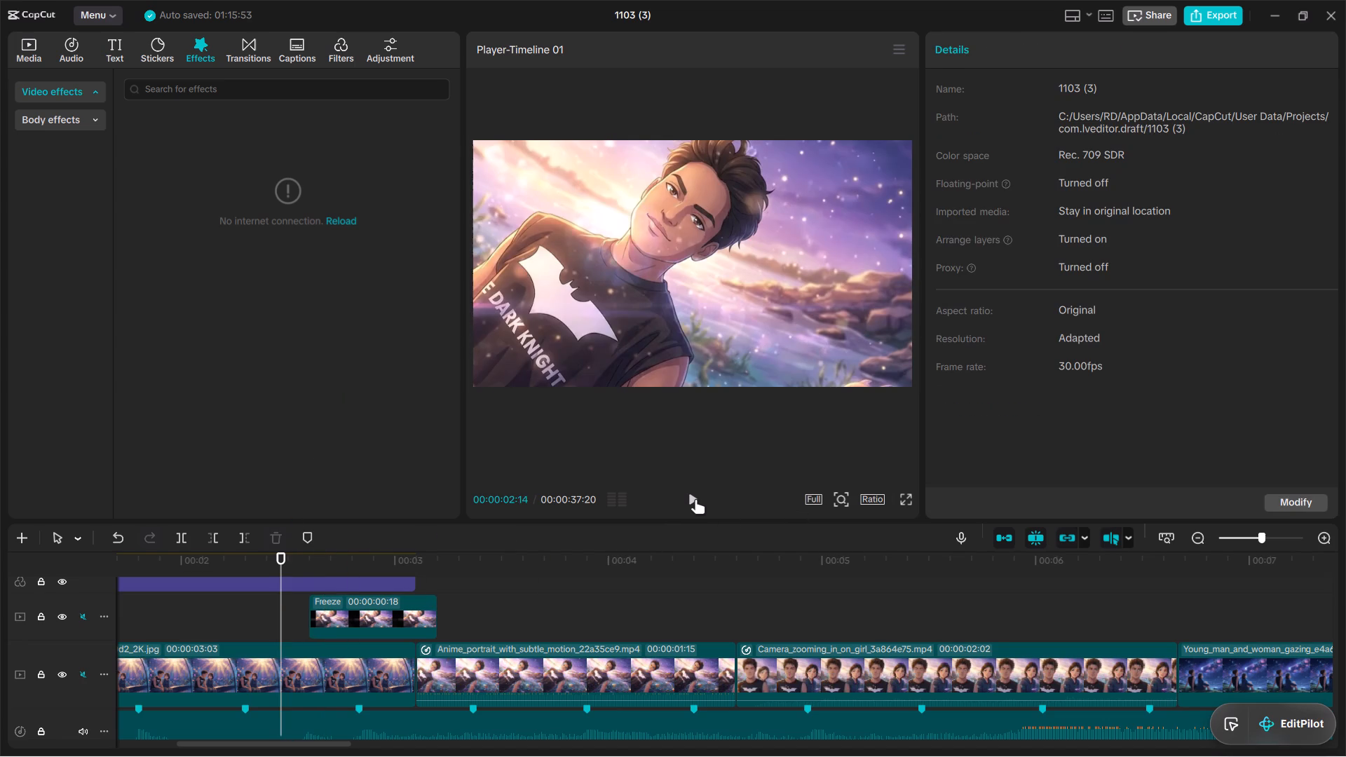
left_click(695, 499)
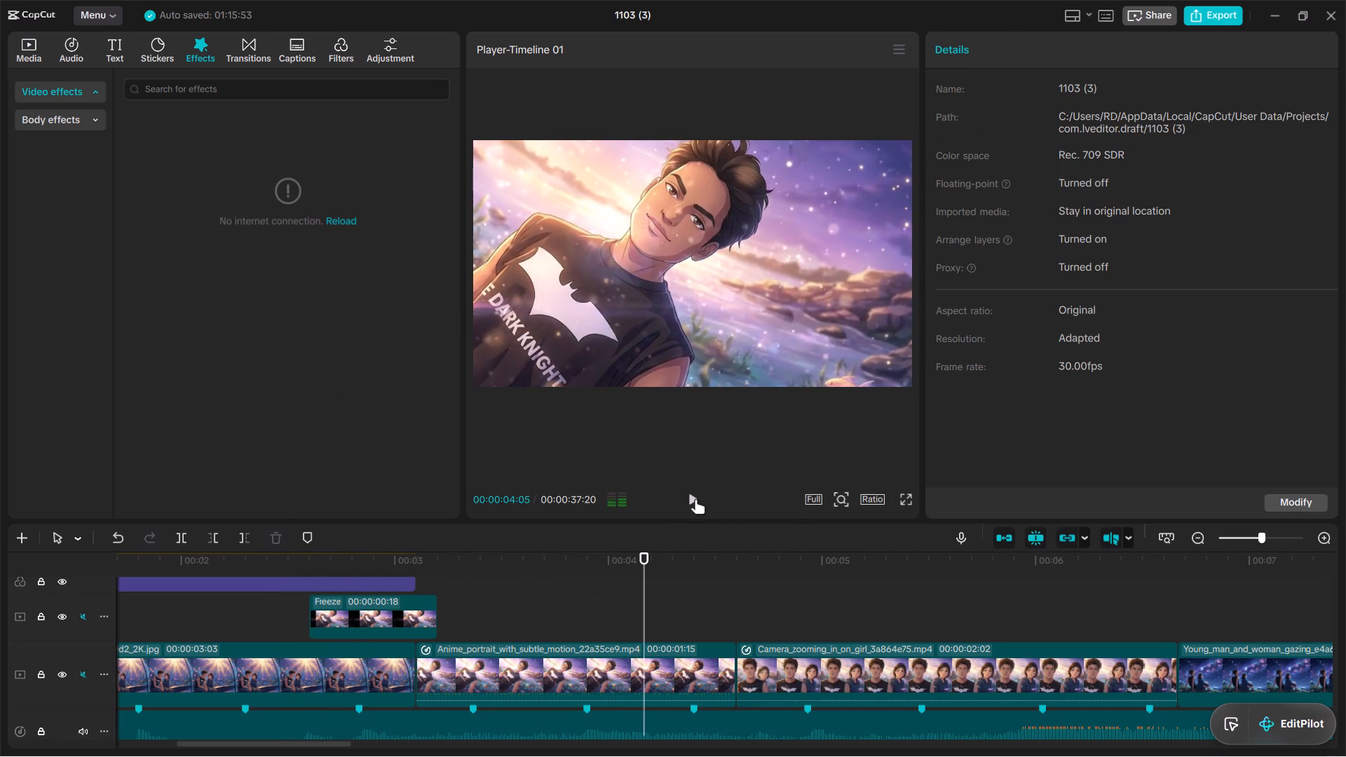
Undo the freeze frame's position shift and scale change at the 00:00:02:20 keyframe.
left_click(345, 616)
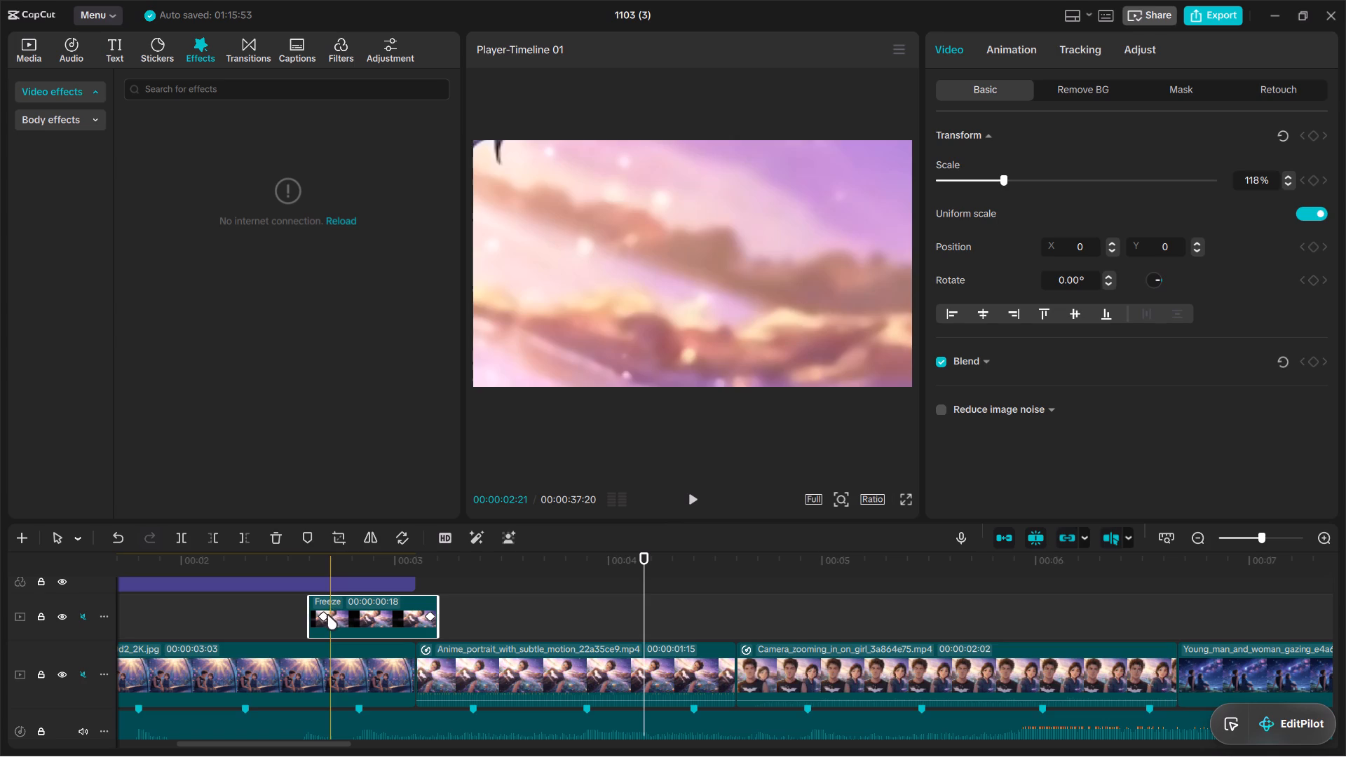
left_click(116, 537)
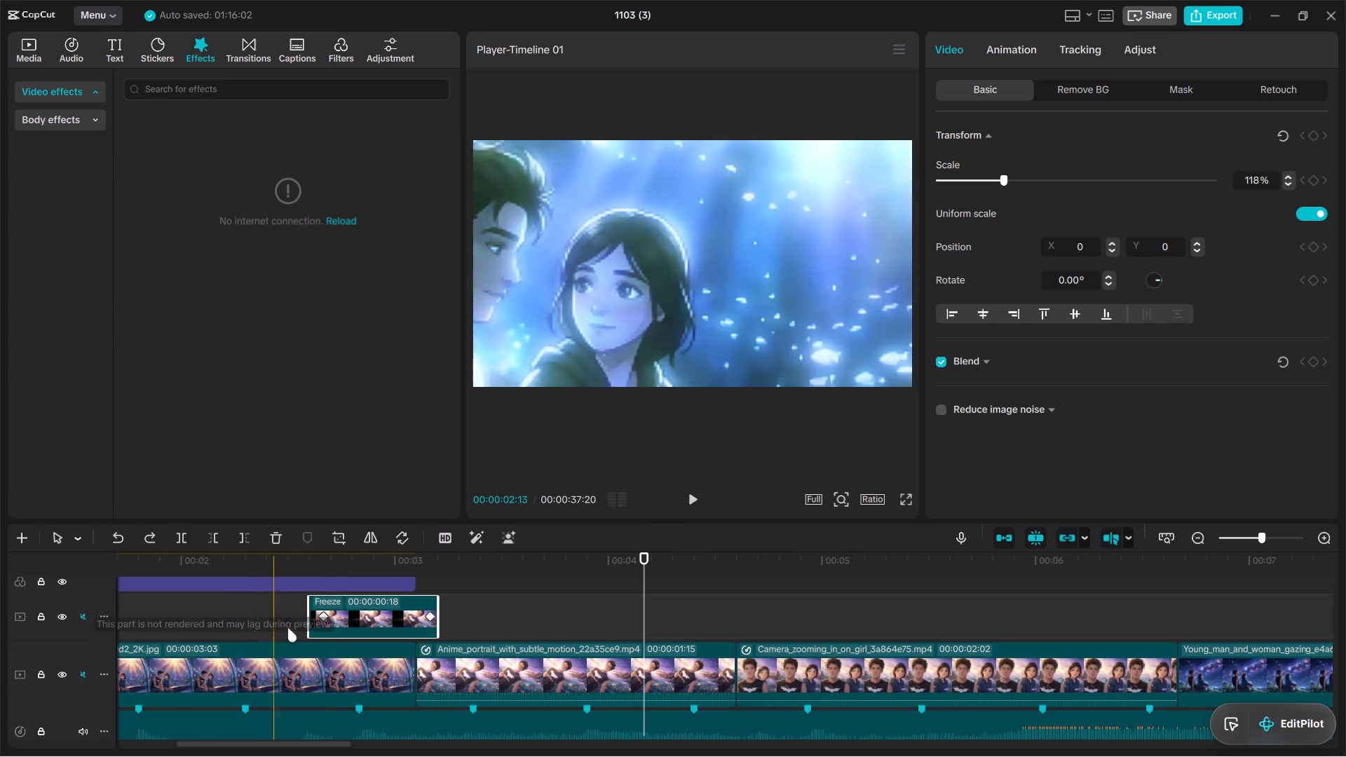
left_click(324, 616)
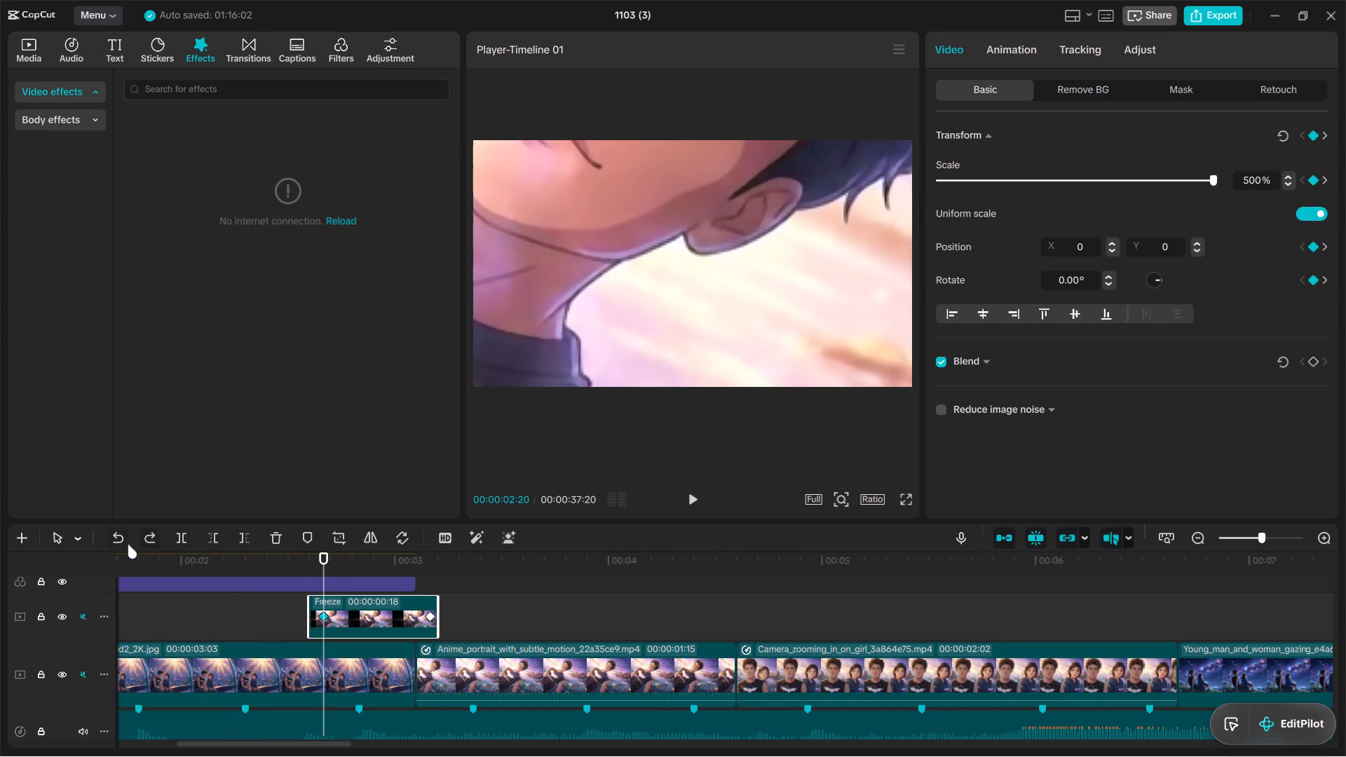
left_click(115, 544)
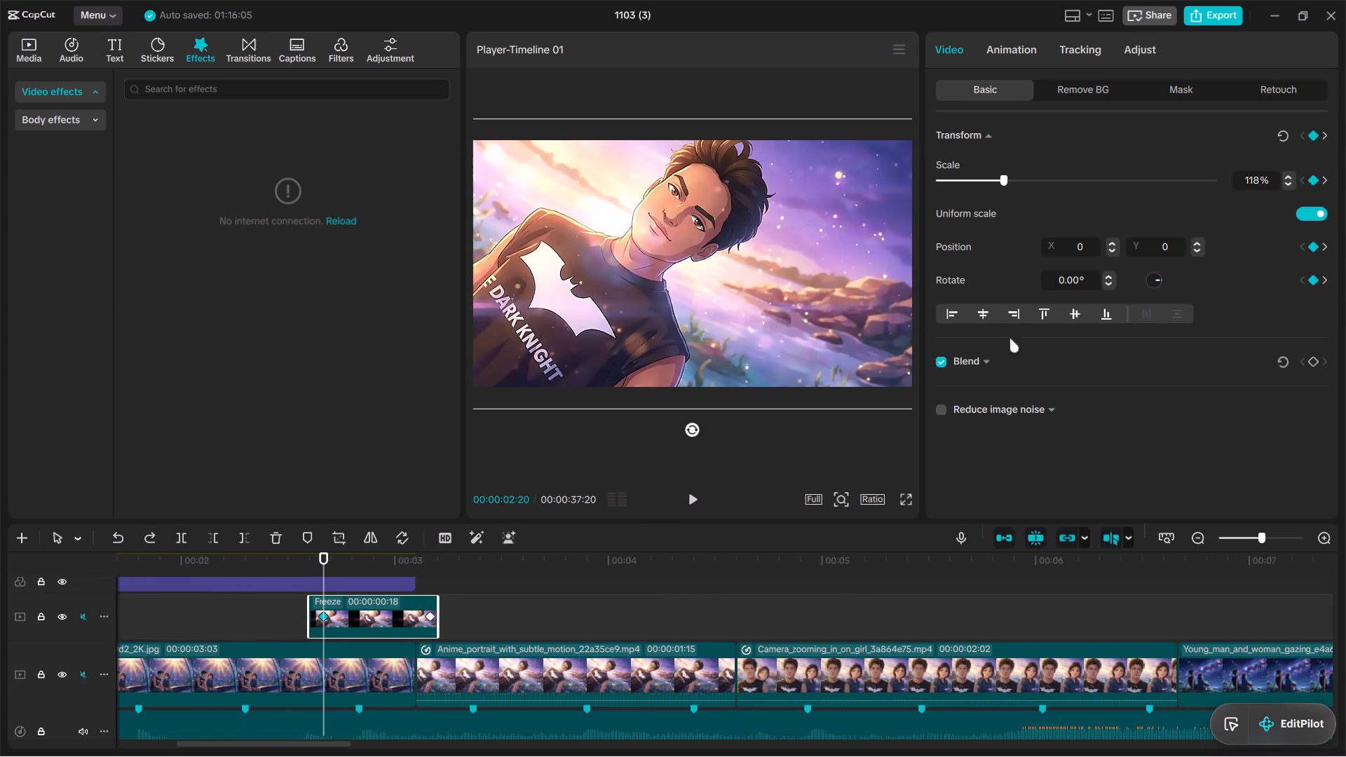
Remove the freeze frame's background with Auto removal.
scroll(1132, 322, "down", 3)
left_click_drag(1097, 93, 1097, 86)
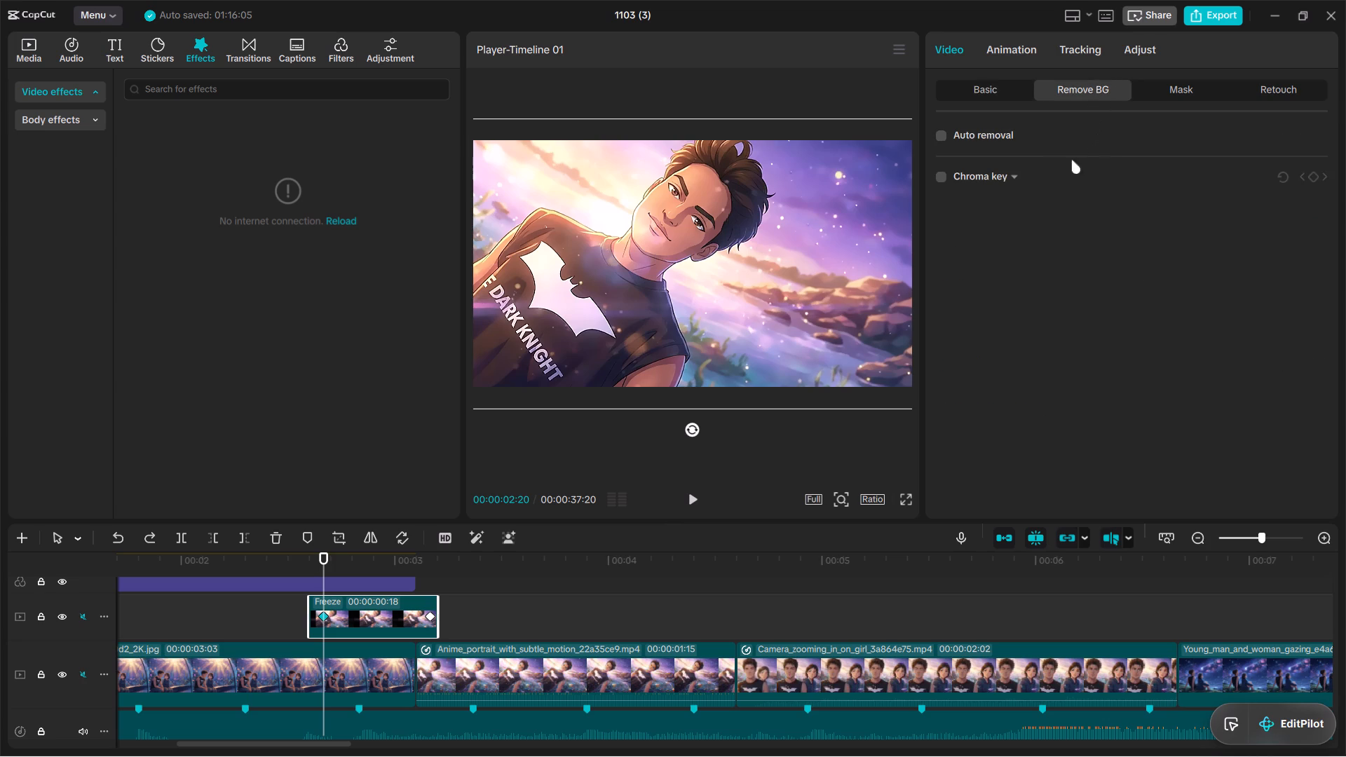
left_click(941, 138)
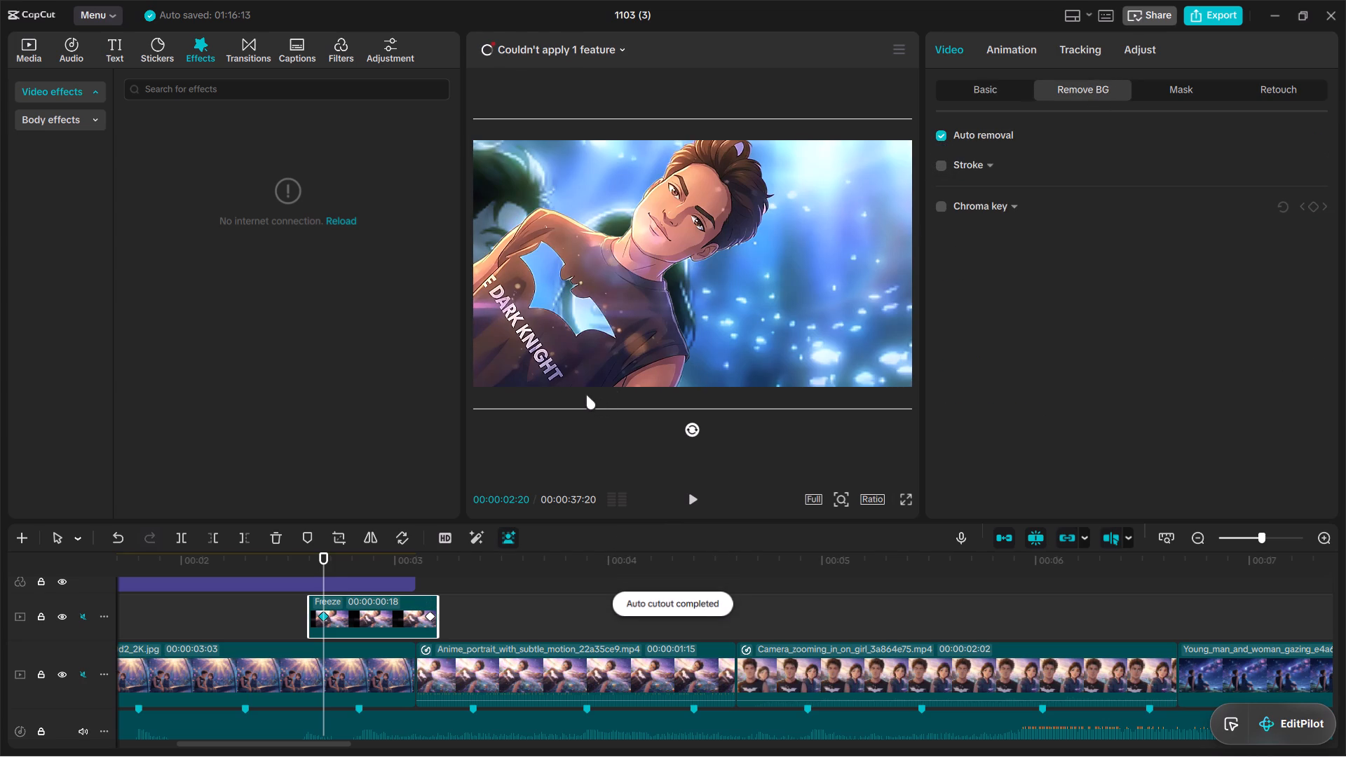
Apply the Corner Focus entrance animation to the freeze frame, after trying Tearing Open.
left_click(1017, 43)
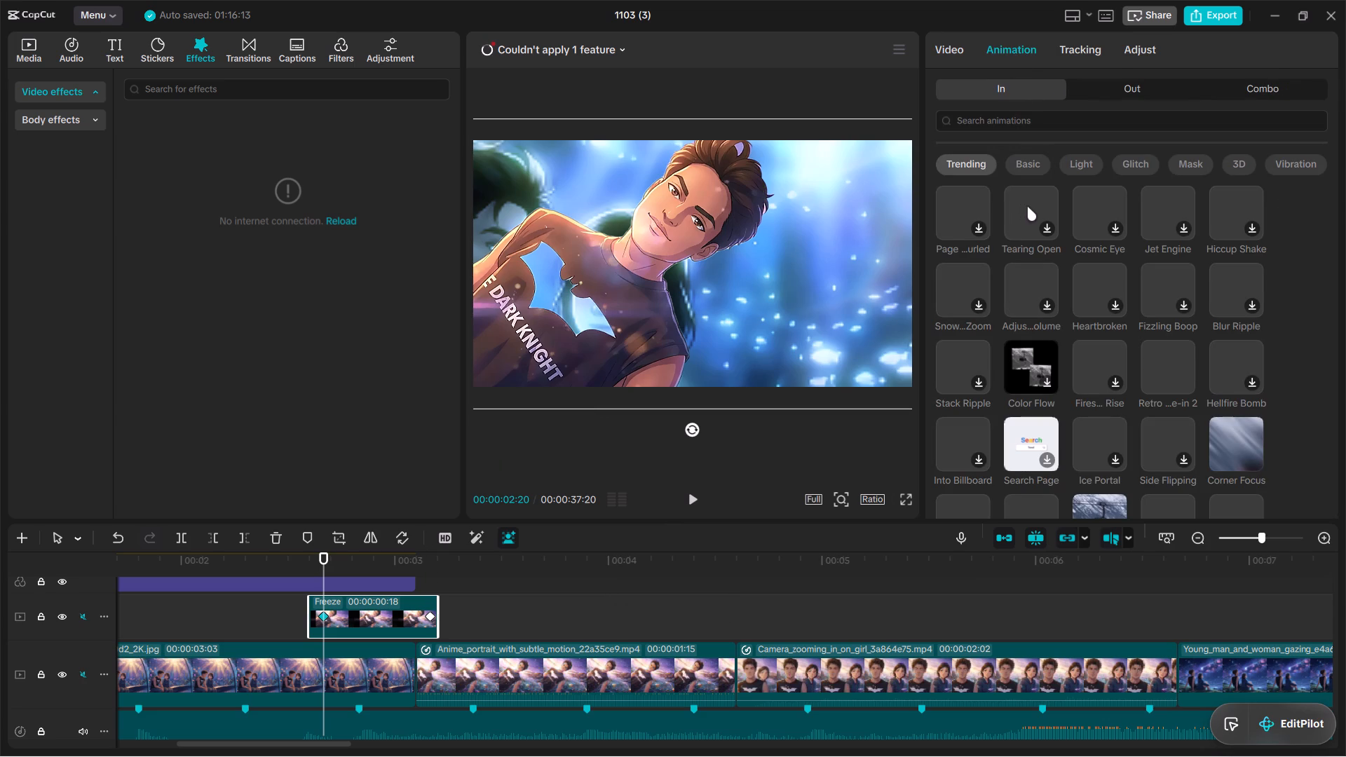
left_click(1027, 206)
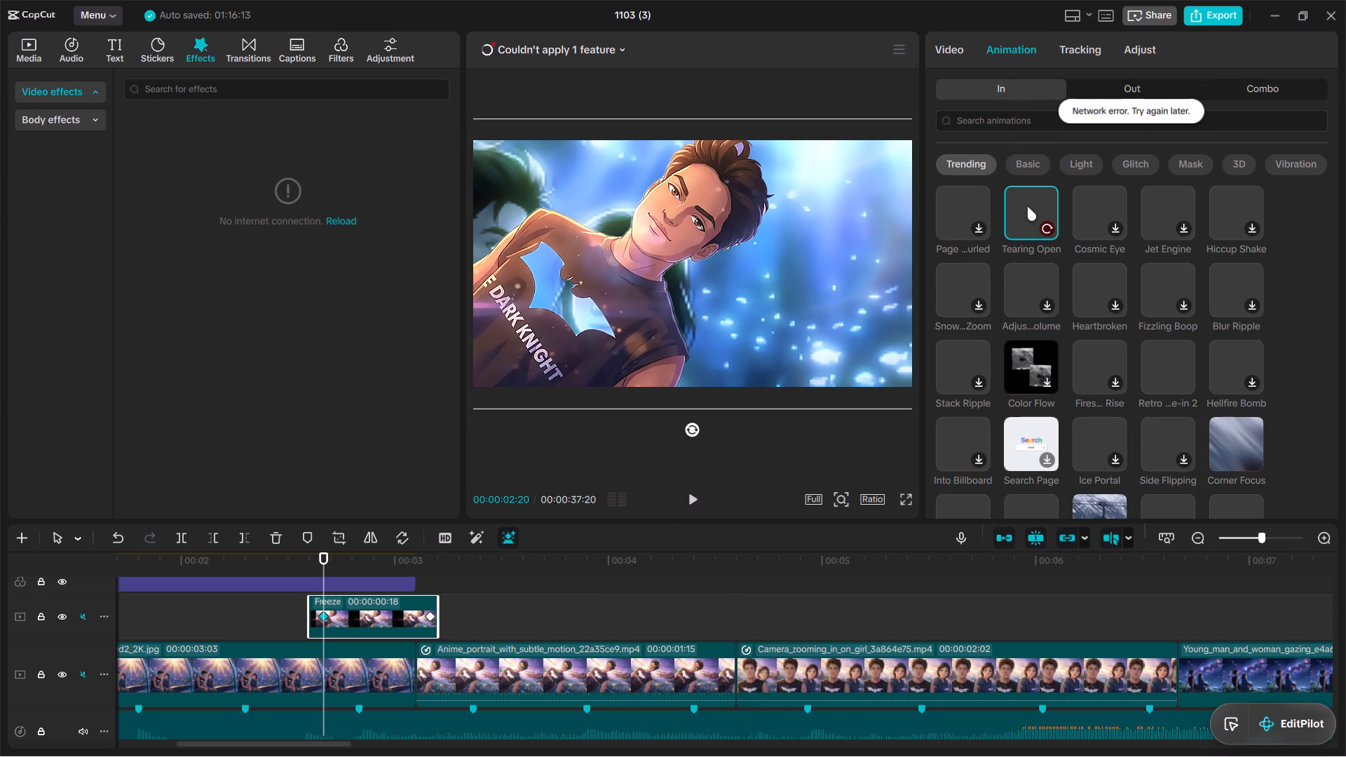
left_click(1232, 456)
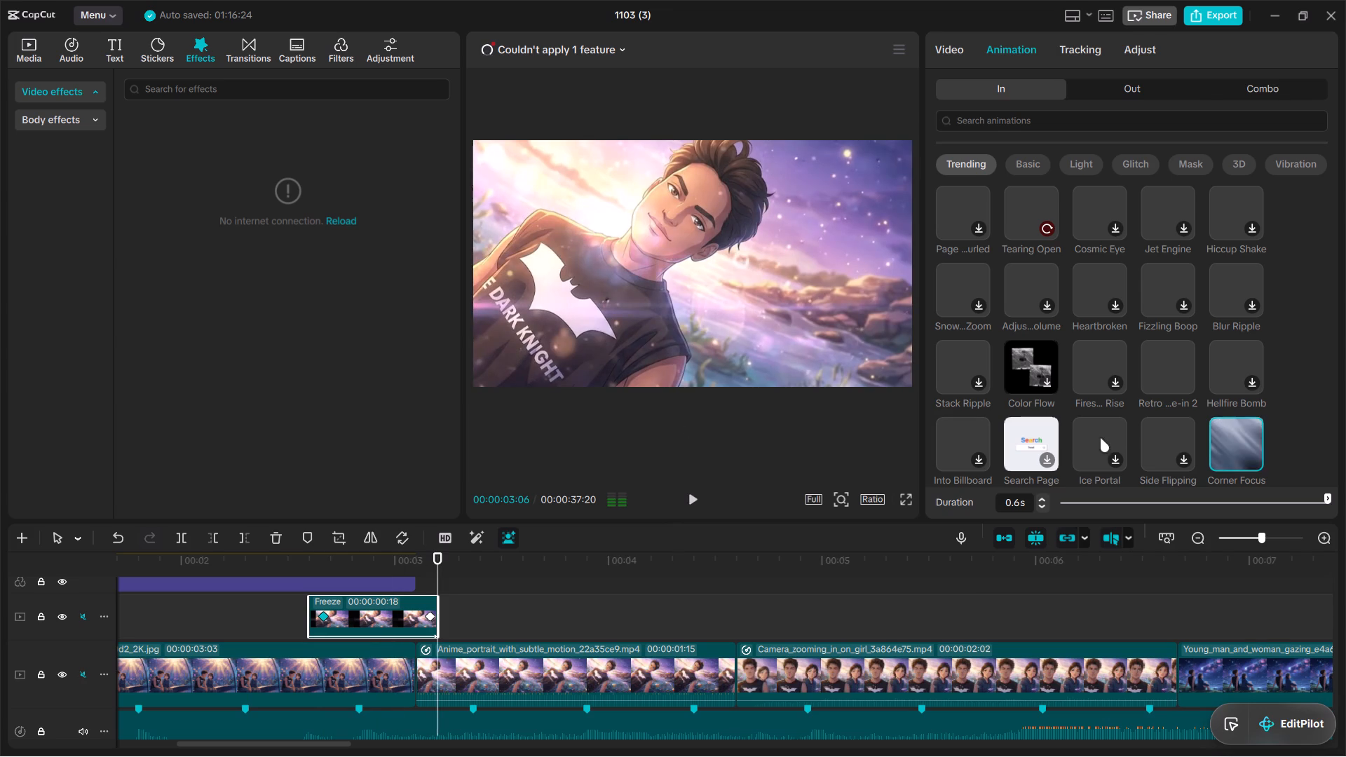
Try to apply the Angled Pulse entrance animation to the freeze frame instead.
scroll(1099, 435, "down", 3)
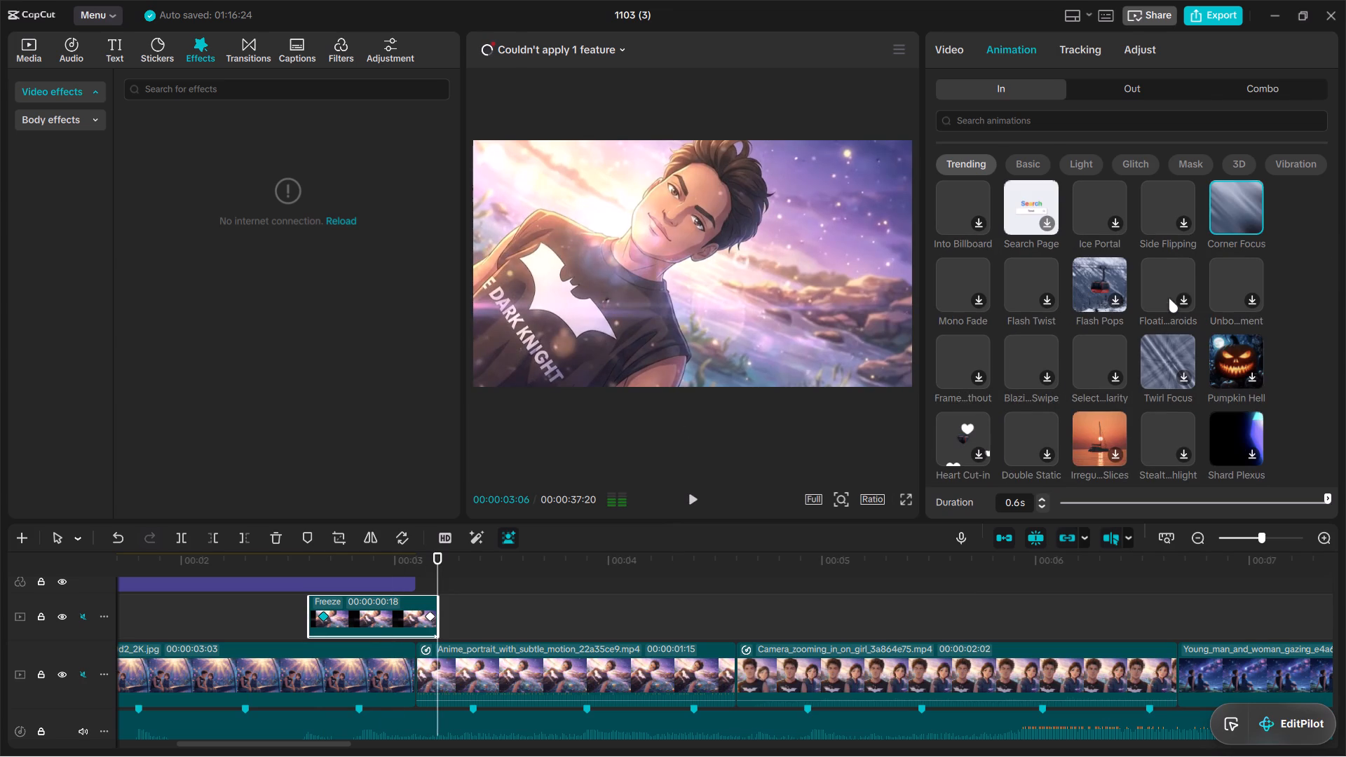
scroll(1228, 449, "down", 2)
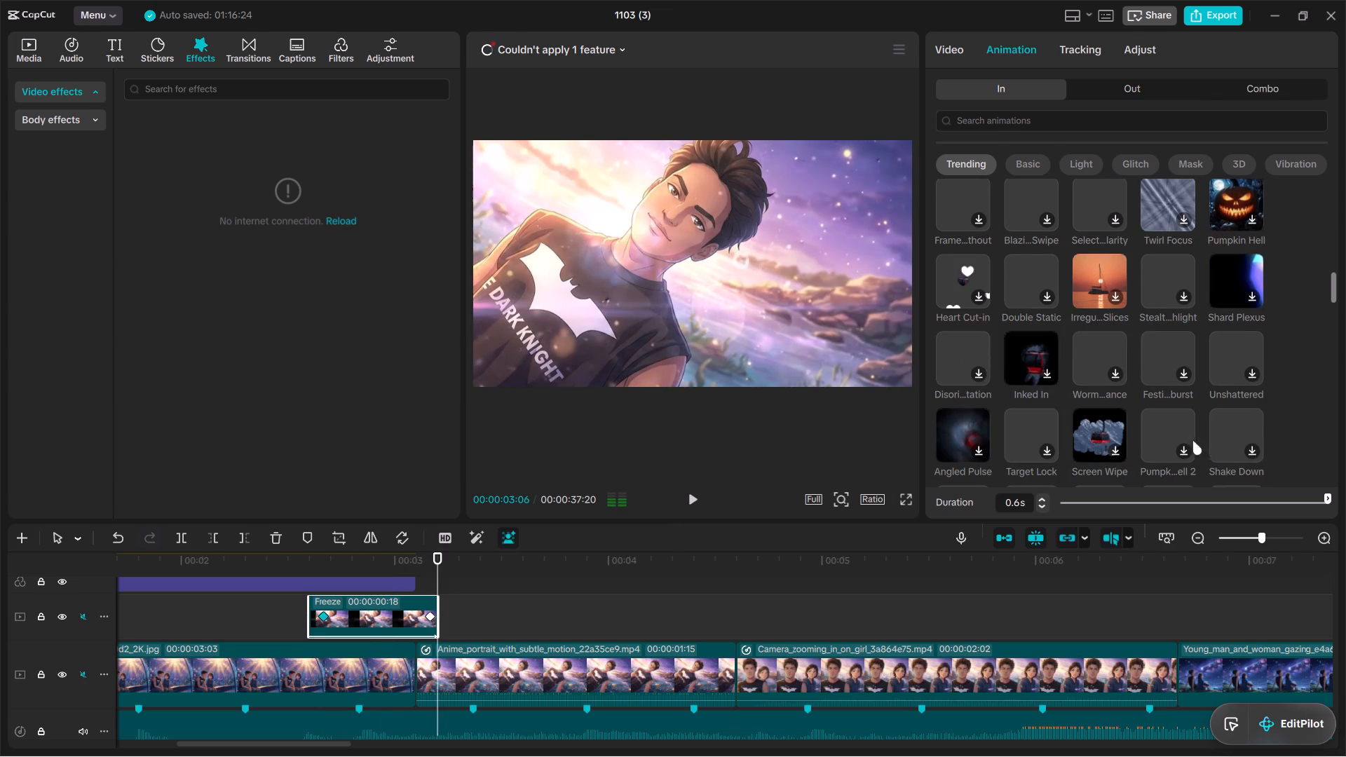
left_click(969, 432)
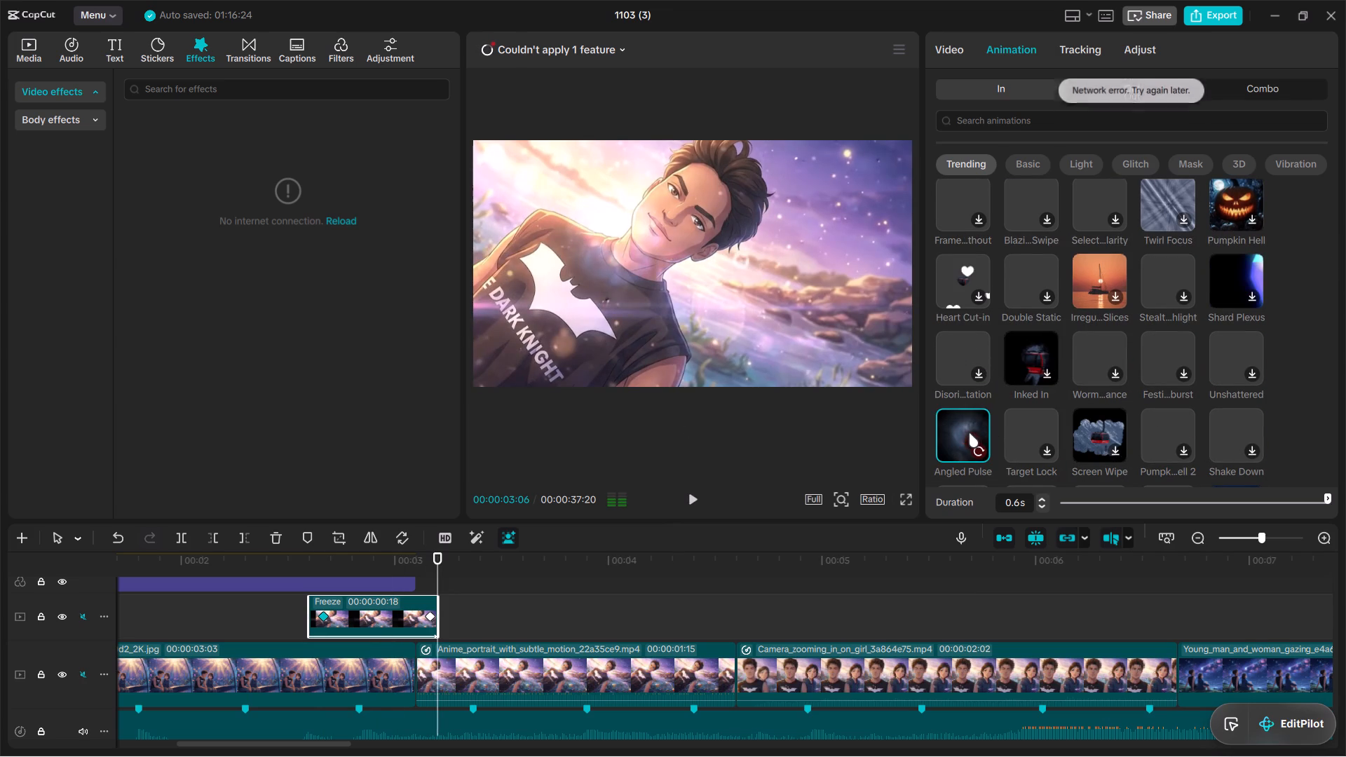
Play from 00:00:02:09 to examine the animated cutout and the clips that follow it.
left_click(248, 623)
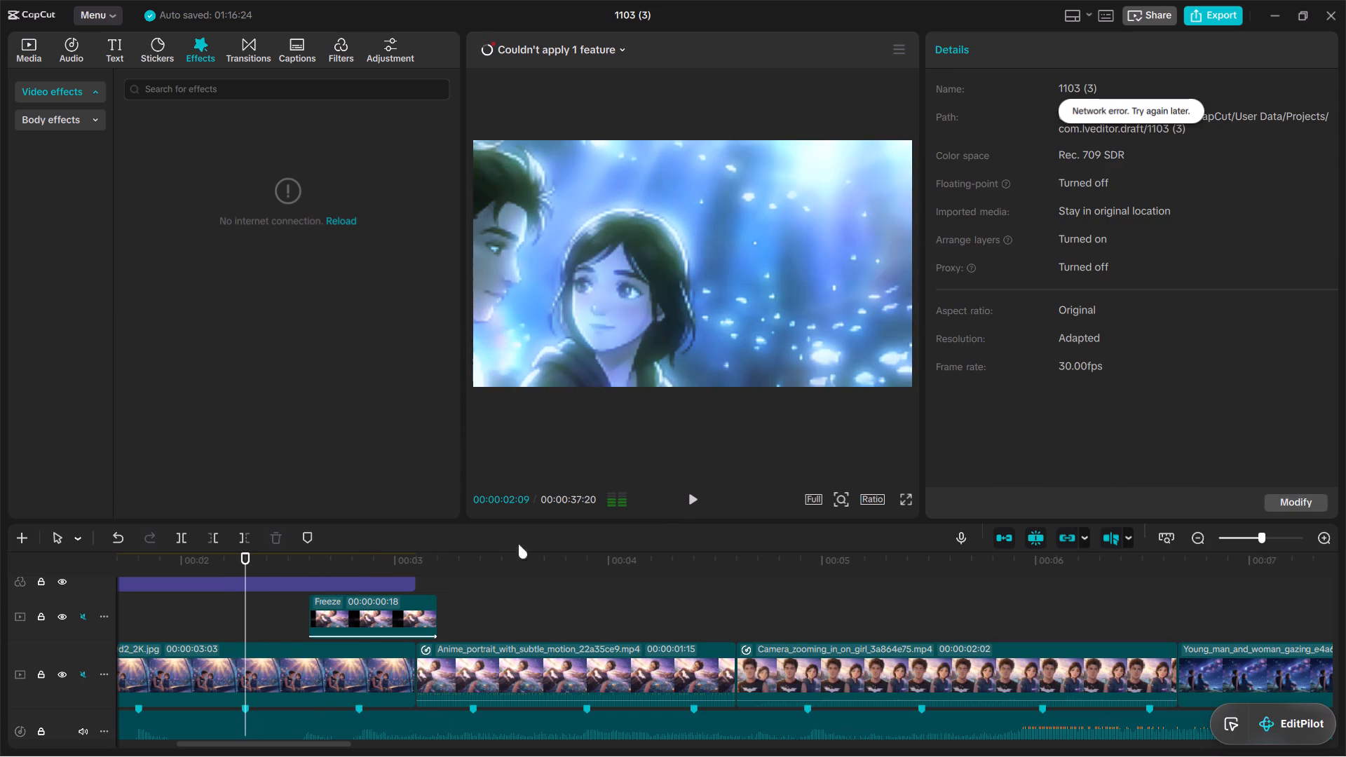
left_click(692, 501)
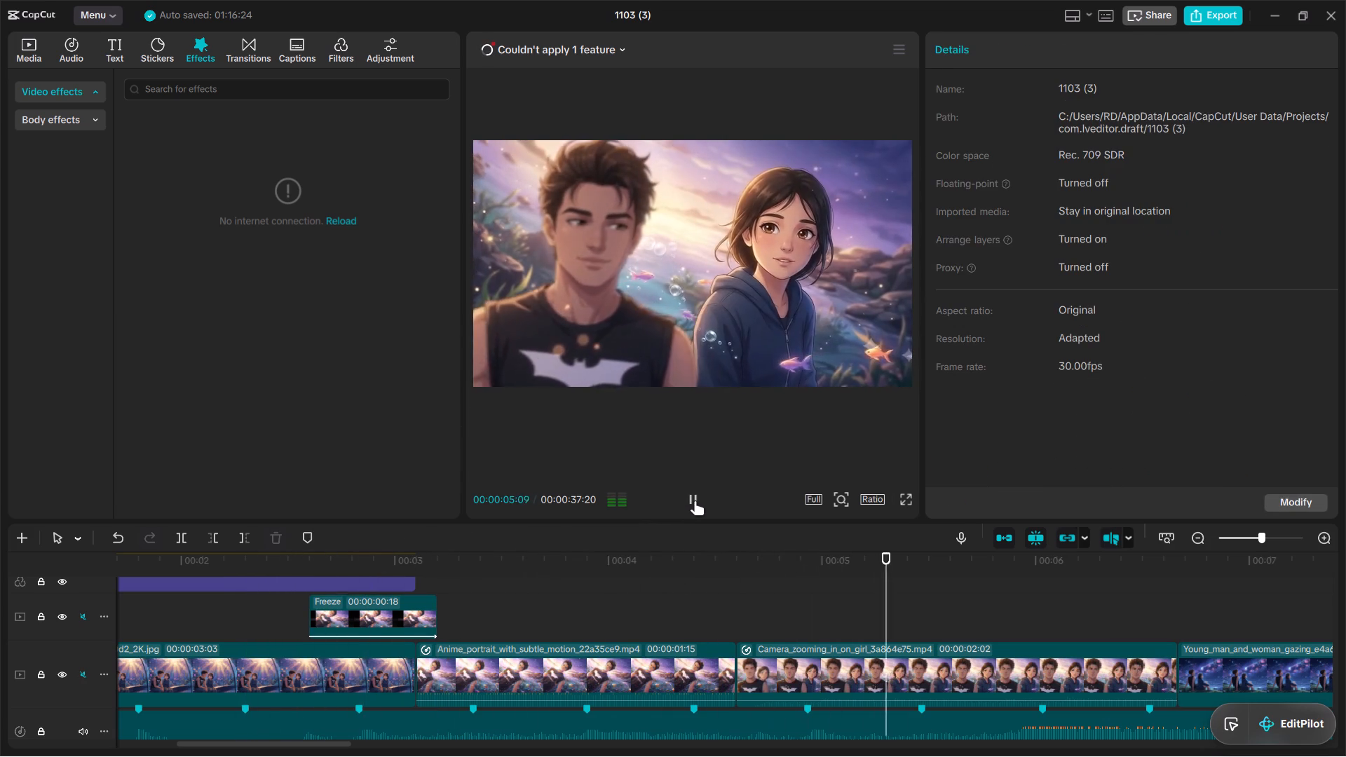
left_click(695, 500)
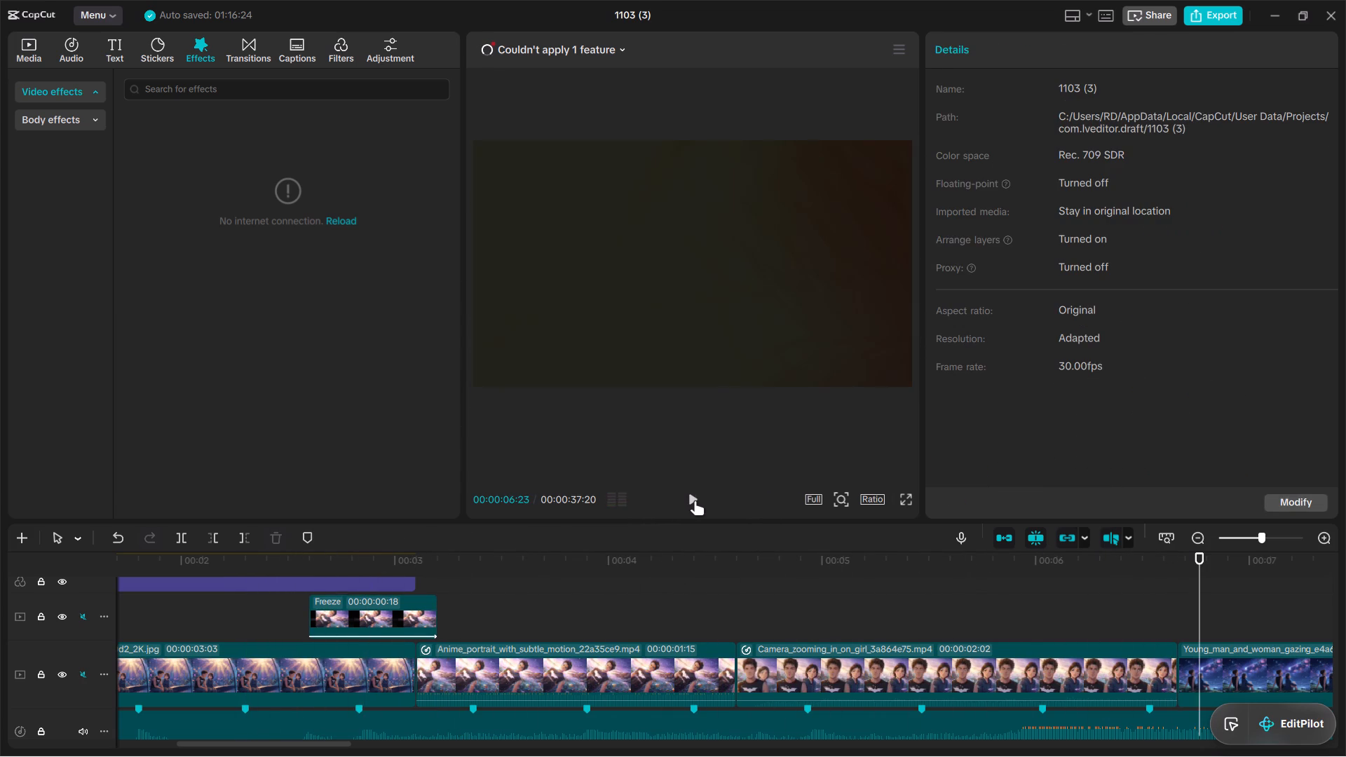
Replay from 00:00:04:25 to examine the cut from the Camera_zooming_in clip into the Young_man_and_woman clip.
left_click(787, 587)
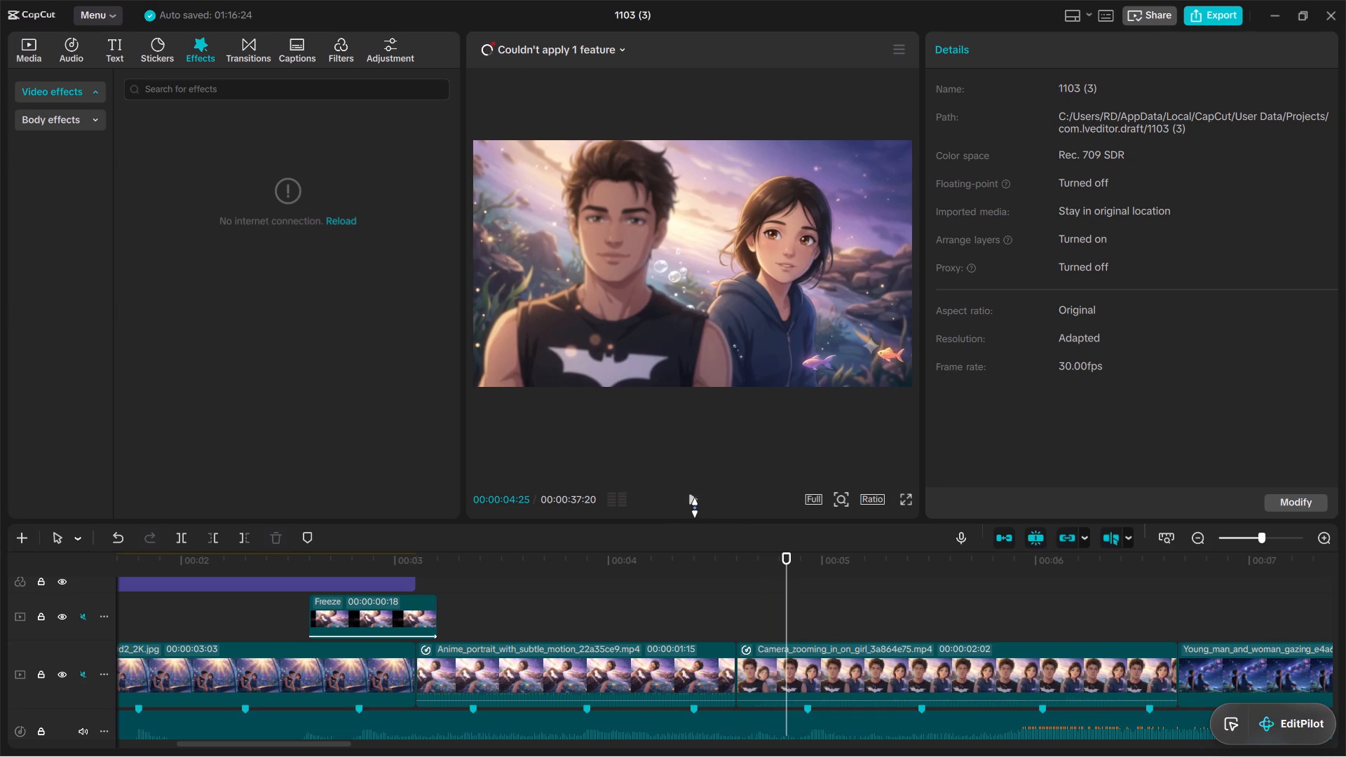
left_click(694, 507)
left_click(692, 507)
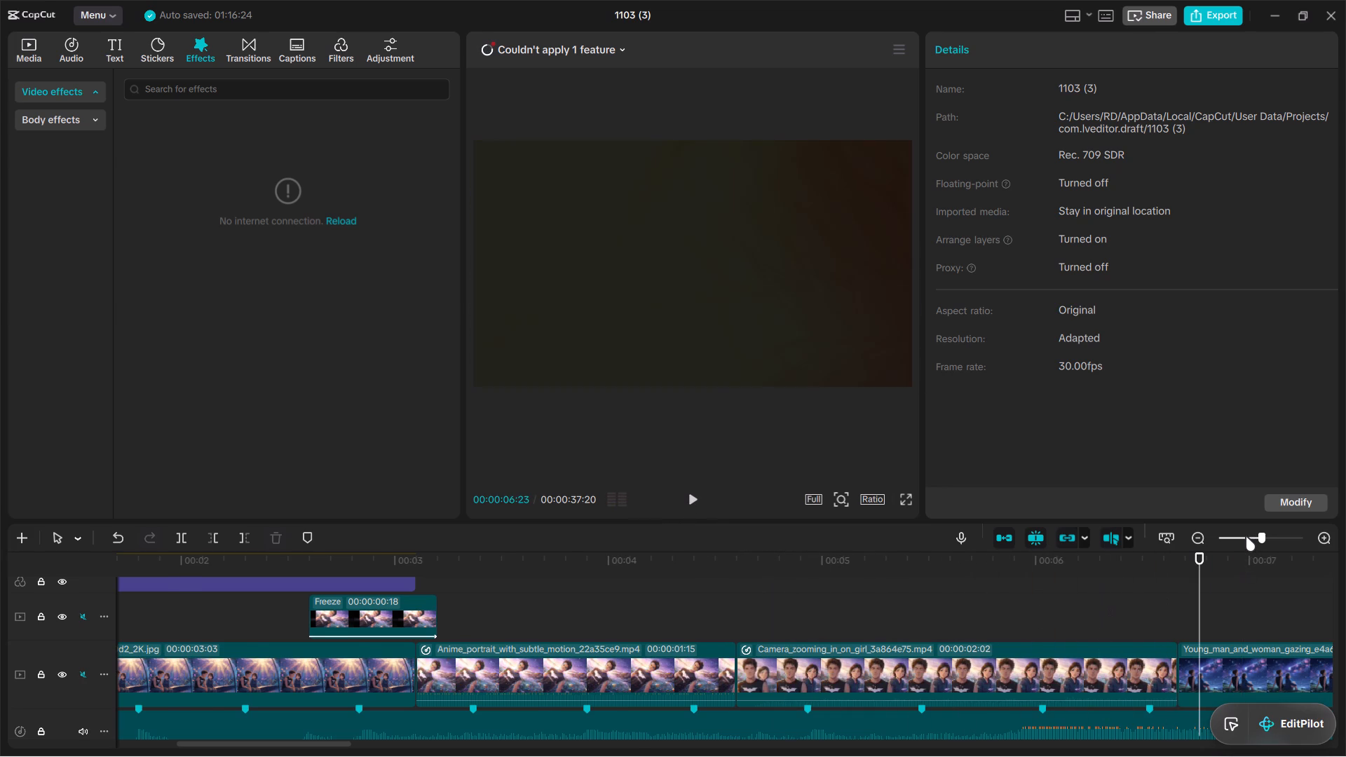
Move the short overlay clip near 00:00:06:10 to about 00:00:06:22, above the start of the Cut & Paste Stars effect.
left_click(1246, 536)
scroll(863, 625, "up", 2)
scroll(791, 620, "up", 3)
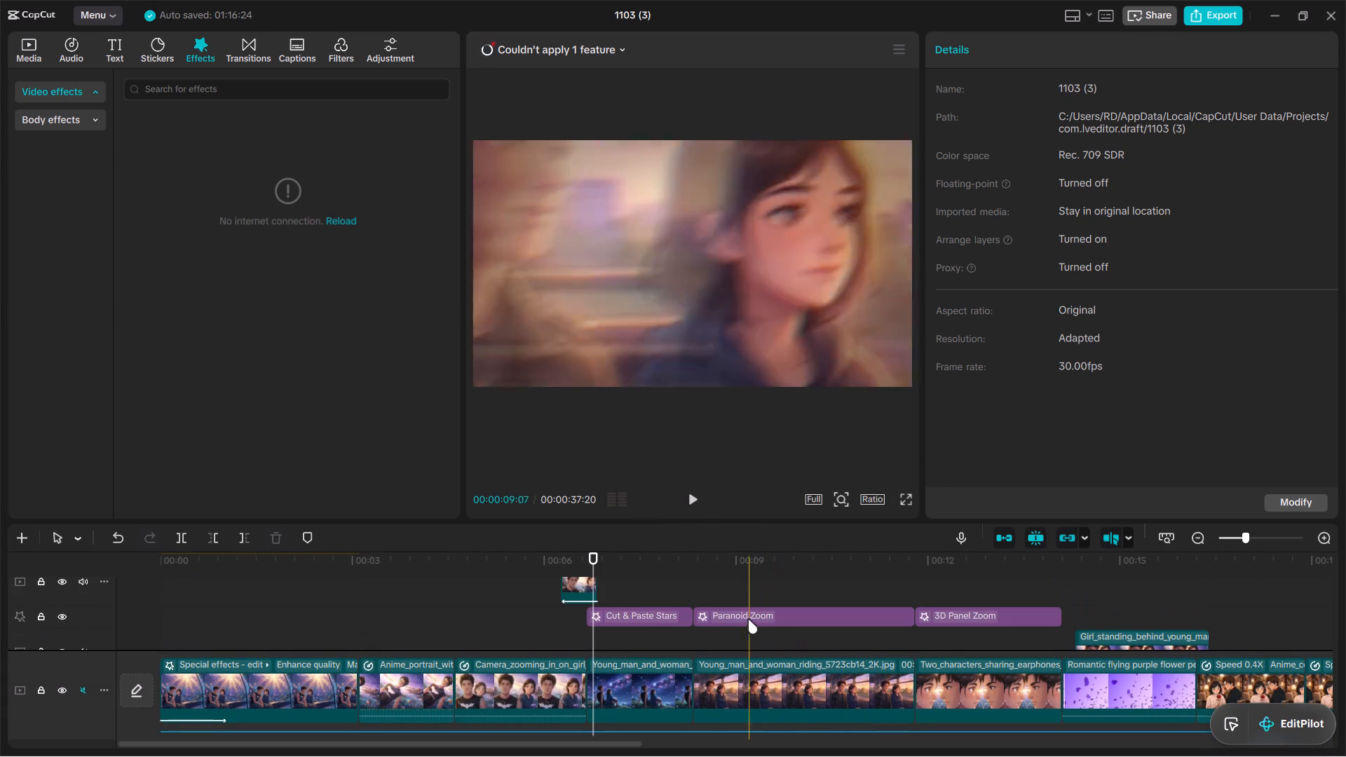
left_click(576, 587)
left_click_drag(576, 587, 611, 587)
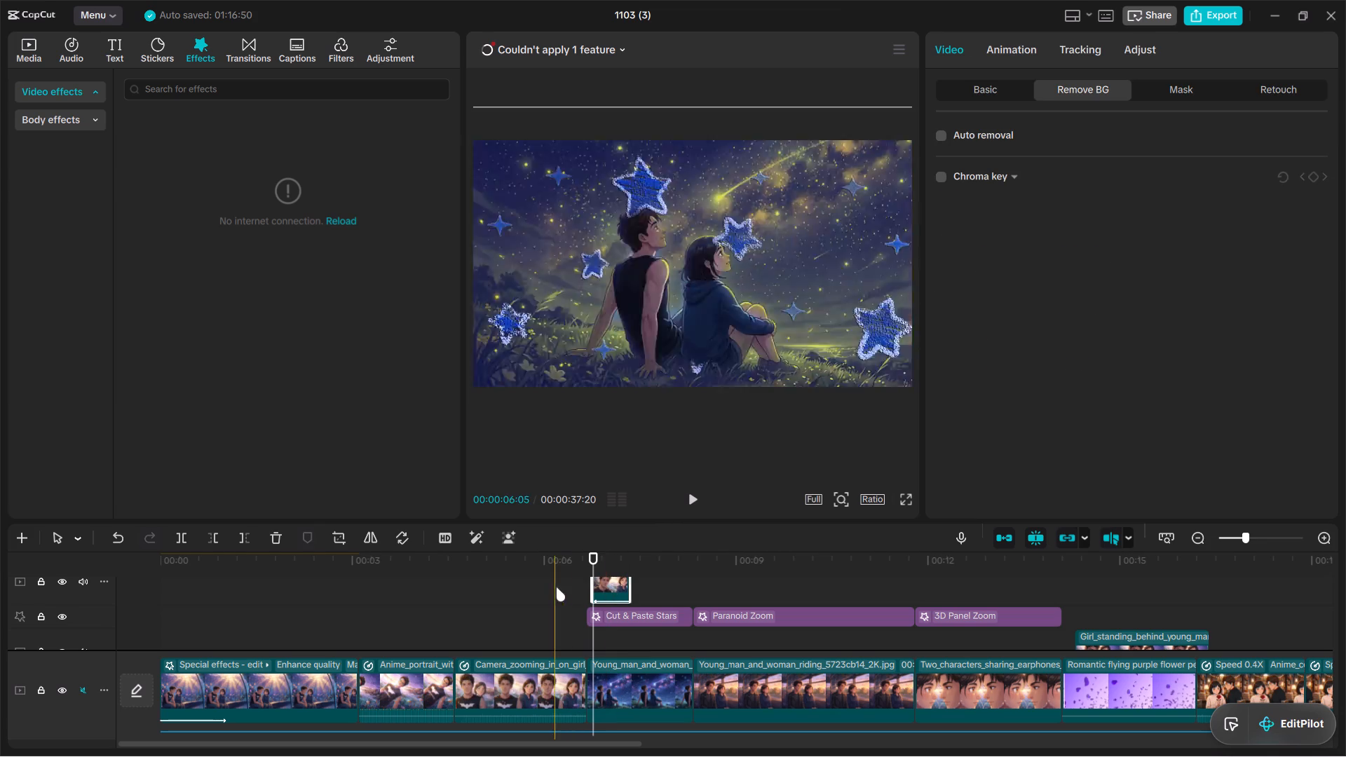
Play from about 00:00:06:05 to examine the moved overlay clip's timing at the Cut & Paste Stars effect.
left_click(556, 587)
left_click(688, 503)
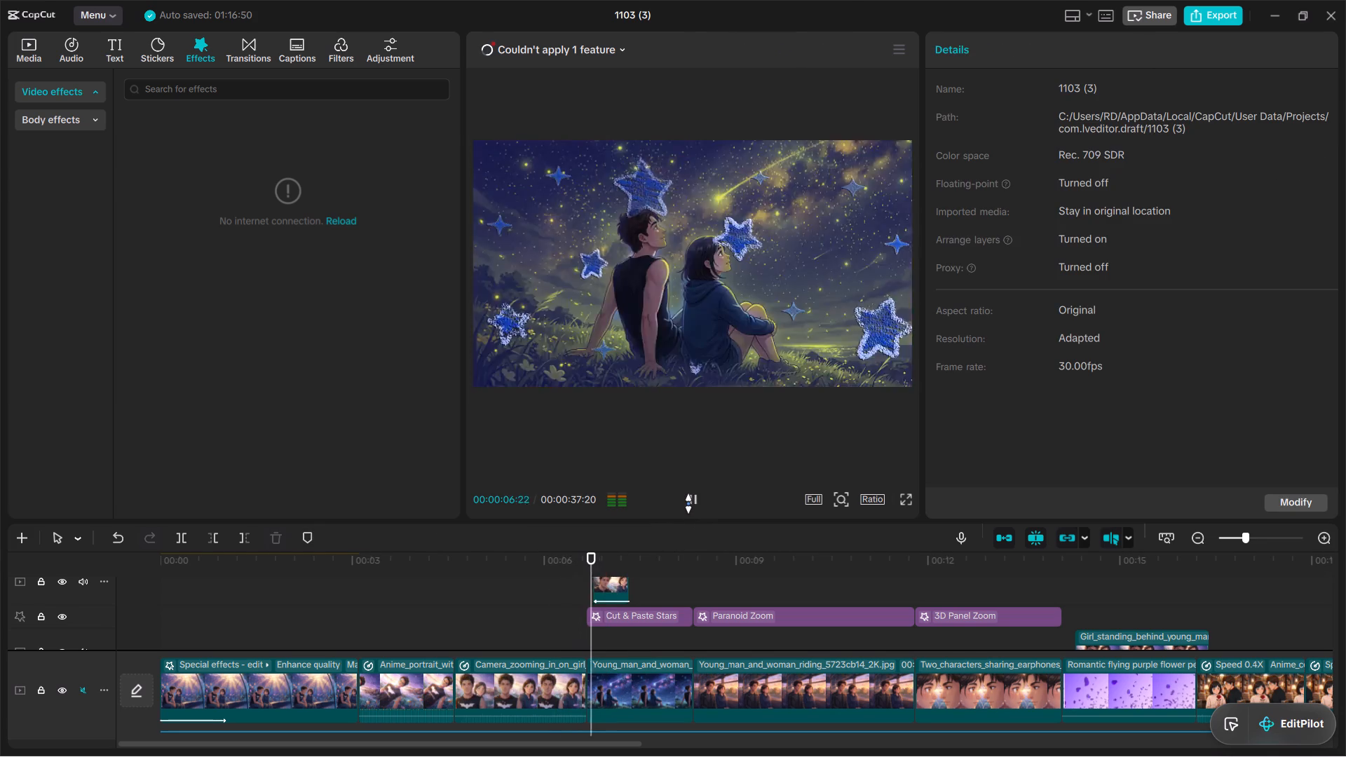
left_click(688, 503)
Move the short overlay clip earlier, to about the start of the Camera_zooming_in clip.
left_click(613, 581)
left_click_drag(613, 581, 472, 599)
Replay from 00:00:04:09 and again from about 00:00:06:01 to examine the overlay's timing and the cut into the Cut & Paste Stars effect.
left_click(435, 599)
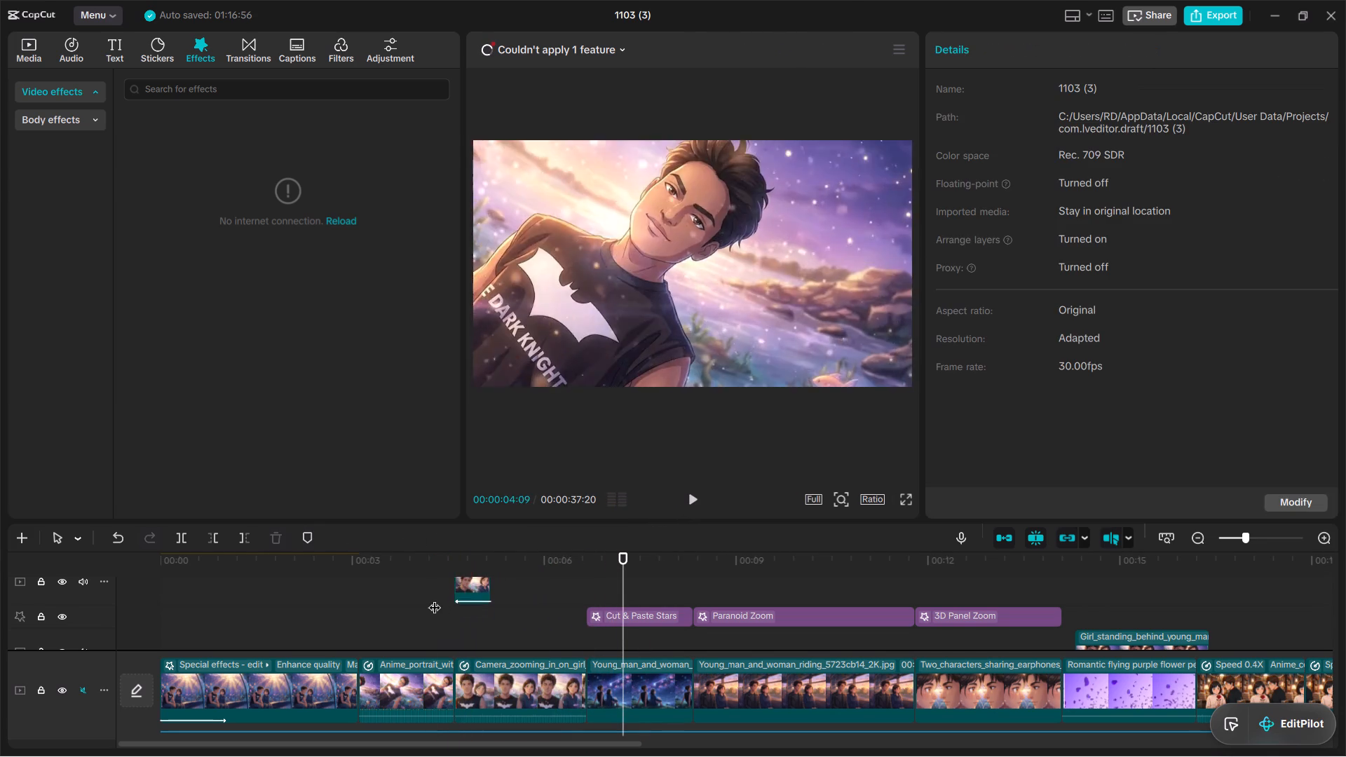
left_click(691, 498)
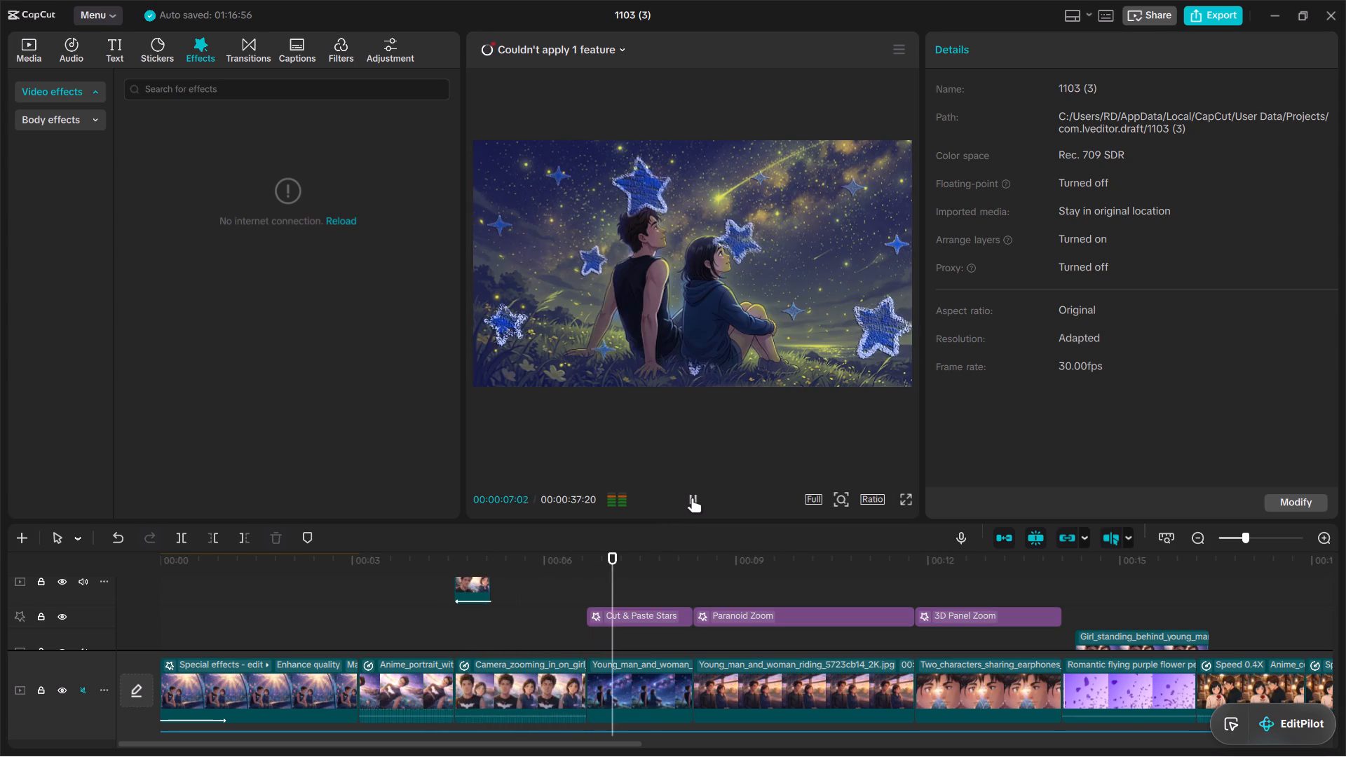
left_click(692, 498)
left_click(547, 597)
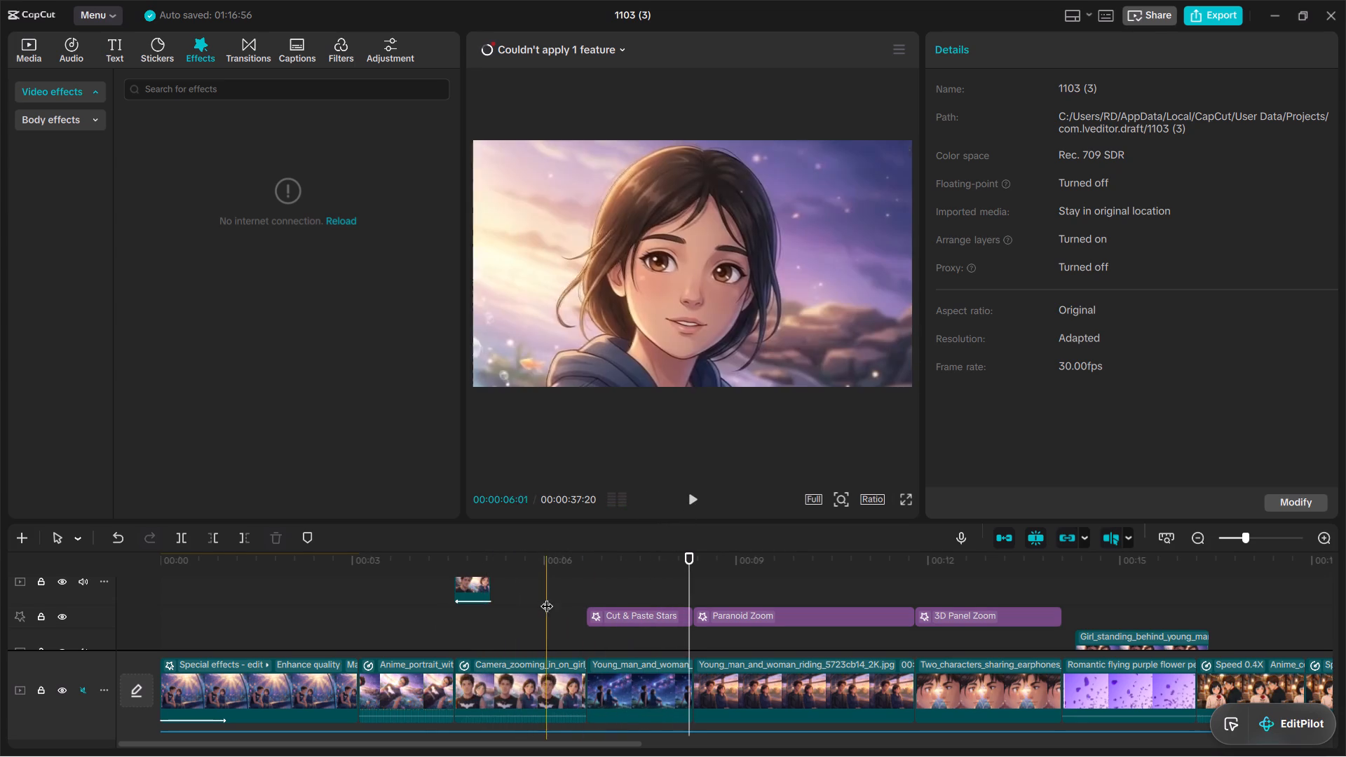
left_click(690, 498)
left_click(690, 498)
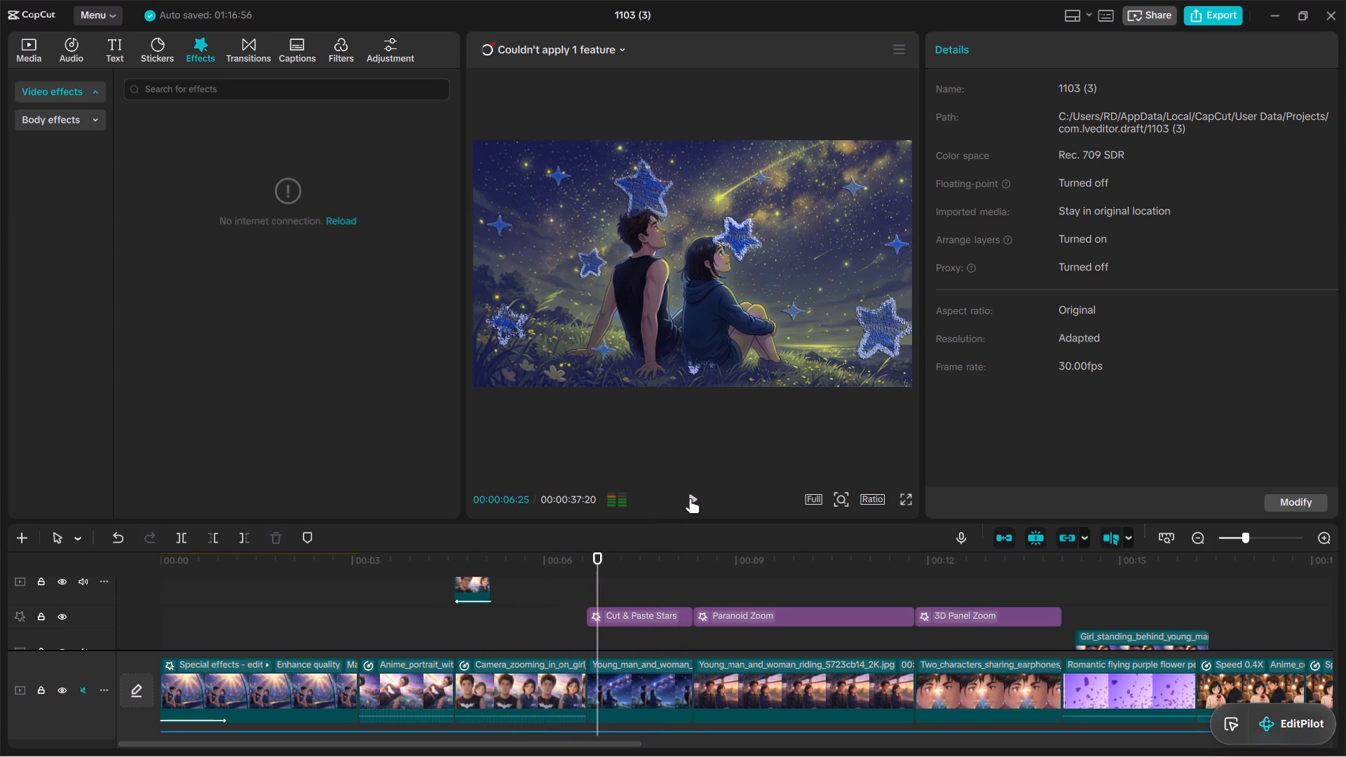
left_click_drag(596, 581, 567, 586)
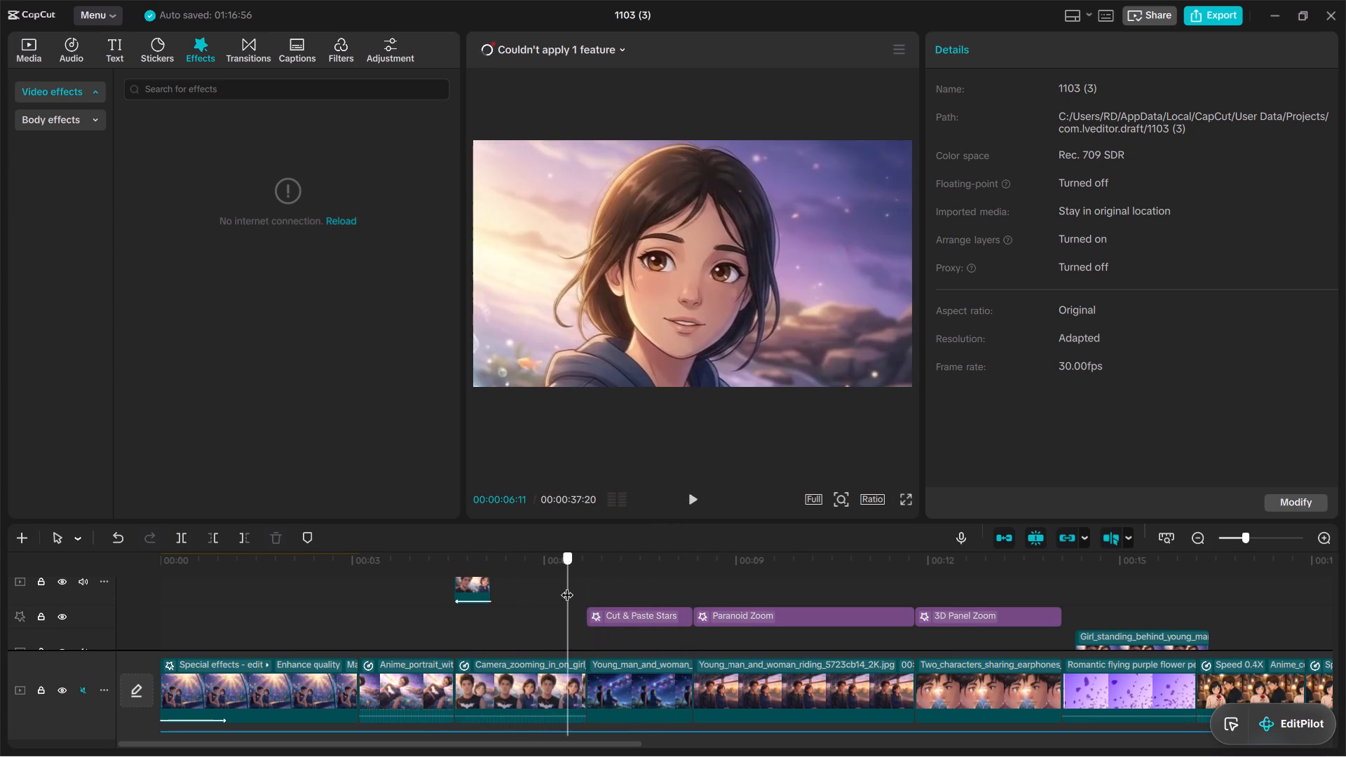
left_click_drag(567, 586, 573, 585)
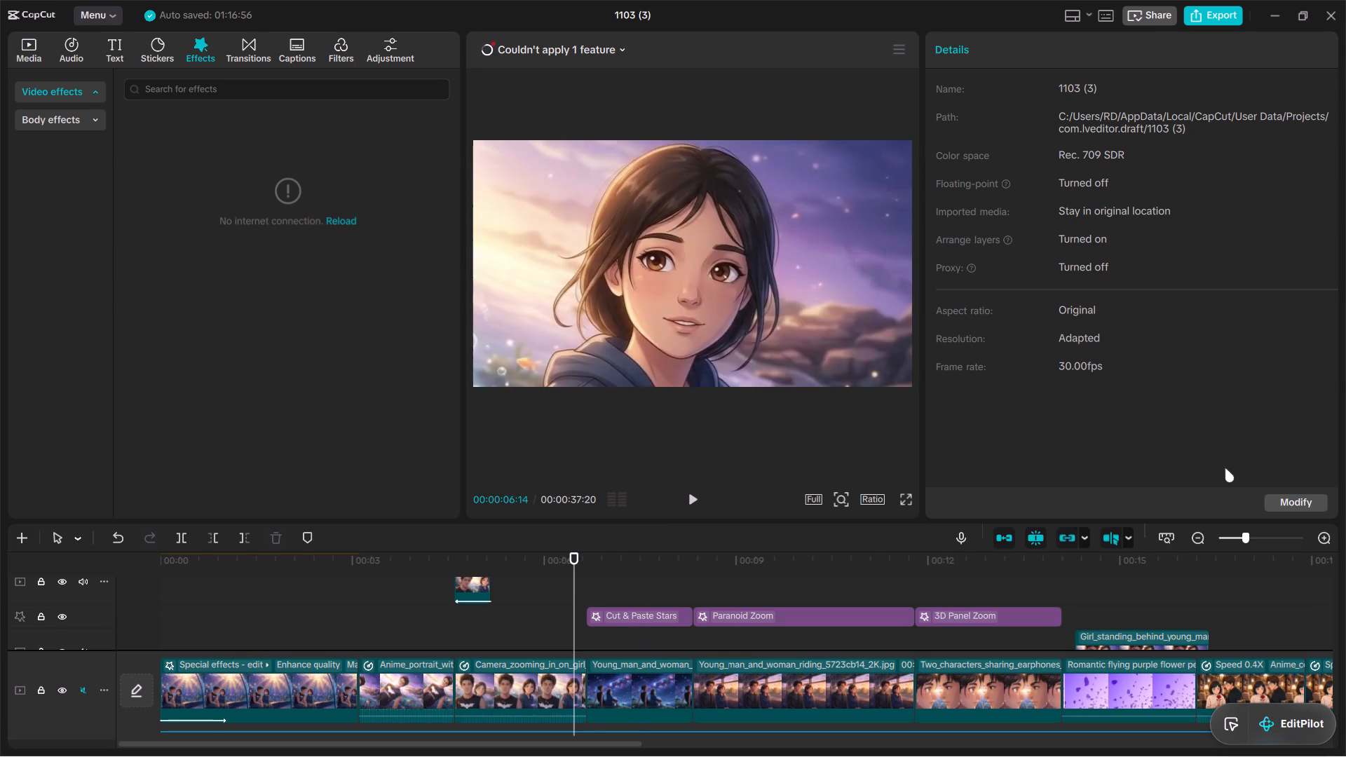
Play on from just before the Cut & Paste Stars effect to the start of the Young_man_and_woman_gazing clip to review the sequence.
left_click(552, 589)
left_click(697, 511)
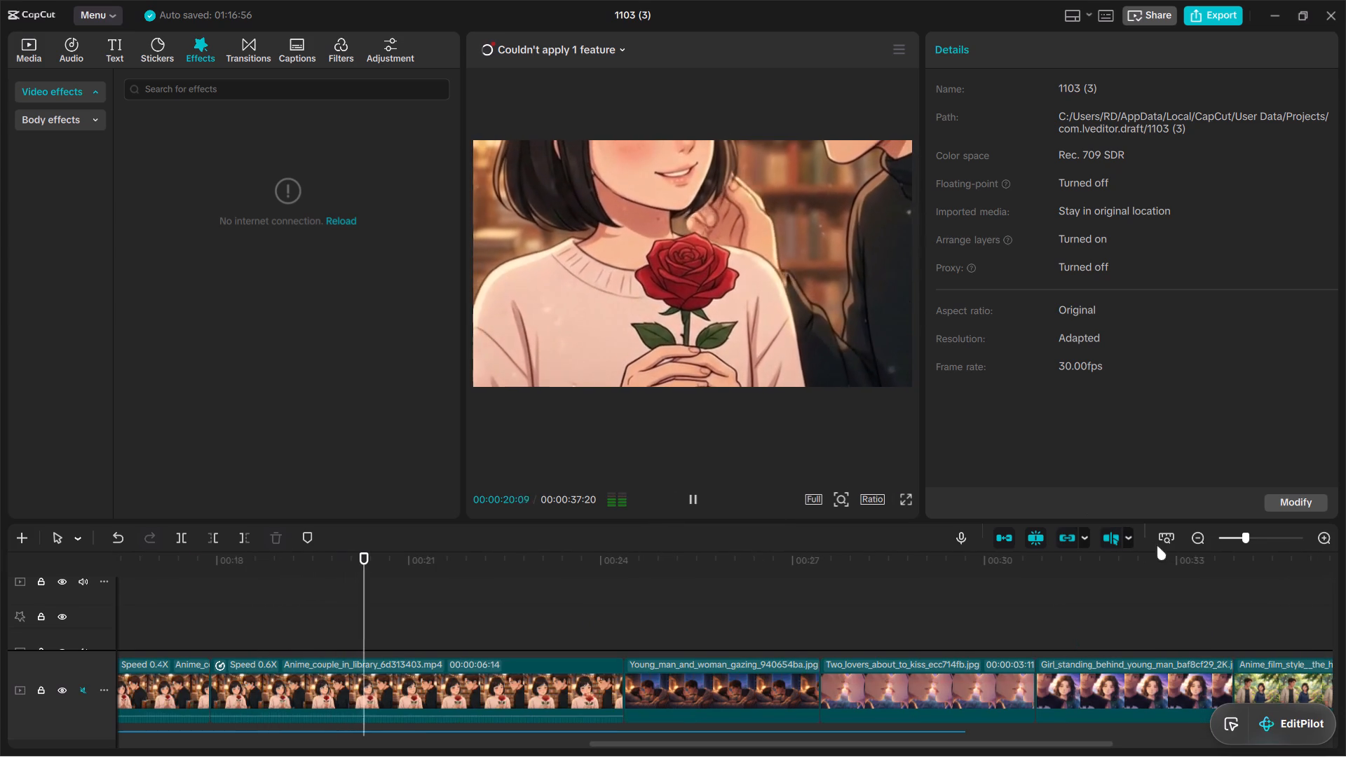
left_click(1239, 534)
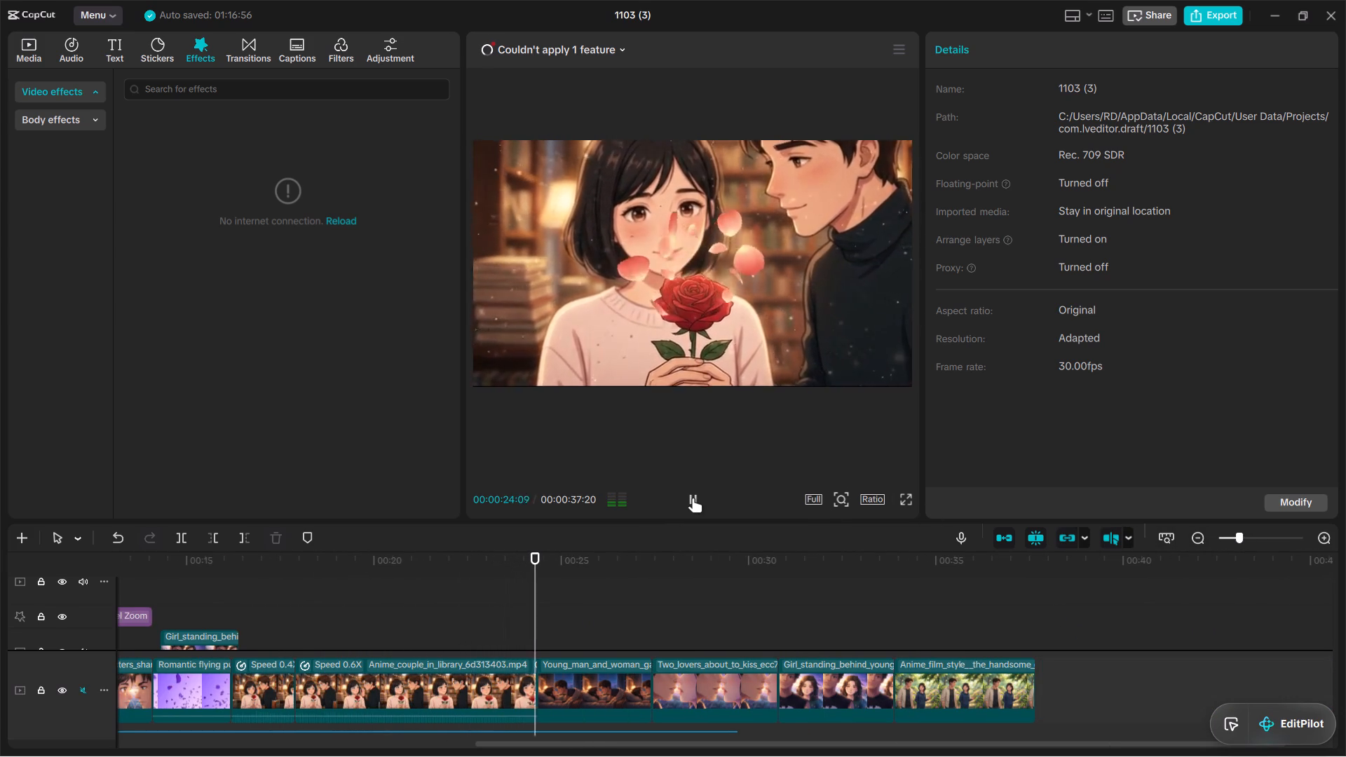
left_click(693, 498)
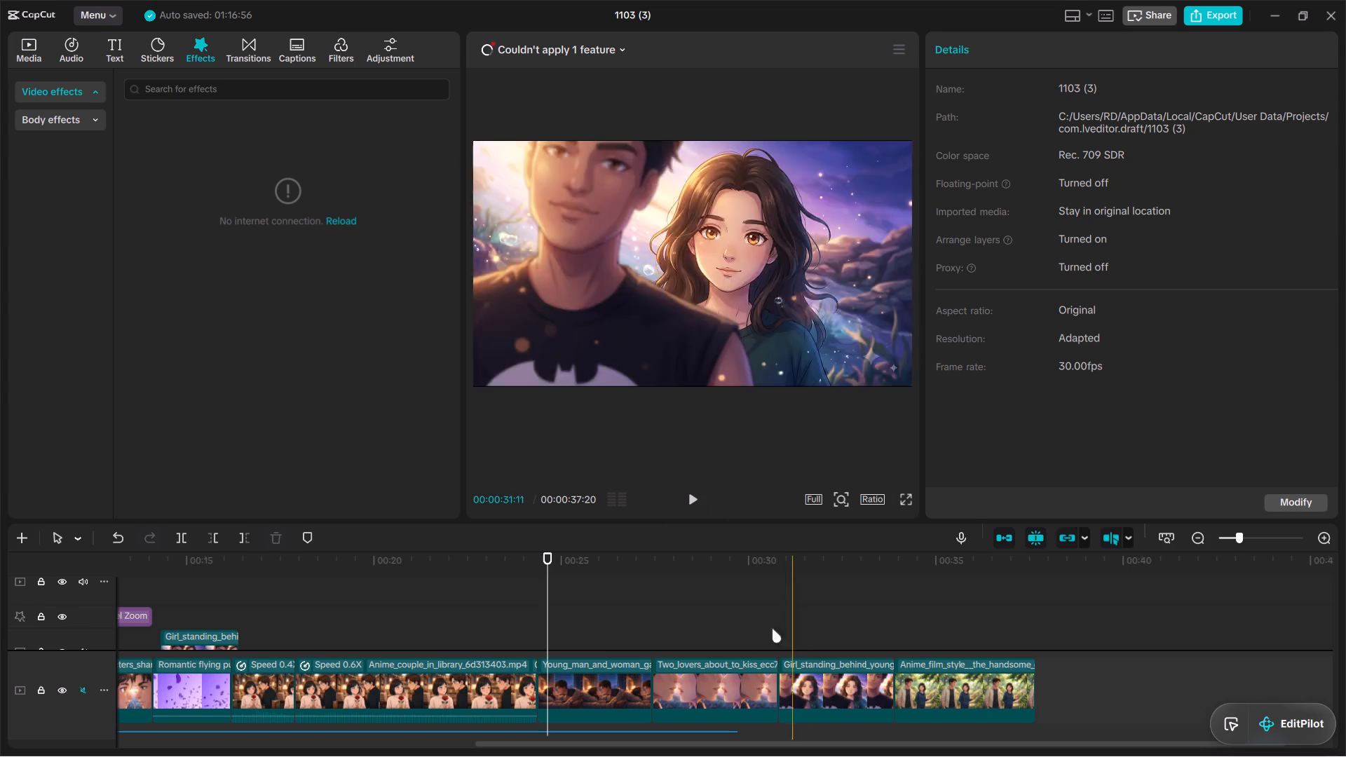
Crop the Two_lovers_about_to_kiss clip at 16:9, framing the lips centrally and excluding the star watermark in the image's lower corner.
left_click(716, 639)
left_click(736, 696)
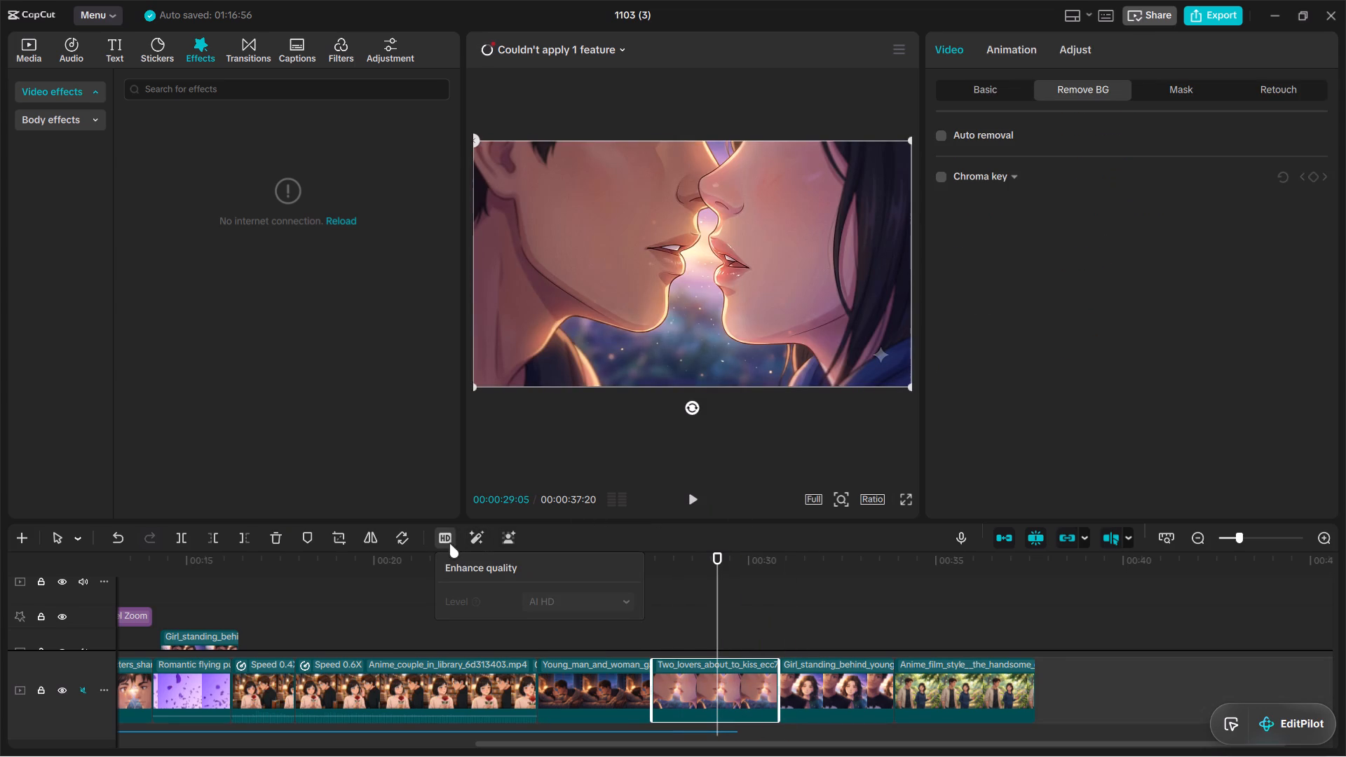
left_click(340, 540)
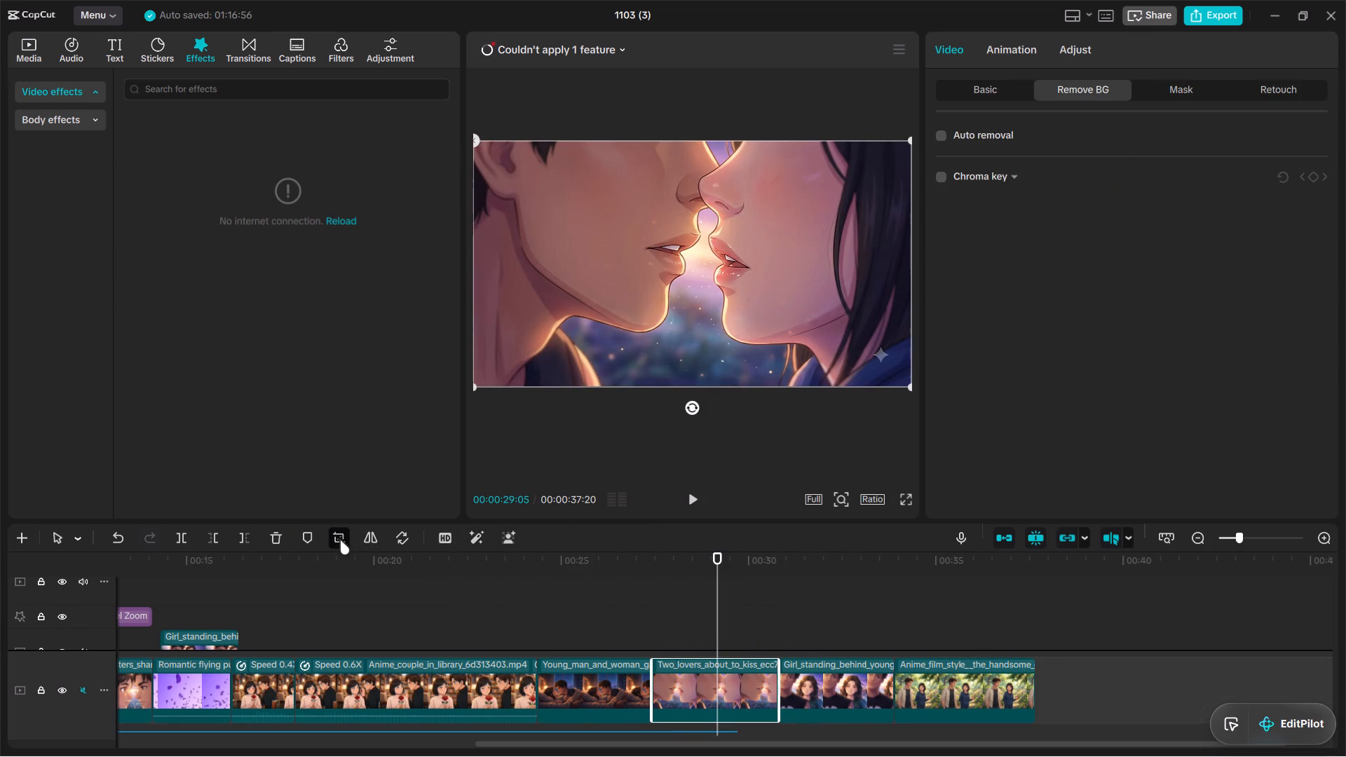
left_click(631, 638)
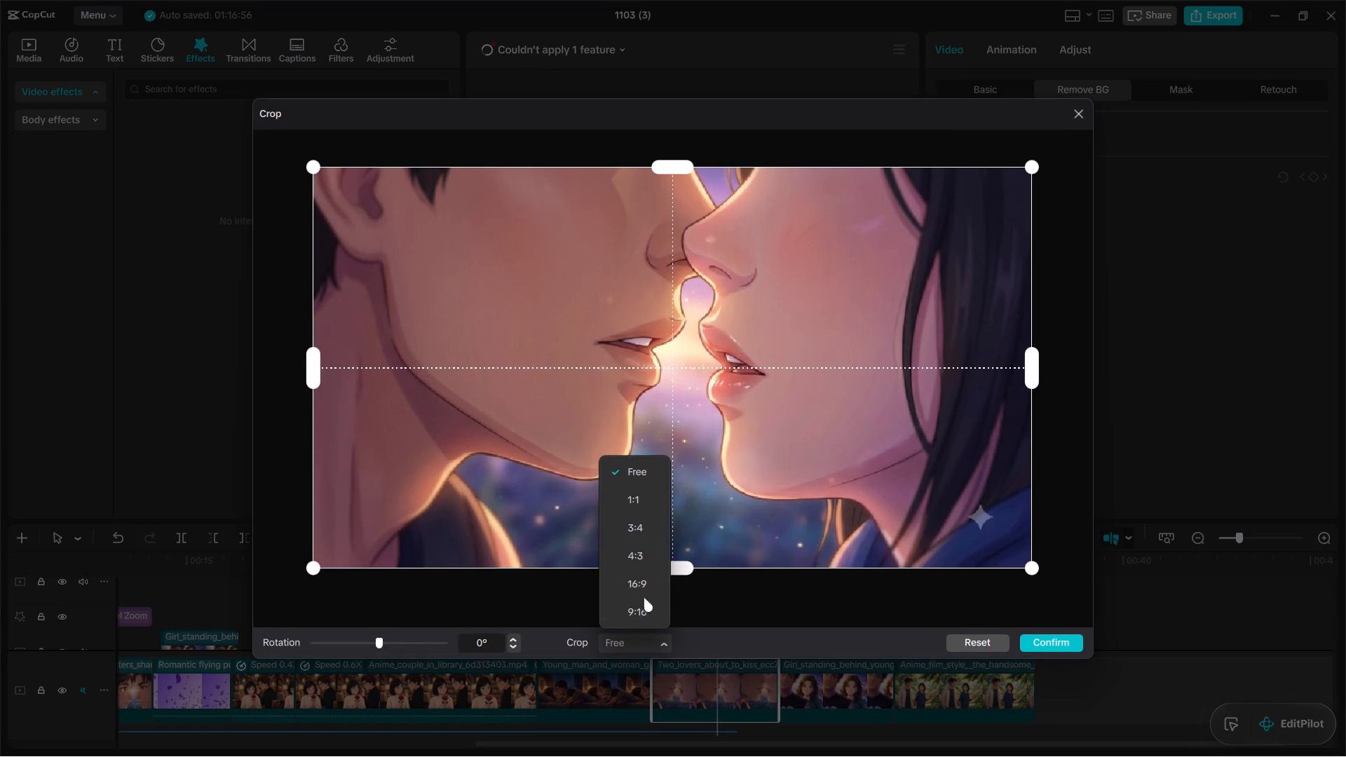
left_click(640, 582)
left_click_drag(1028, 567, 1002, 547)
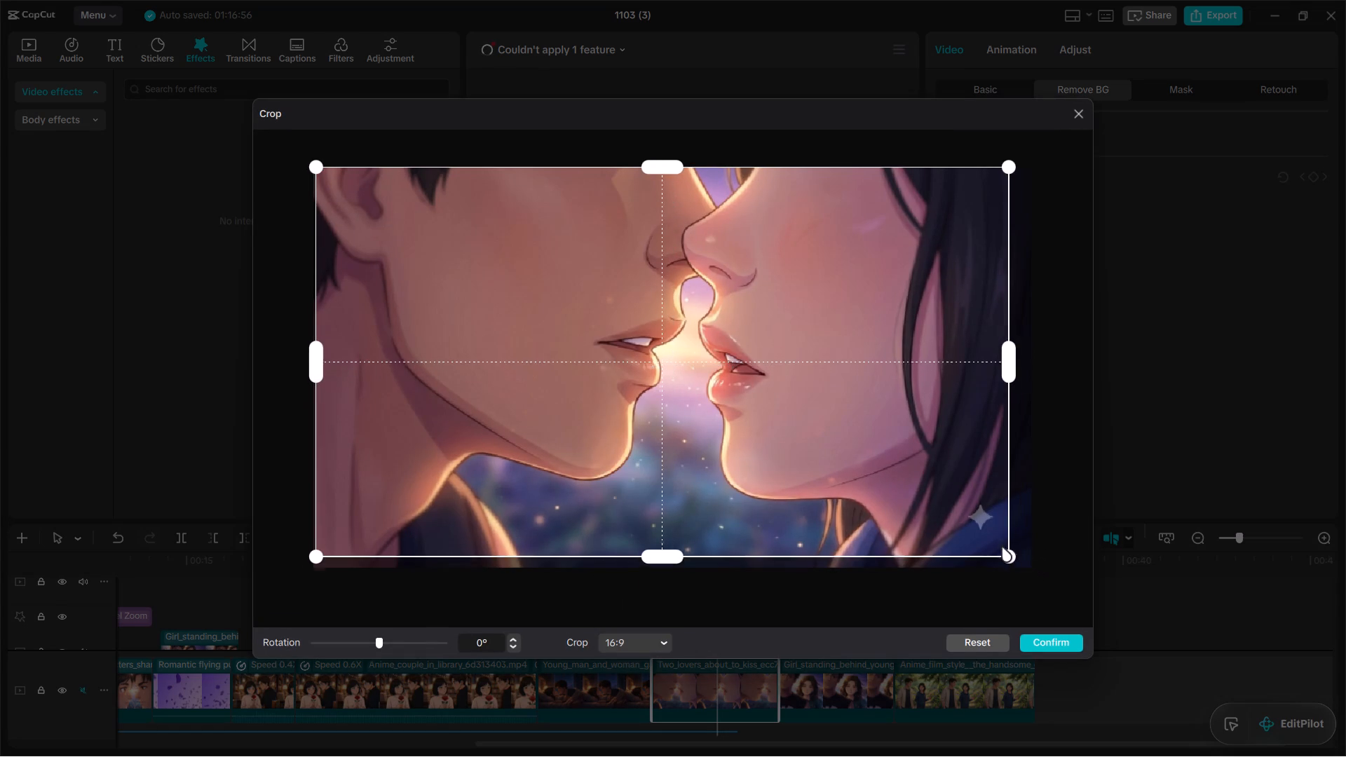
left_click_drag(1002, 547, 967, 502)
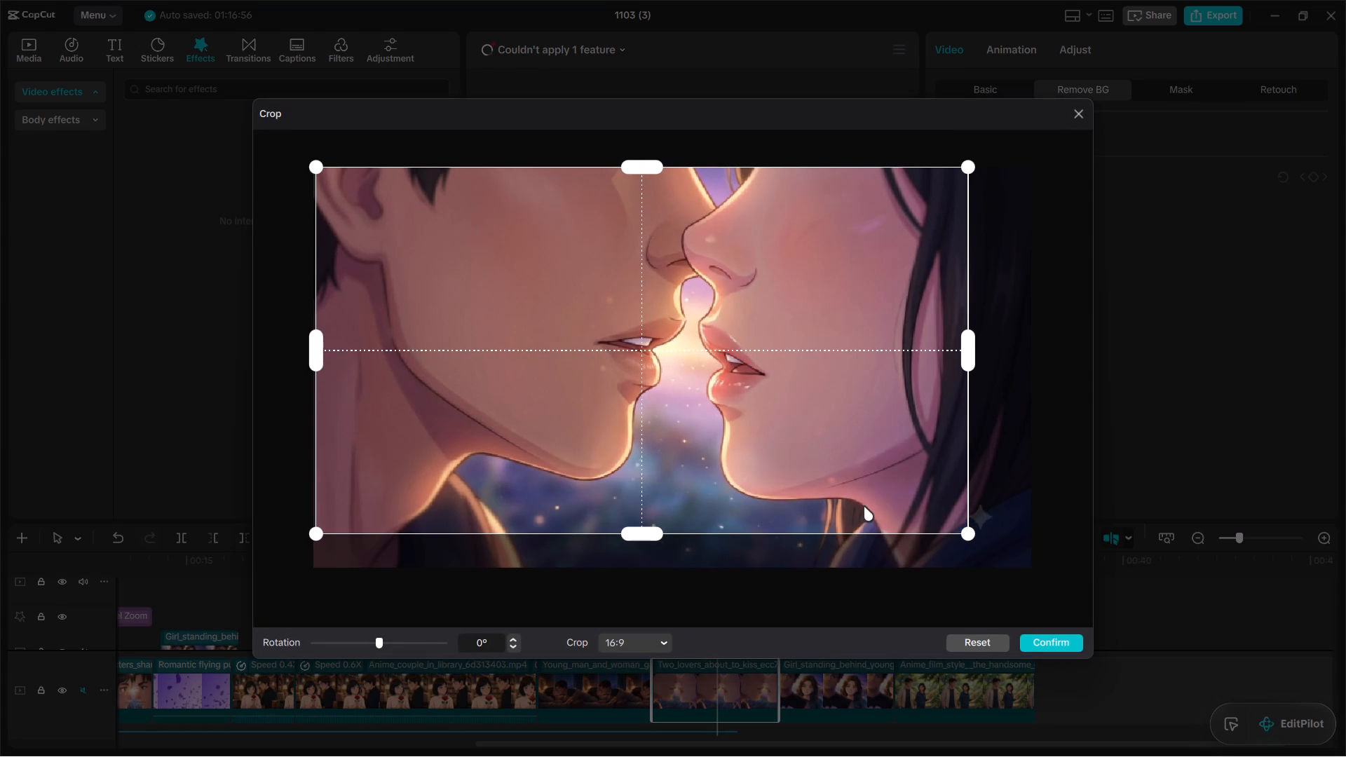
left_click_drag(864, 506, 934, 465)
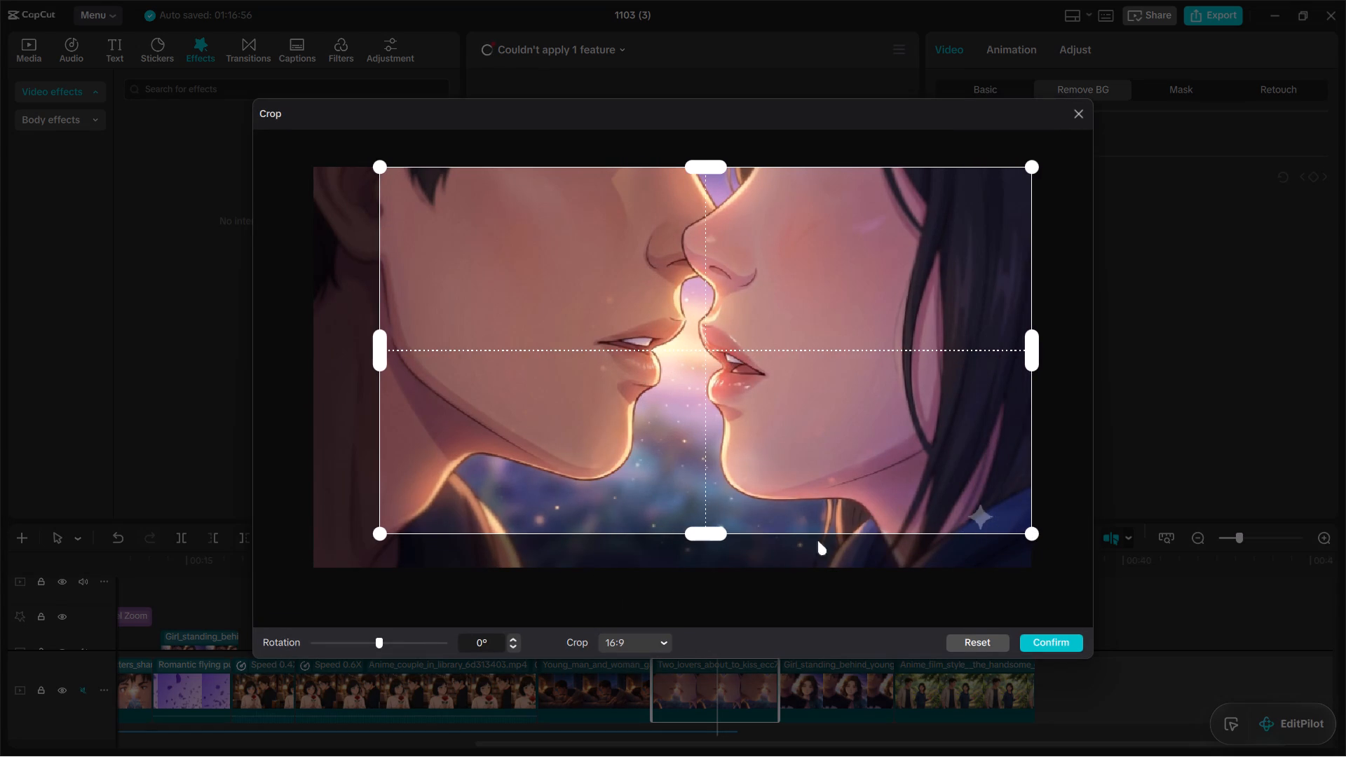
left_click_drag(717, 526, 714, 477)
left_click_drag(702, 538, 702, 537)
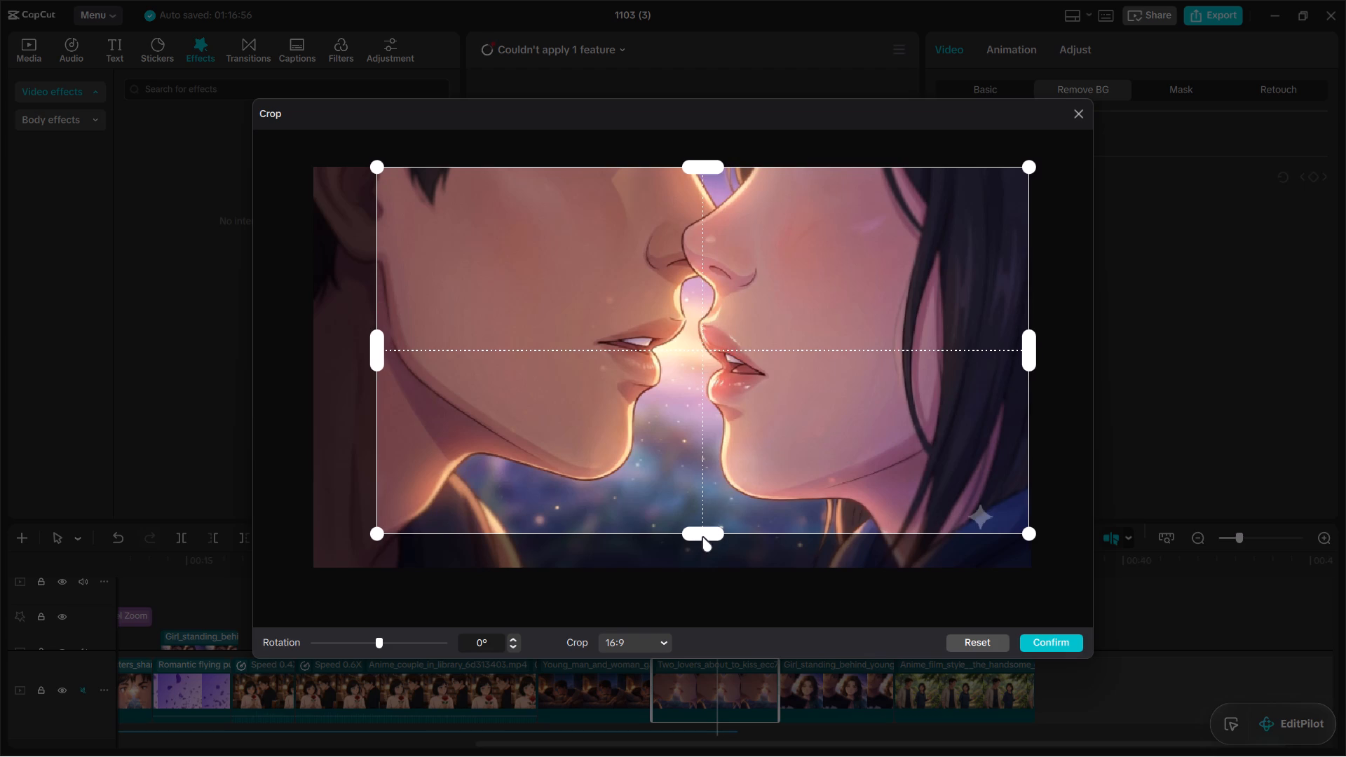
left_click_drag(702, 537, 705, 501)
left_click_drag(751, 462, 740, 462)
left_click_drag(393, 496, 372, 498)
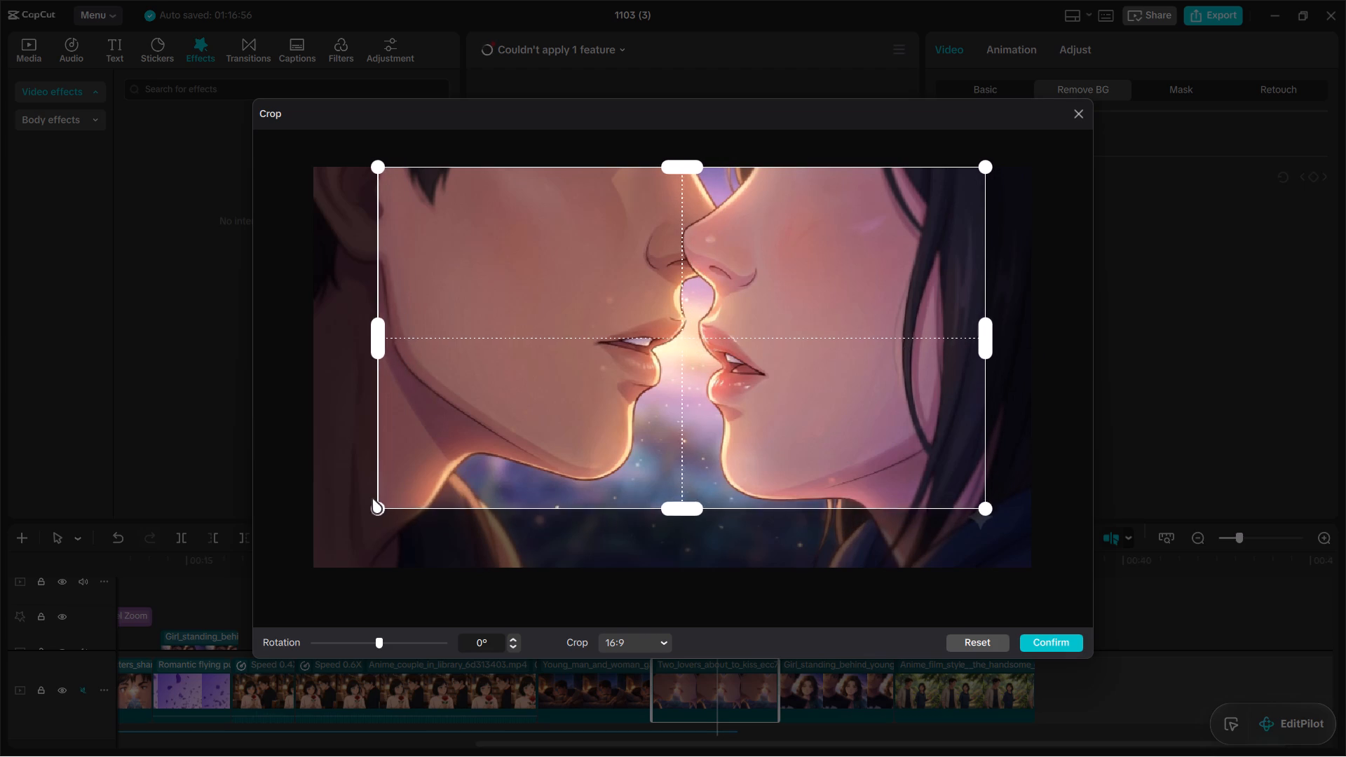
left_click_drag(372, 498, 372, 499)
left_click_drag(805, 423, 827, 416)
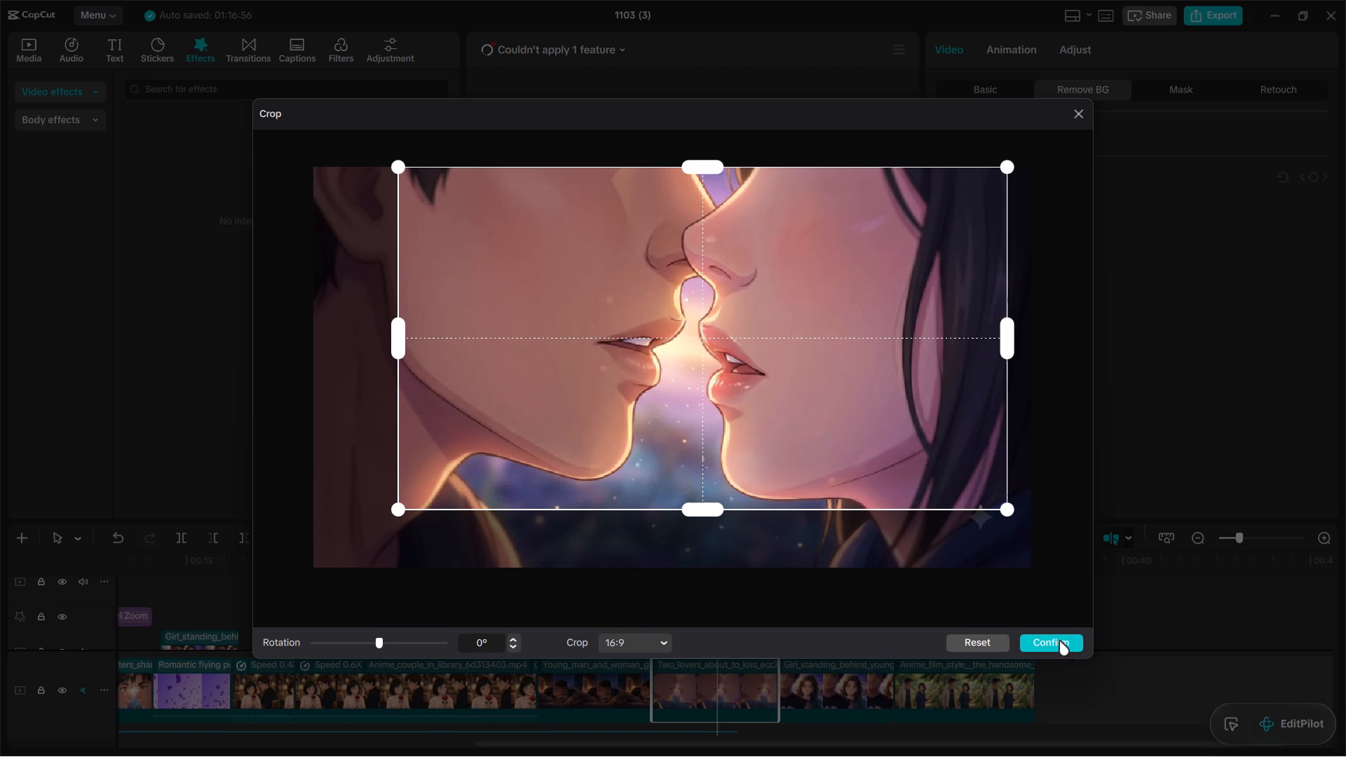
left_click(1059, 641)
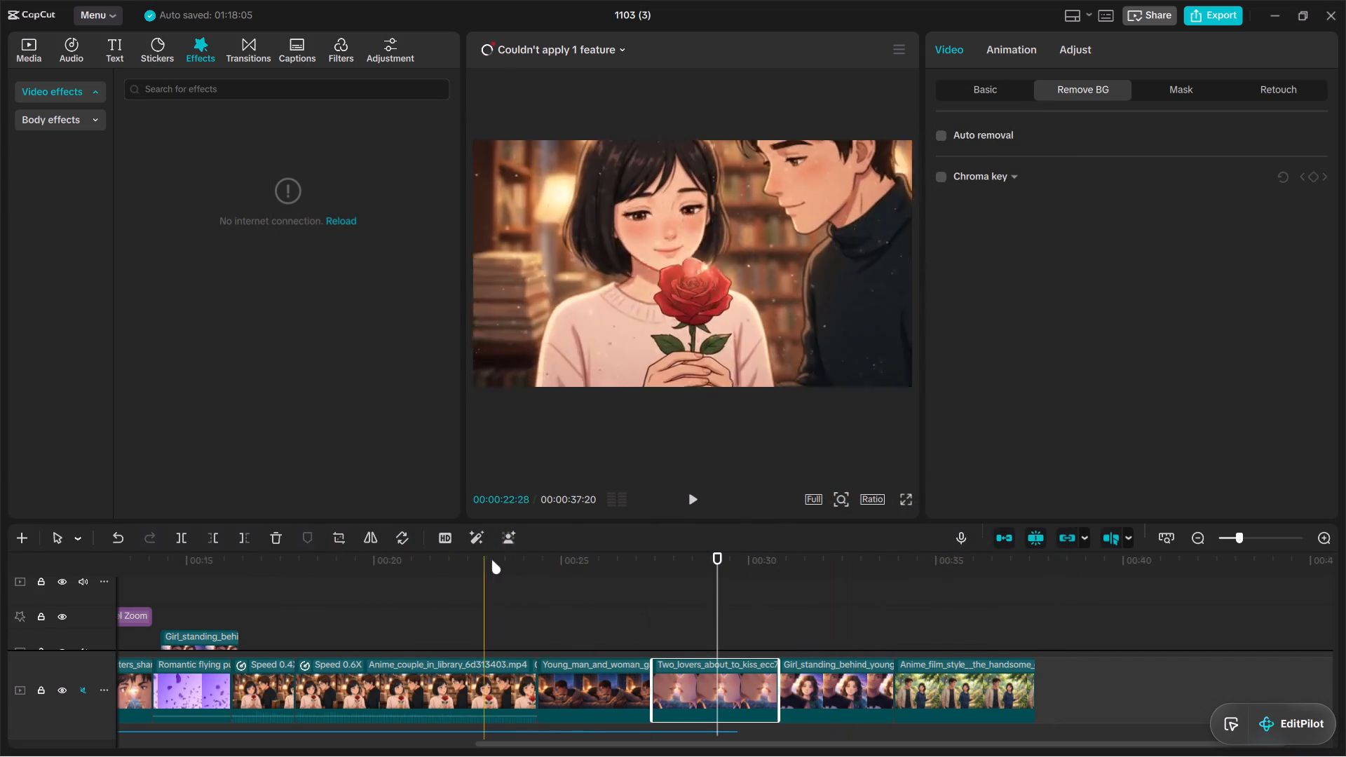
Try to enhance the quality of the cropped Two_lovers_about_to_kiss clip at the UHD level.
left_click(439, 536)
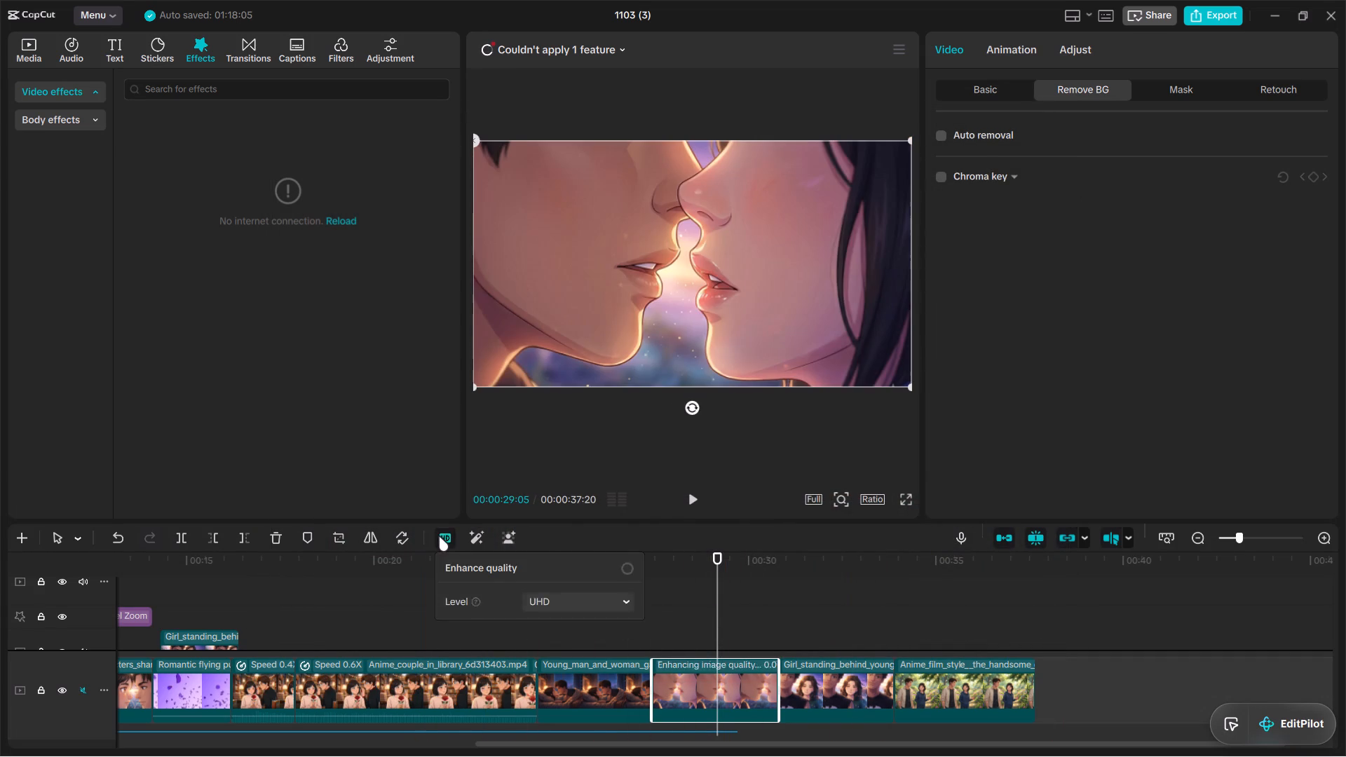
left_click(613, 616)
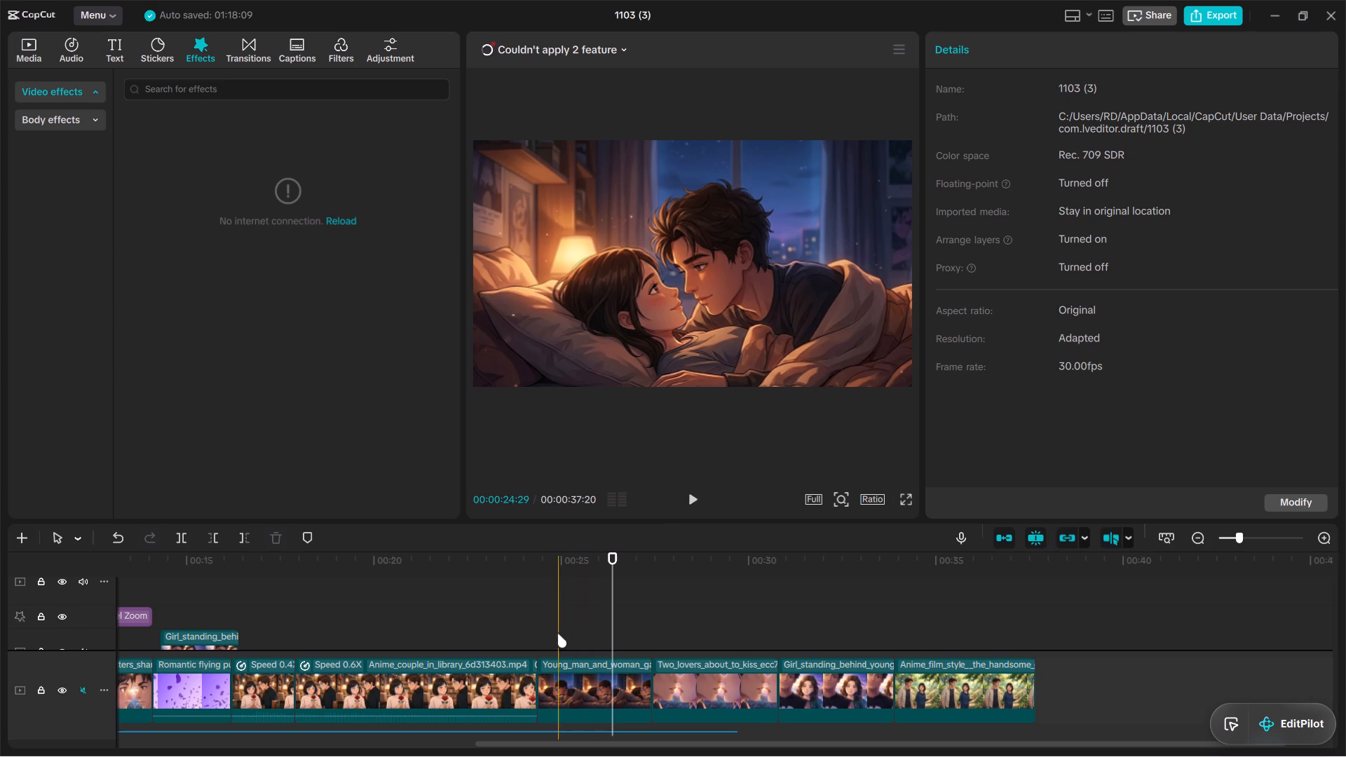
Move the four clips from Young_man_and_woman_gazing through Anime_film_style together, placing them between the 0.4X and 0.6X Anime_couple_in_library clips.
left_click_drag(556, 633, 981, 702)
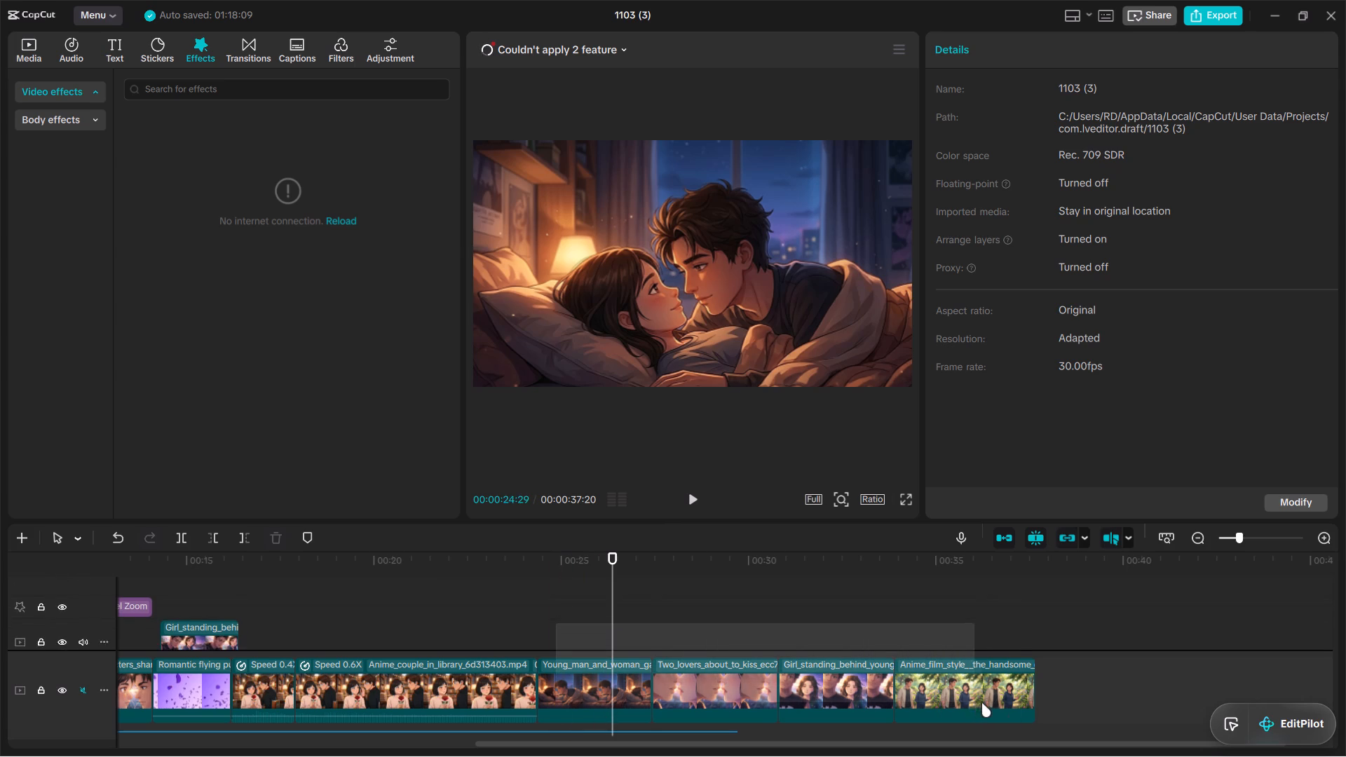
left_click_drag(981, 702, 1024, 722)
left_click_drag(718, 689, 629, 667)
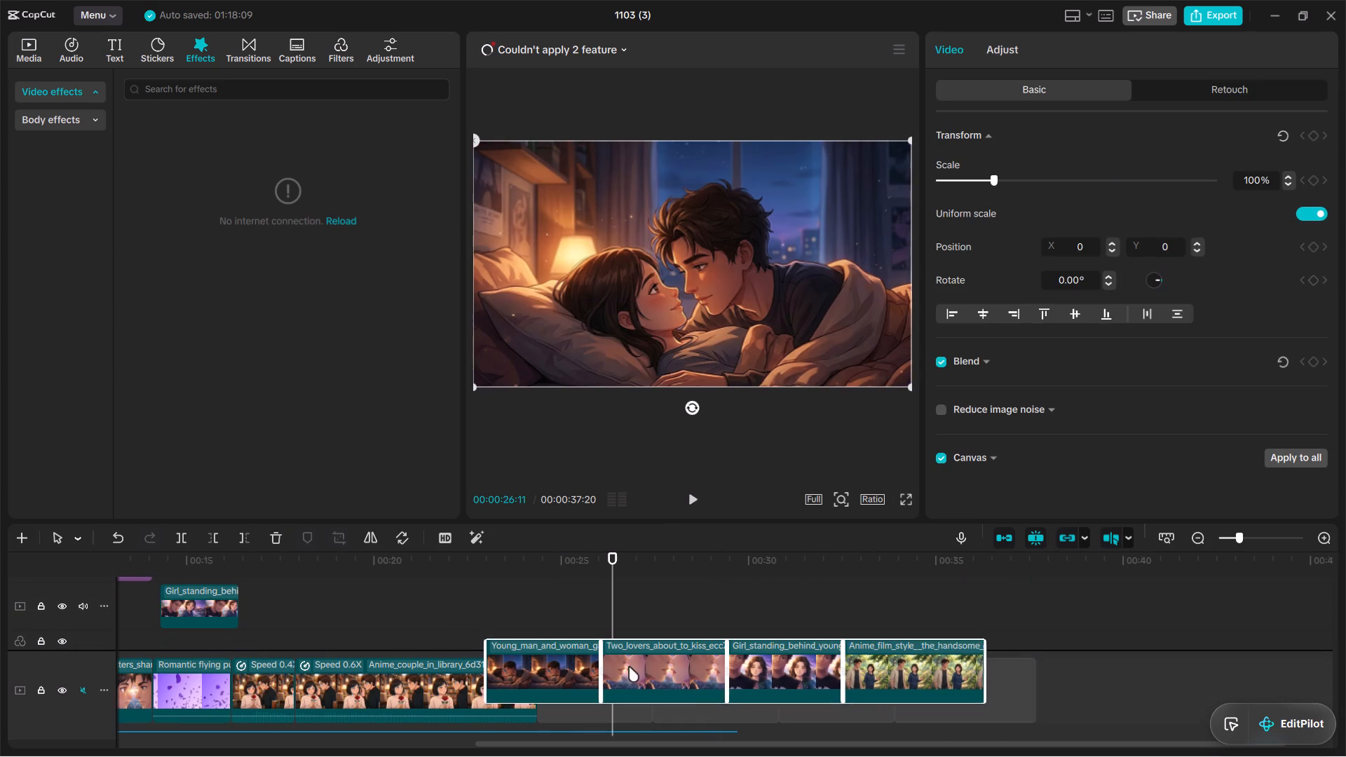
left_click_drag(629, 667, 358, 676)
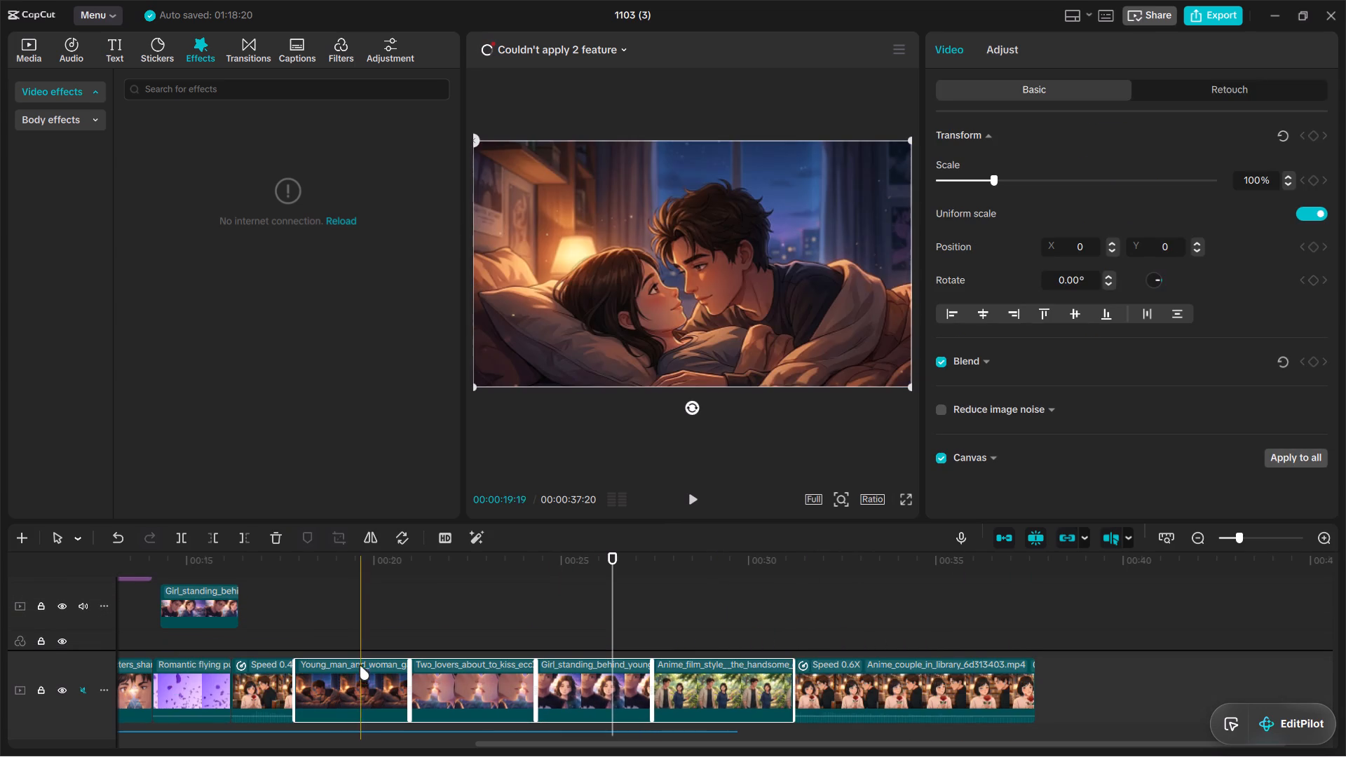
left_click(277, 608)
Move the 0.4X Anime_couple_in_library clip to after the Anime_film_style clip, directly before the 0.6X library clip.
left_click_drag(268, 690, 542, 694)
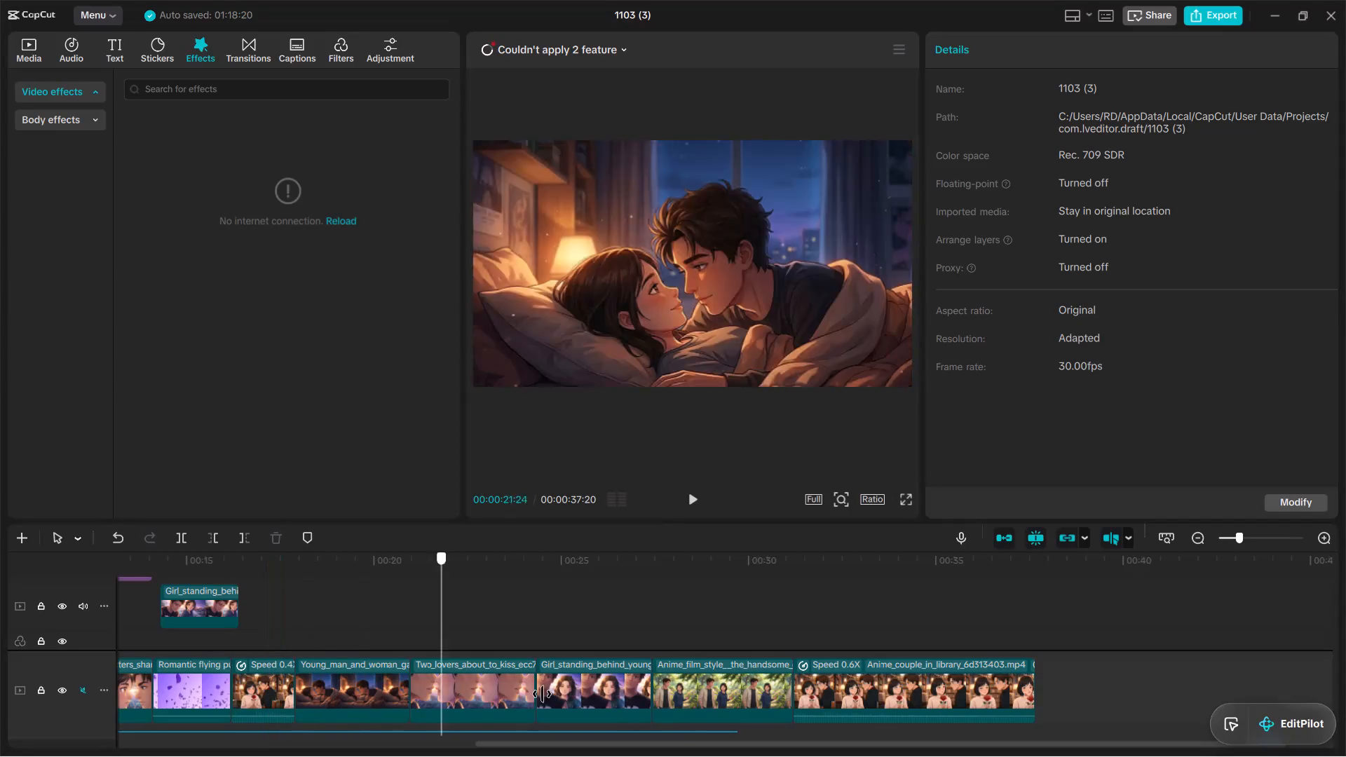
left_click_drag(542, 694, 786, 687)
left_click(311, 636)
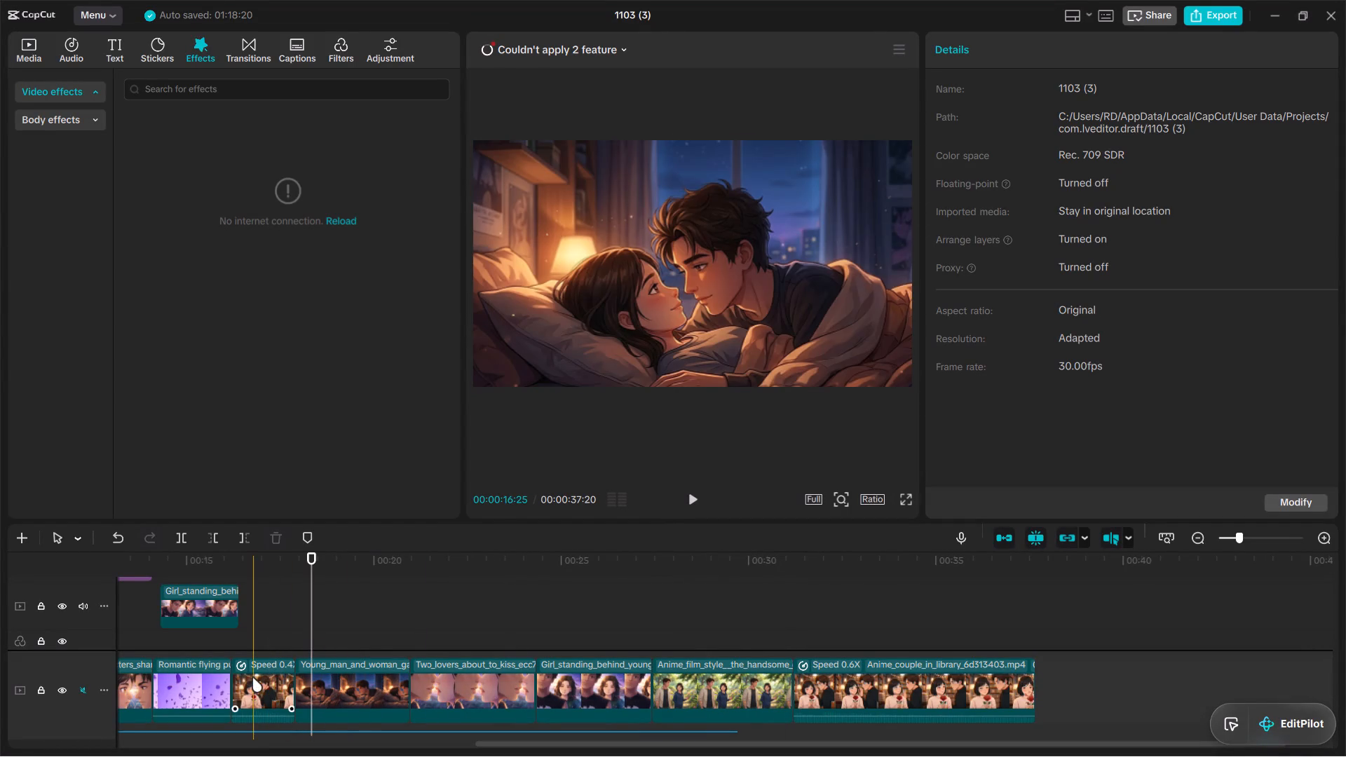
left_click(252, 678)
left_click_drag(264, 686, 751, 693)
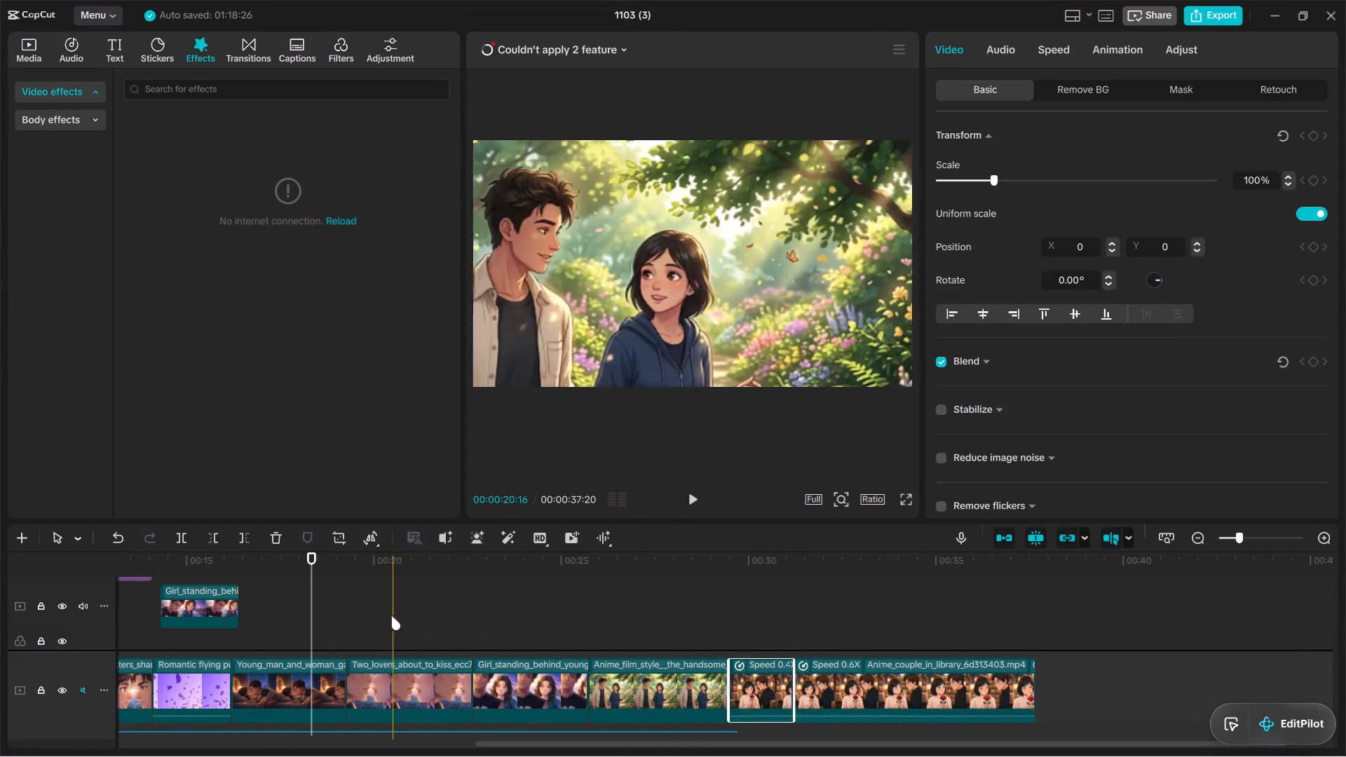
Play from 00:00:15:08 and again from 00:00:15:18 to examine the purple flower petals transition into the Young_man_and_woman_gazing clip.
left_click(391, 615)
left_click_drag(391, 615, 196, 662)
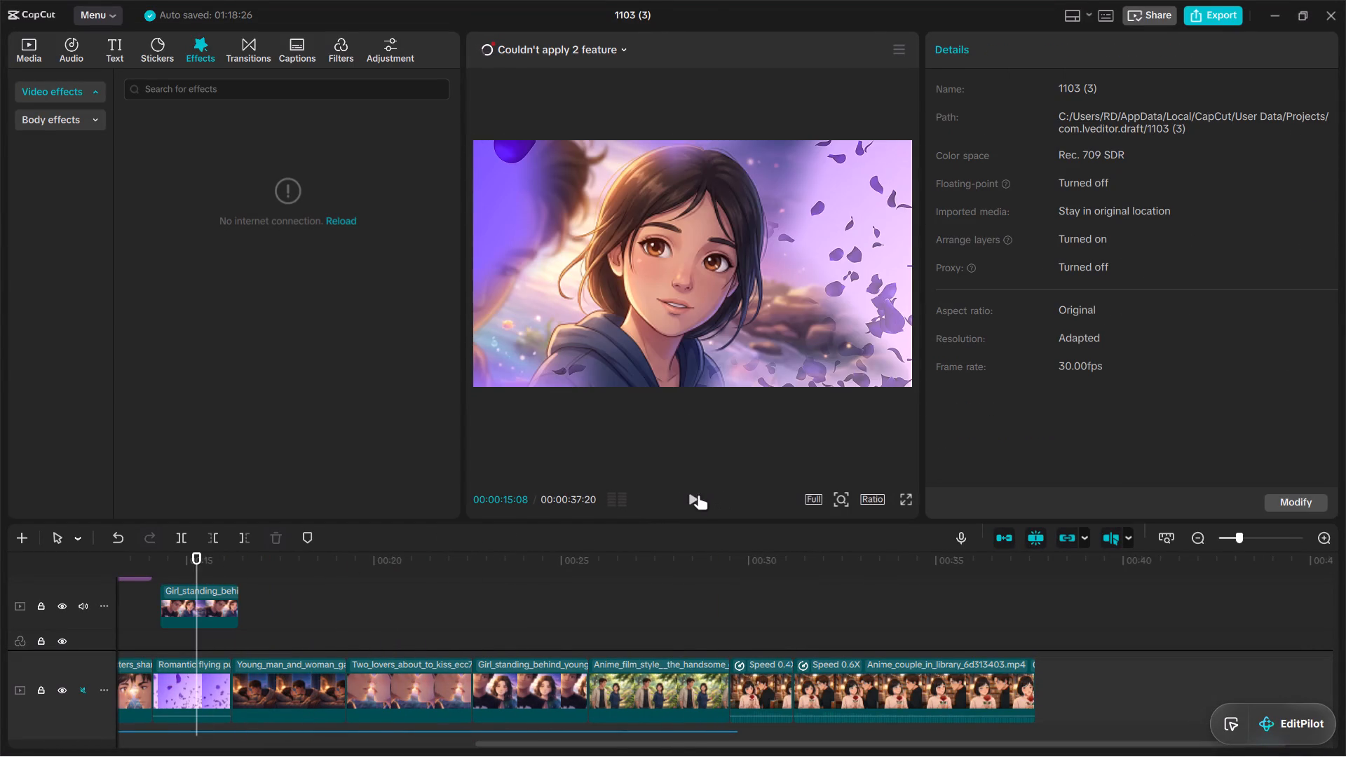
left_click(693, 496)
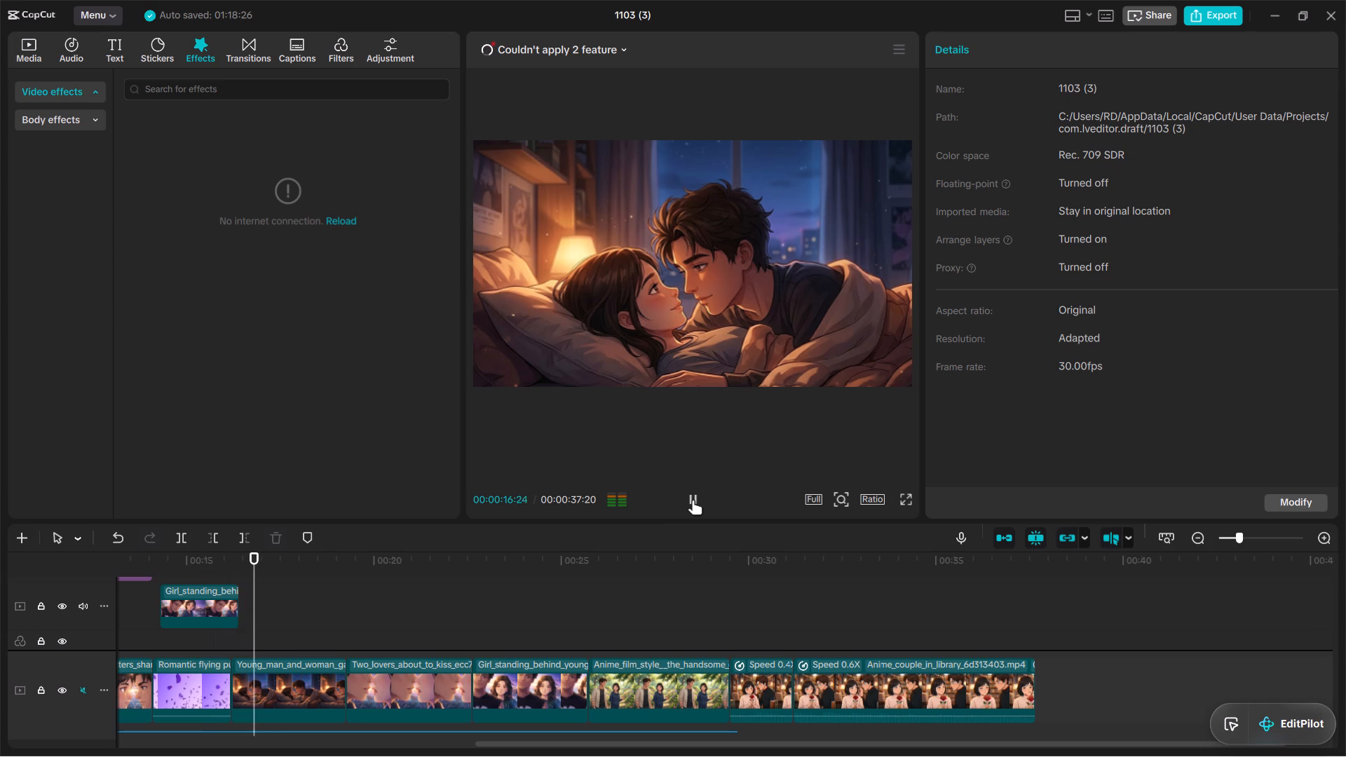
left_click(693, 500)
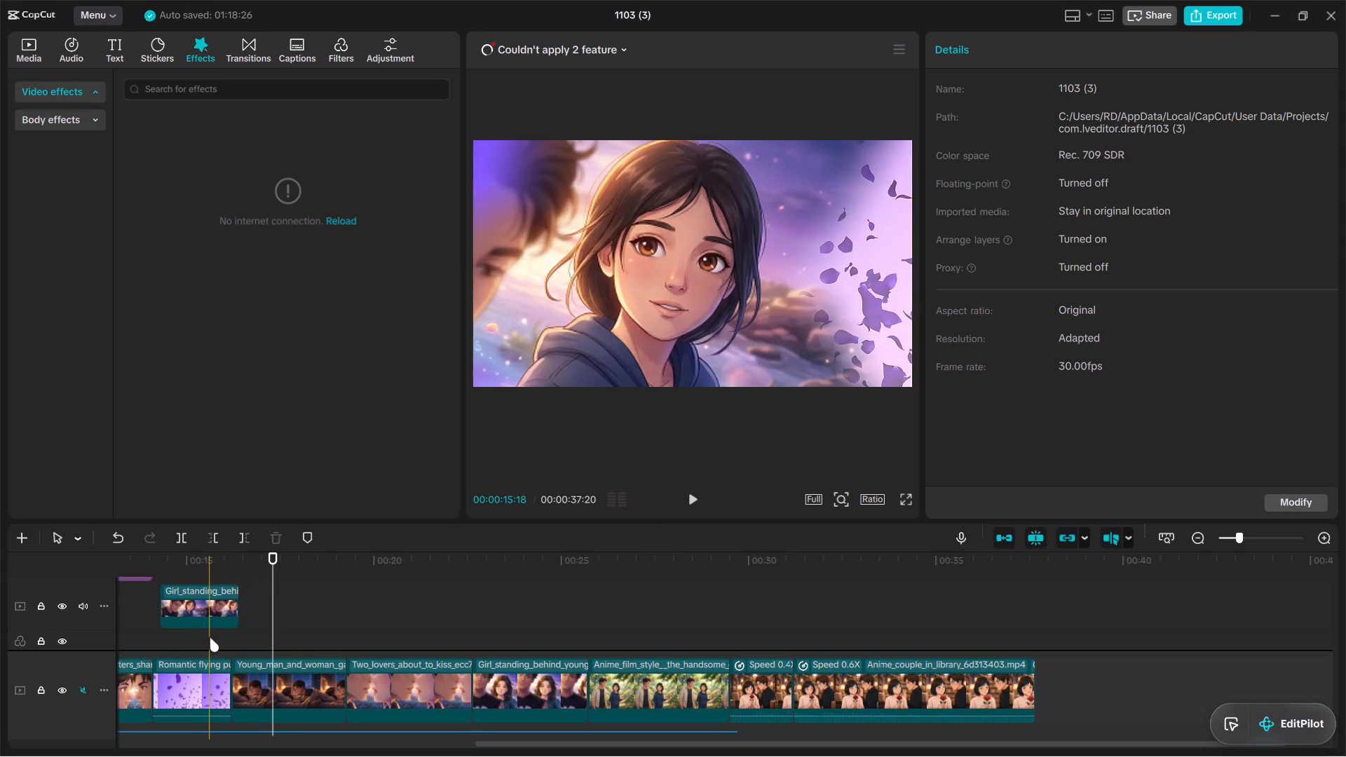
left_click(210, 637)
left_click(692, 494)
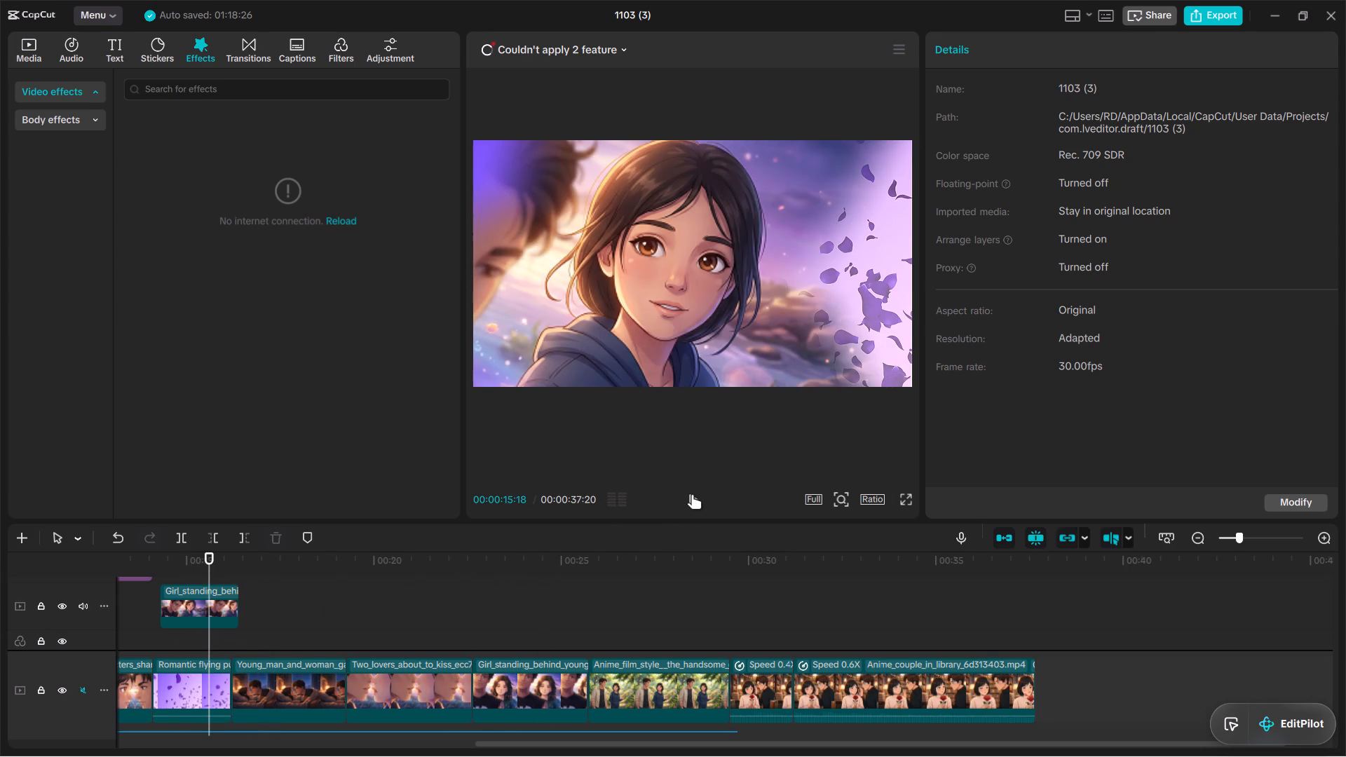
left_click(692, 494)
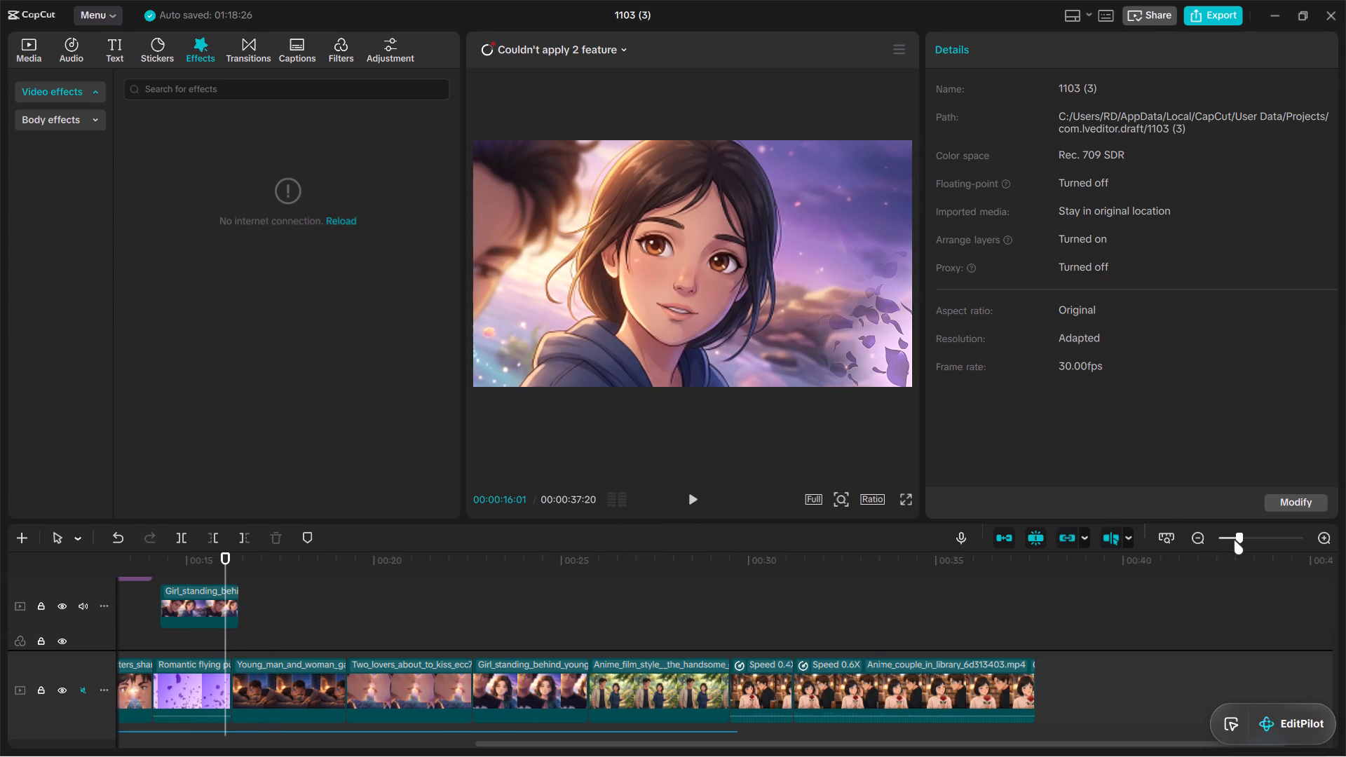
Replace the Girl_standing_behind overlay above the purple petals clip with the Young_man_and_woman_gazing image, keeping the original video effect.
left_click(1232, 537)
left_click_drag(1232, 536, 1245, 536)
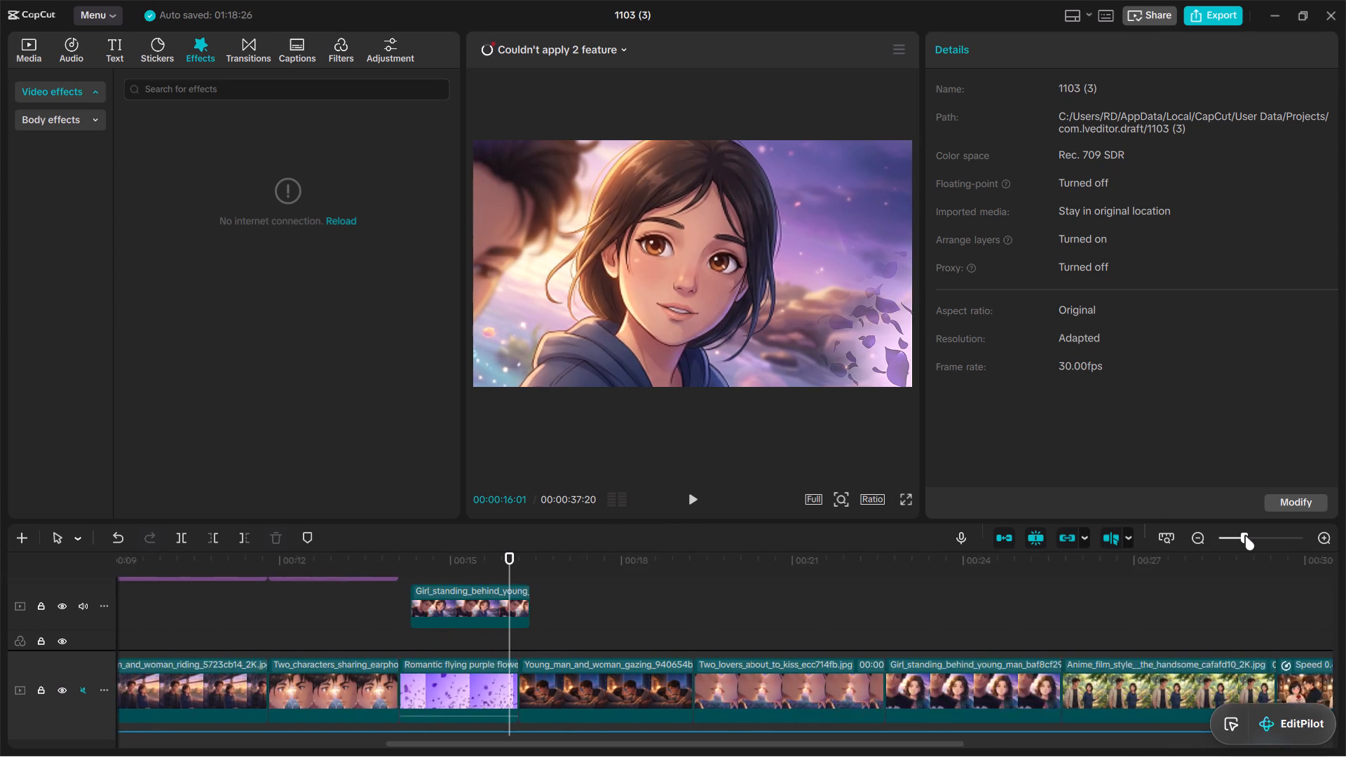
left_click_drag(1245, 536, 1246, 536)
left_click(39, 55)
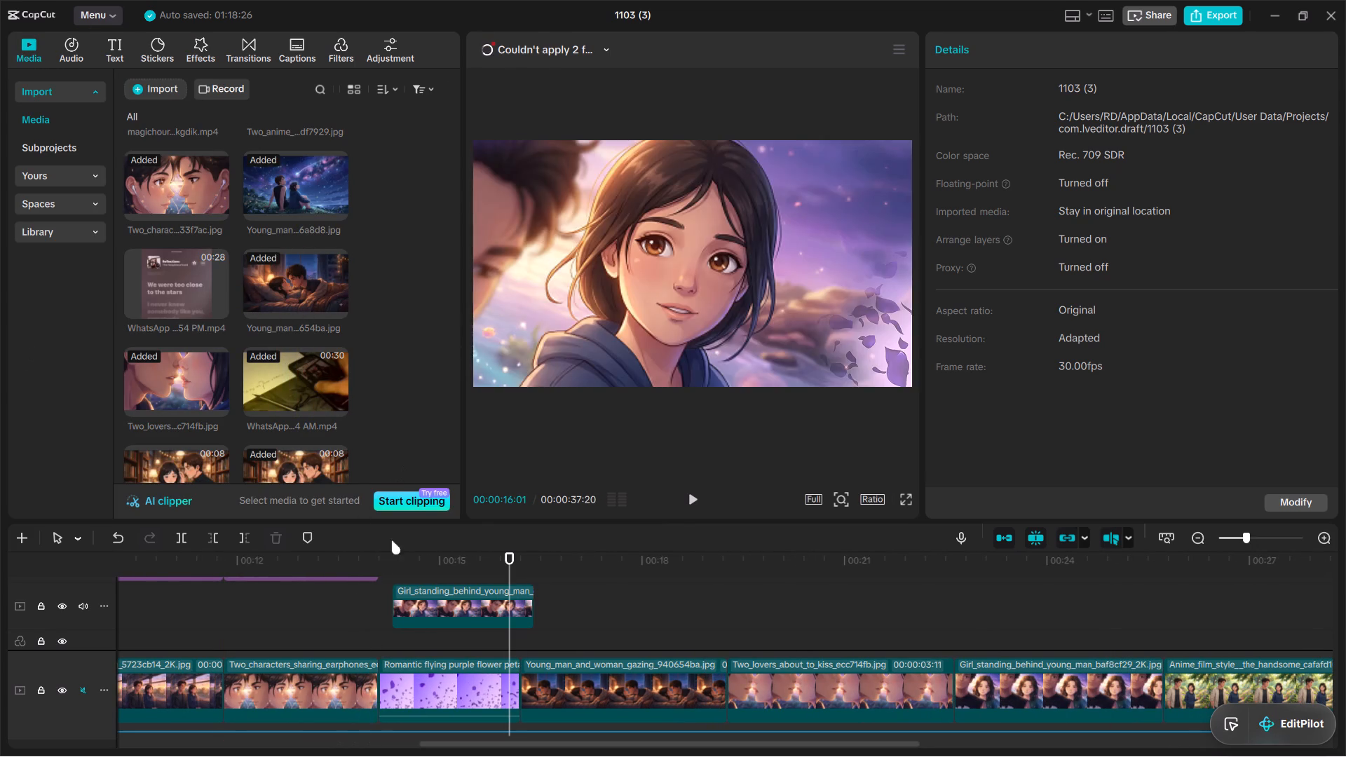
left_click(353, 601)
left_click(694, 498)
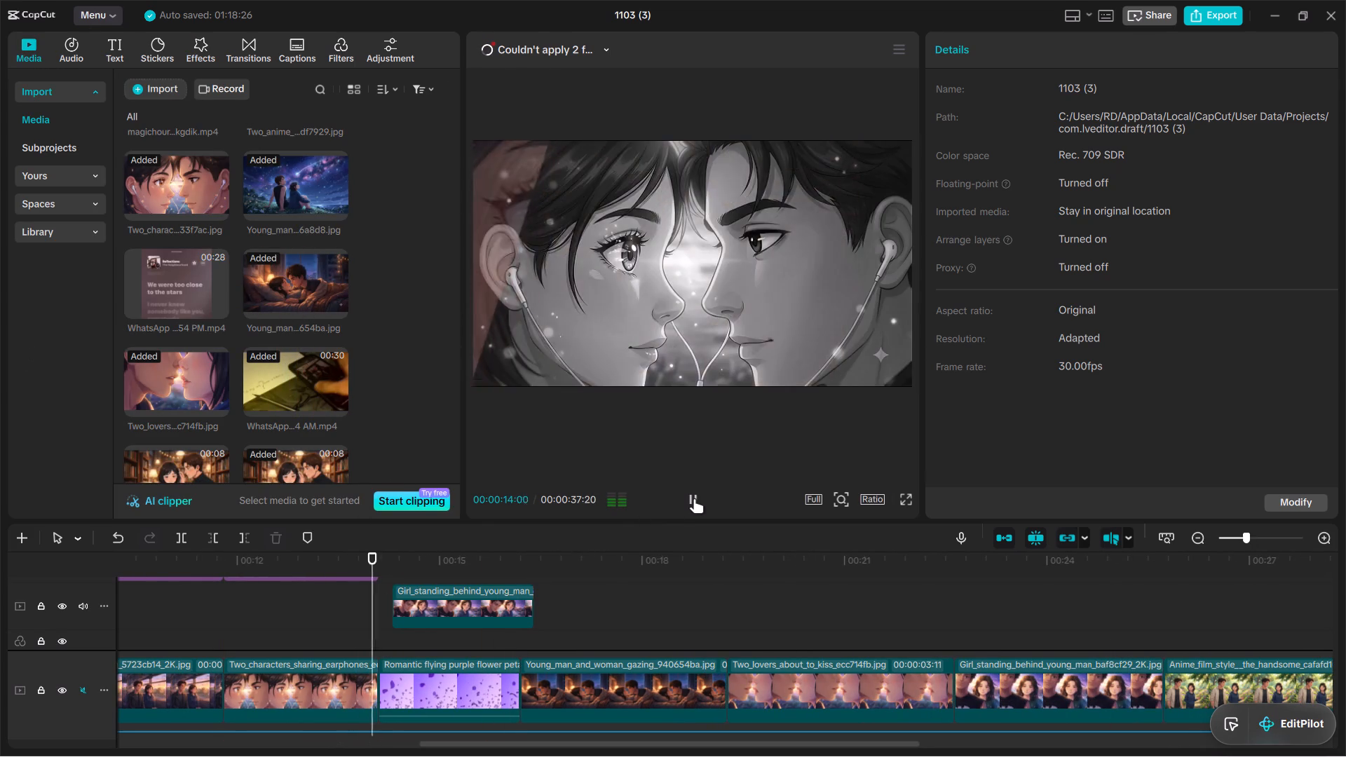
left_click(694, 498)
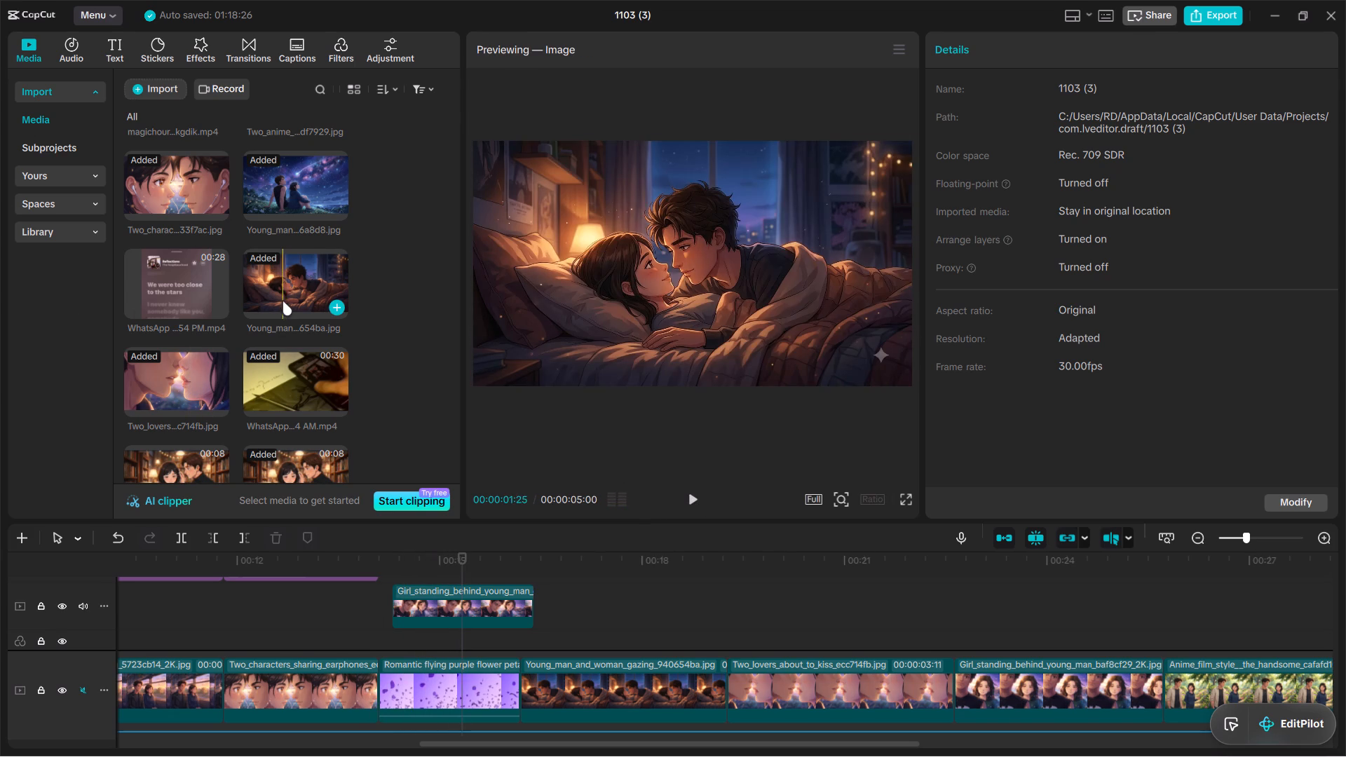
left_click_drag(294, 285, 427, 517)
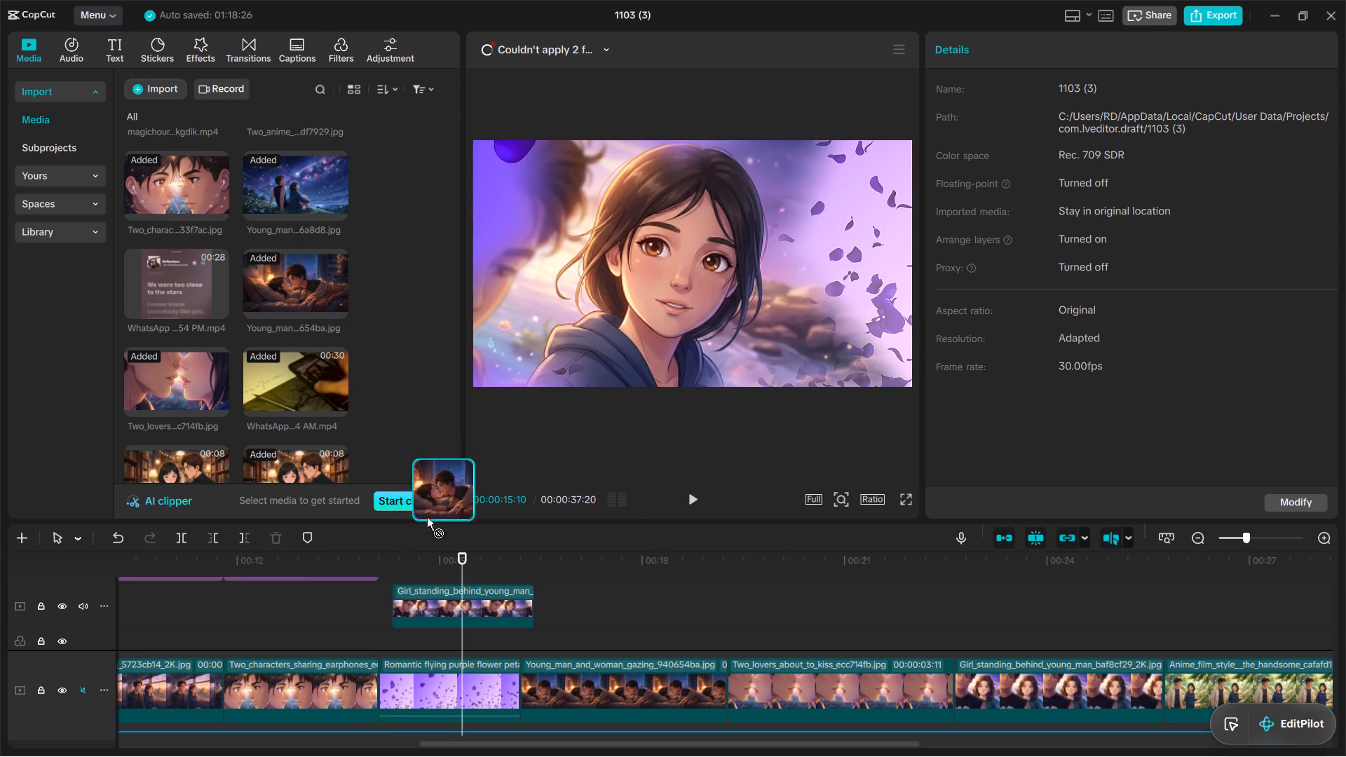
left_click_drag(427, 517, 449, 599)
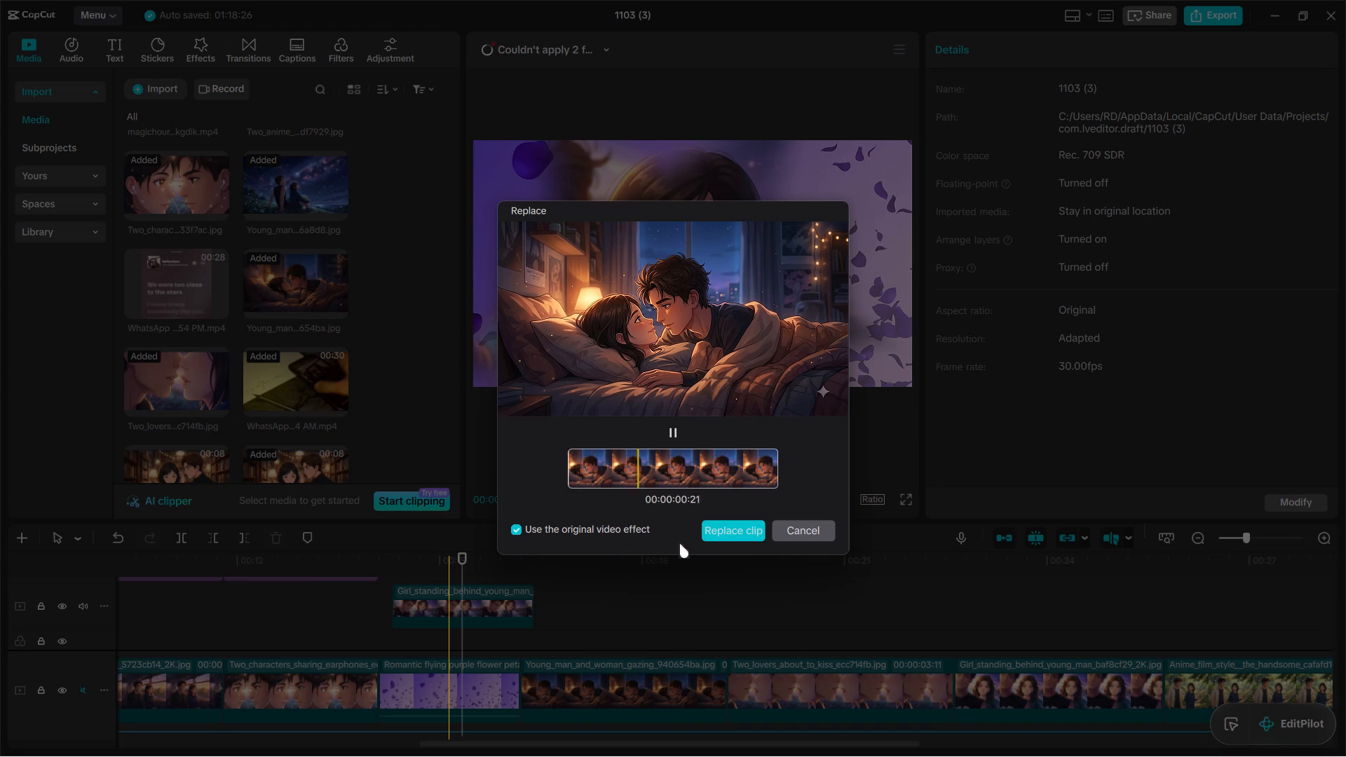
left_click(725, 531)
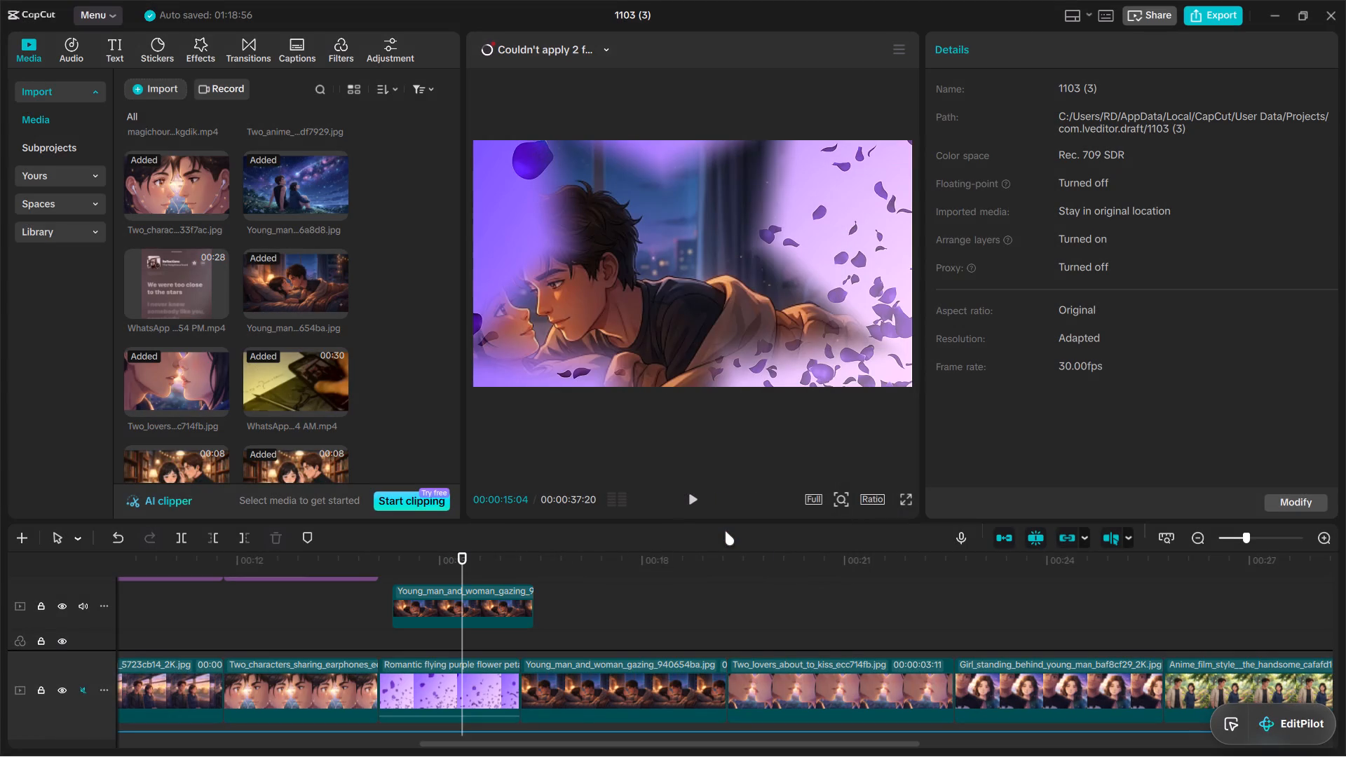
Reposition the crop of the Young_man_and_woman_gazing overlay to centre on both faces without the watermark, and play the section to check it.
left_click(327, 611)
left_click(689, 498)
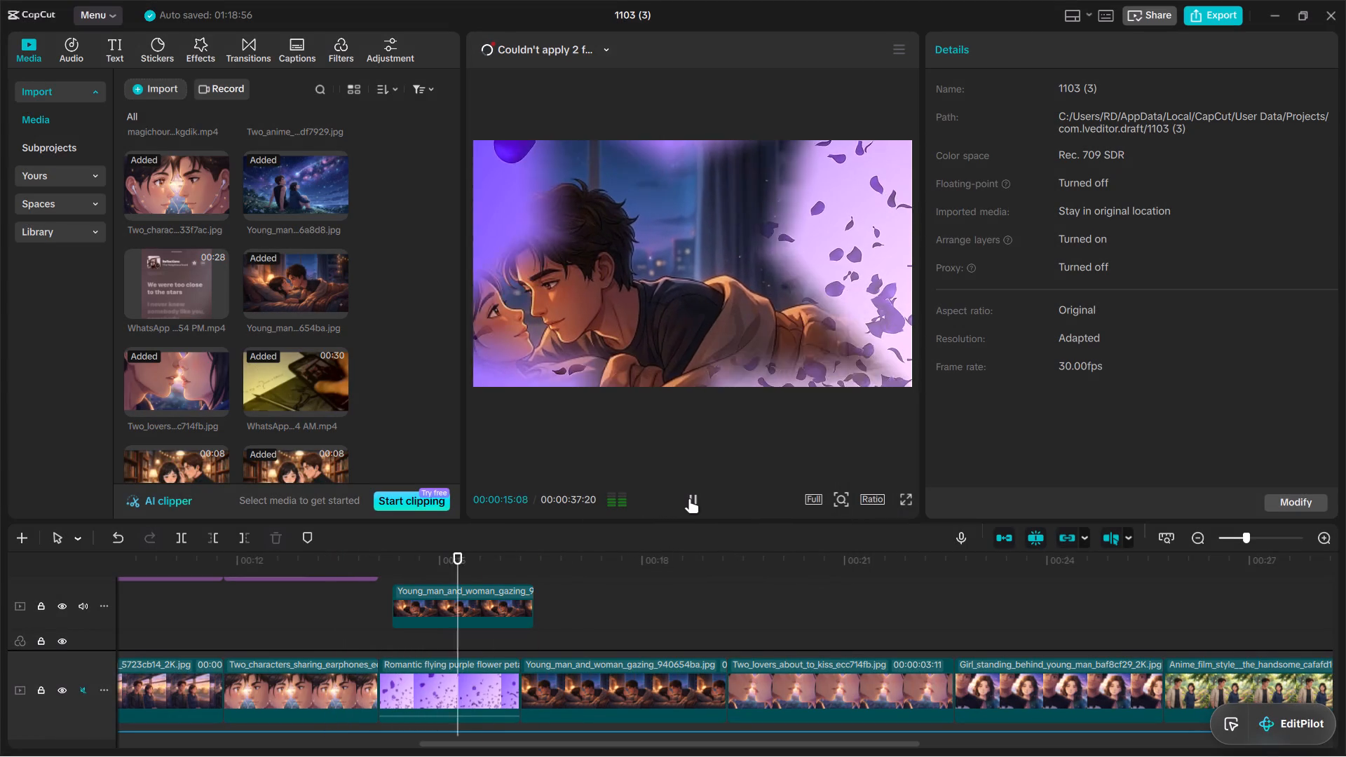
left_click(689, 498)
left_click(524, 596)
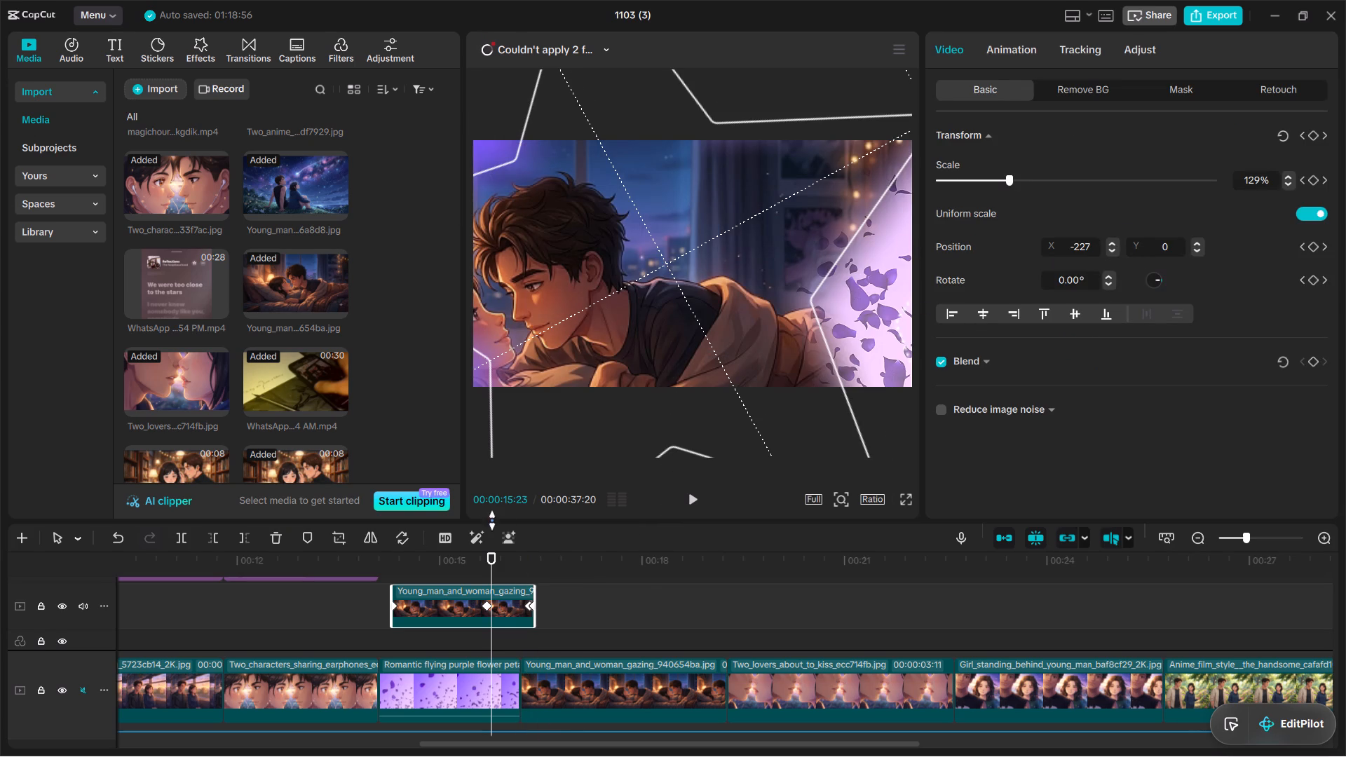
left_click(340, 538)
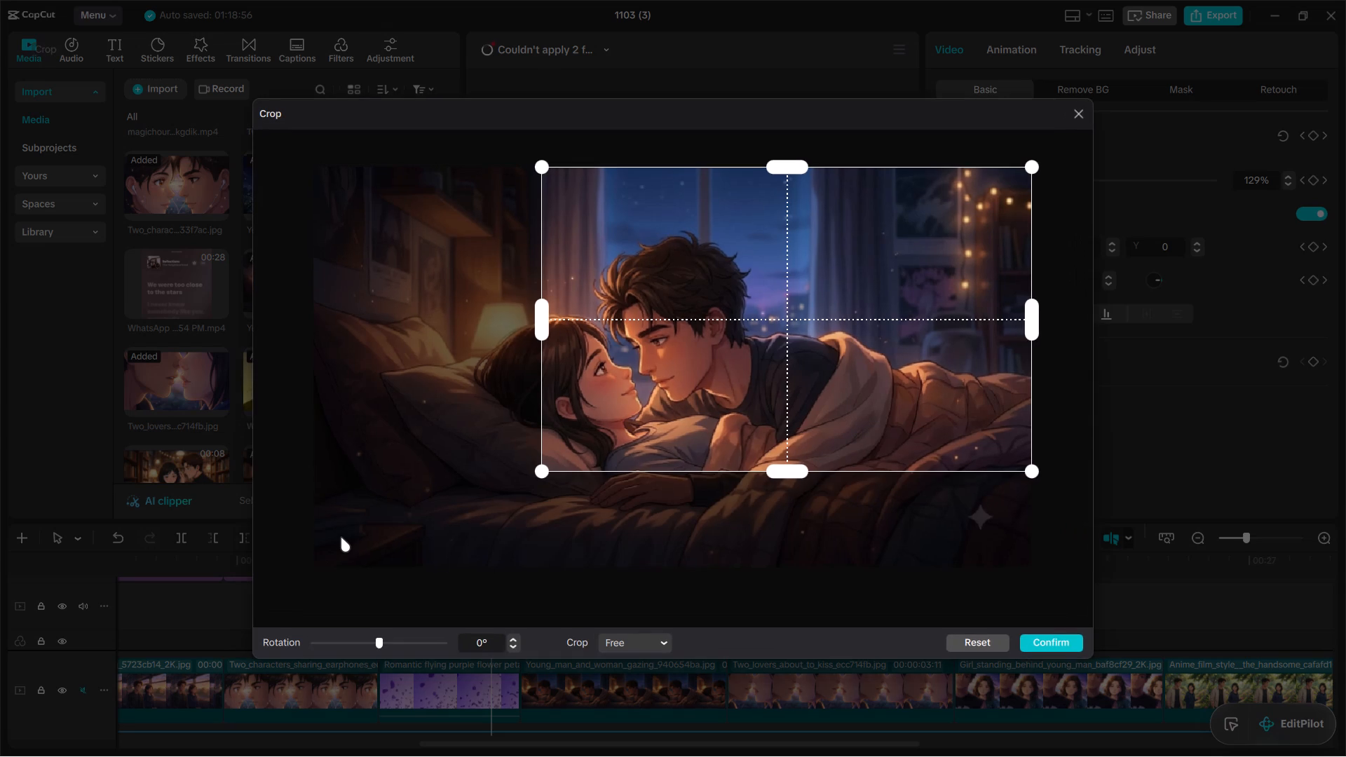
left_click_drag(831, 416, 707, 437)
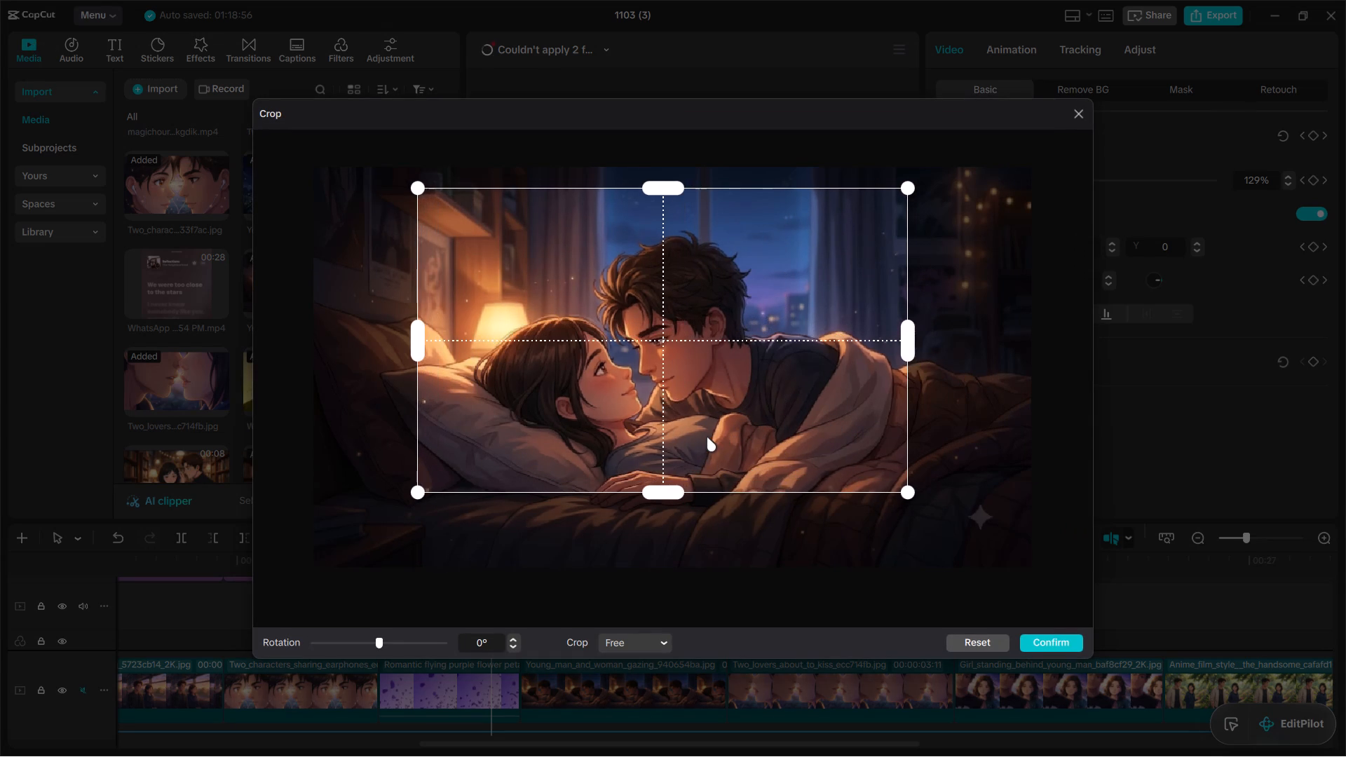
left_click_drag(707, 437, 698, 447)
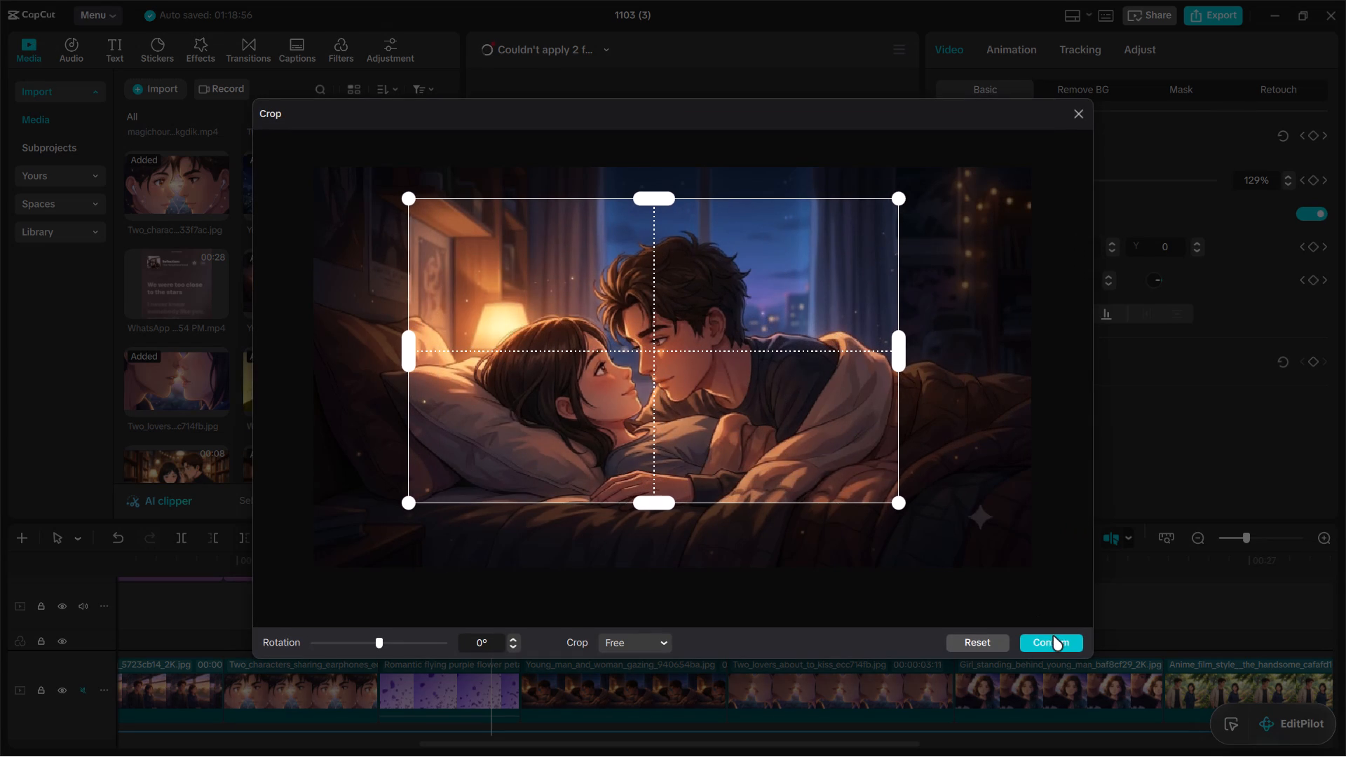
left_click(1055, 642)
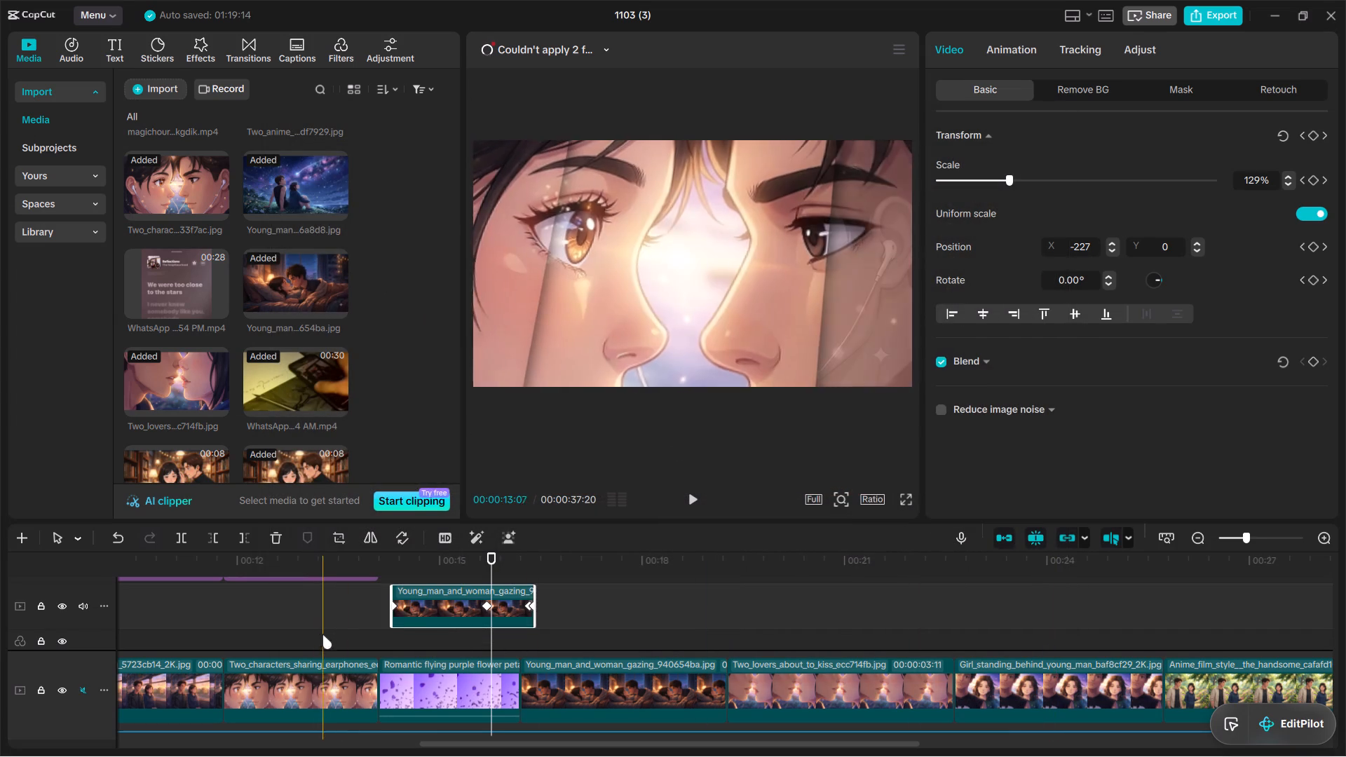
left_click_drag(325, 628, 328, 622)
left_click(689, 503)
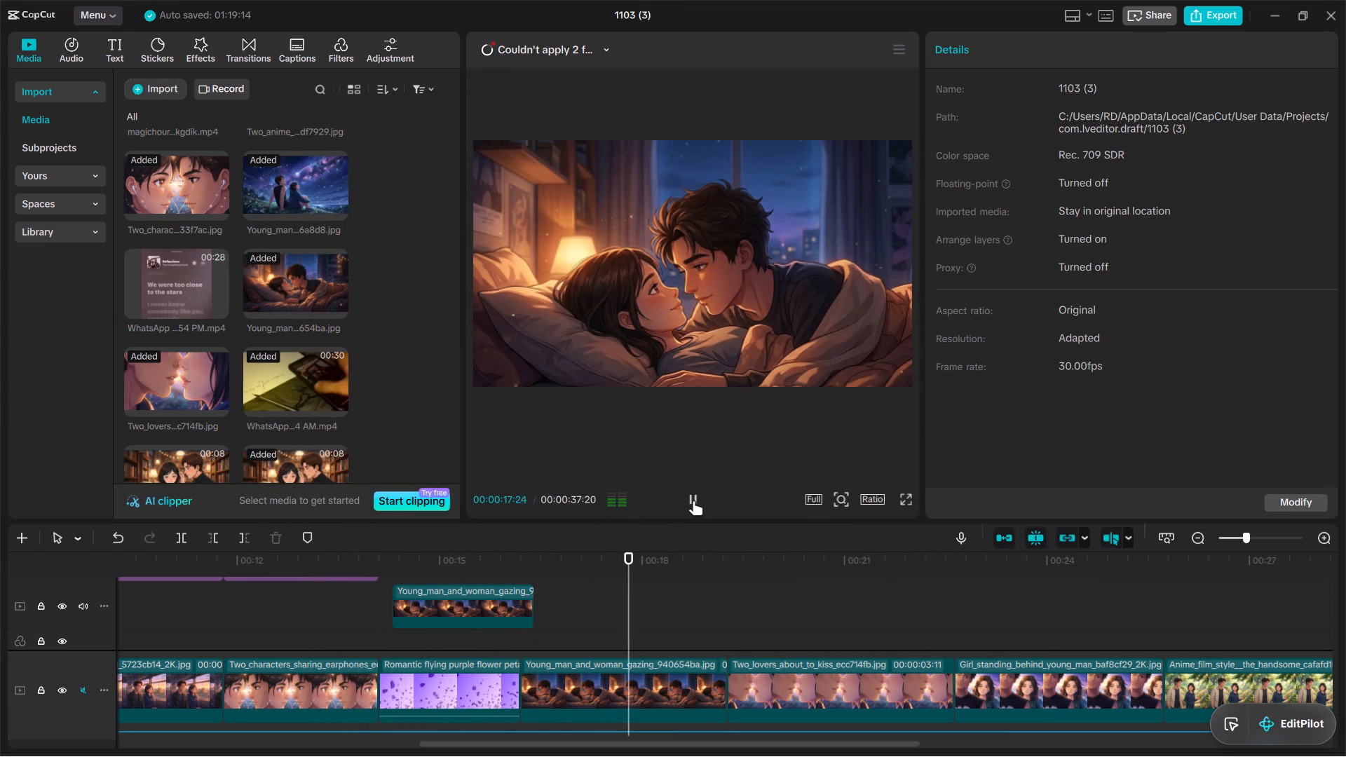
left_click(693, 500)
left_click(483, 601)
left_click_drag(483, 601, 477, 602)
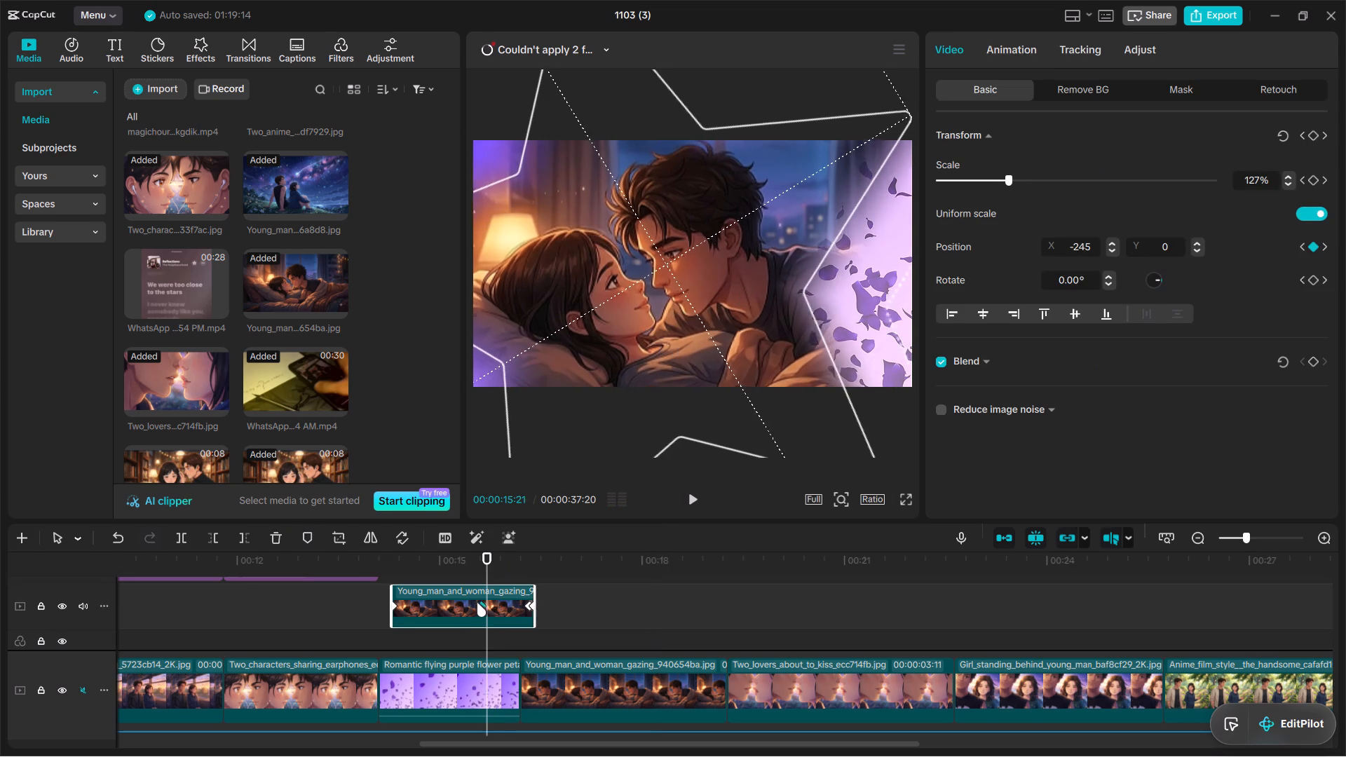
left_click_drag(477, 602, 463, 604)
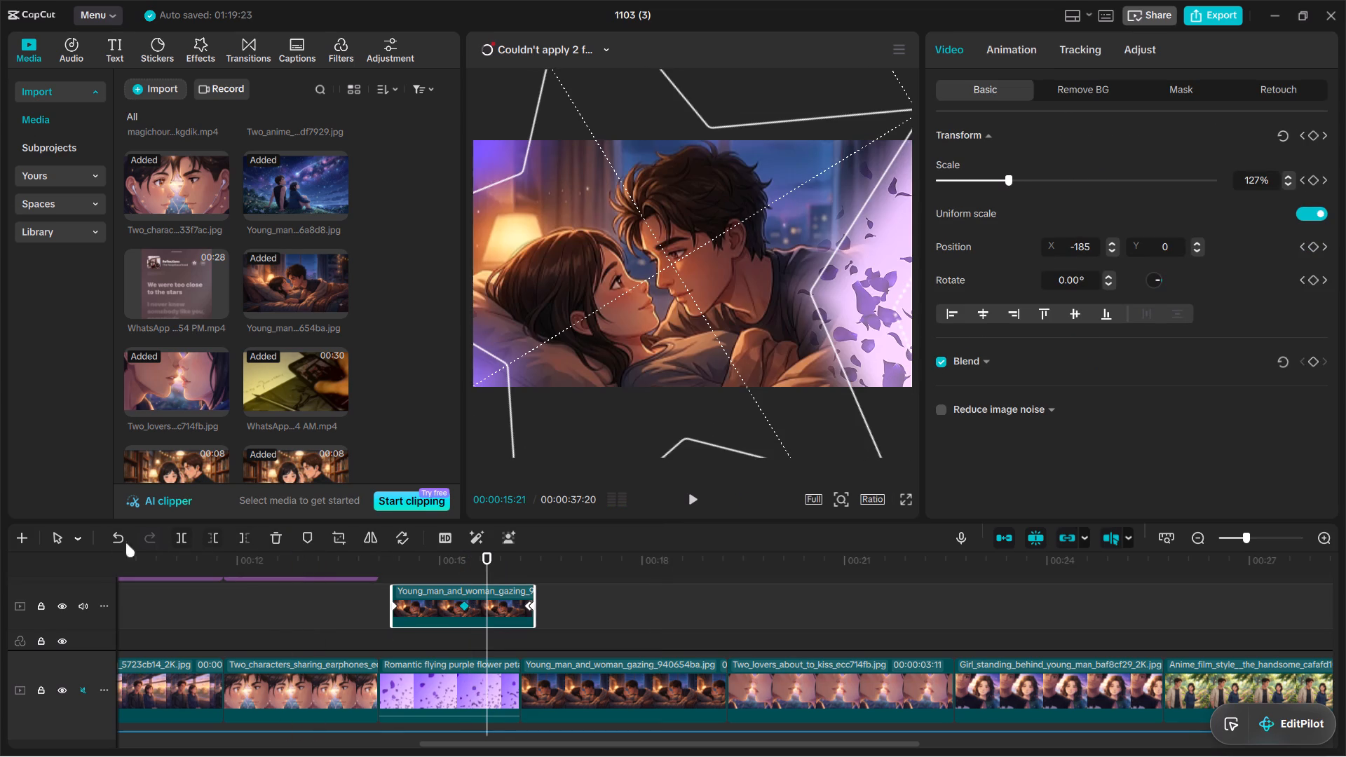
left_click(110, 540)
Move the Young_man_and_woman_gazing overlay earlier so it starts together with the purple flower petals clip, and play it back.
left_click(449, 611)
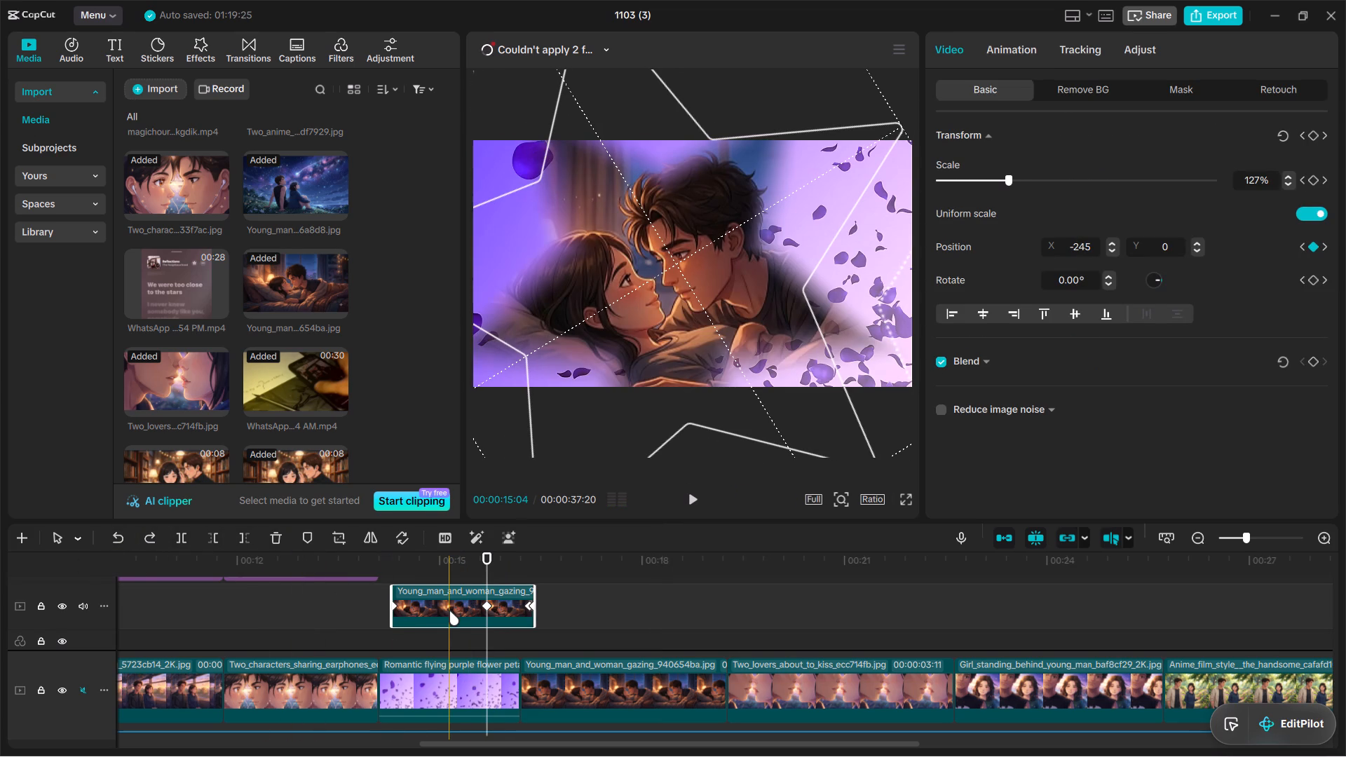
left_click_drag(449, 611, 433, 614)
left_click(342, 610)
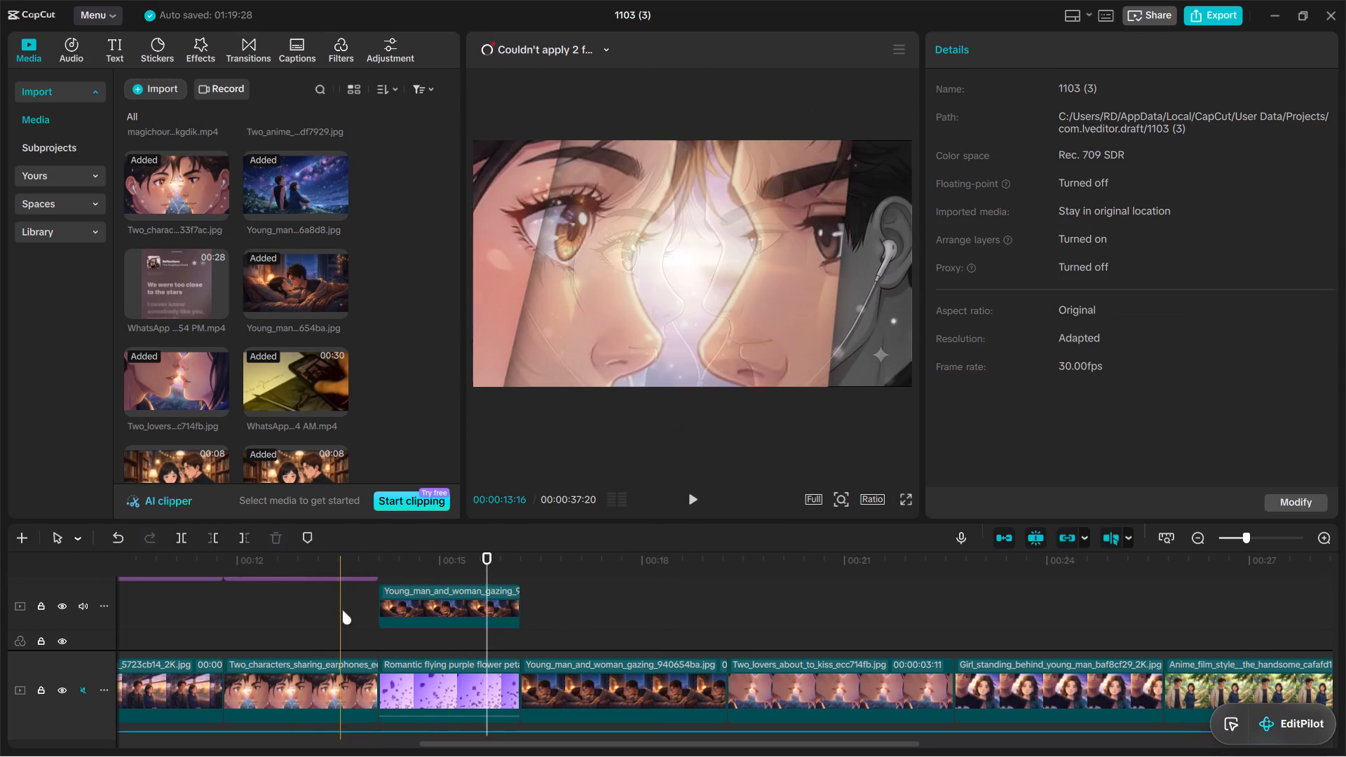
left_click(688, 500)
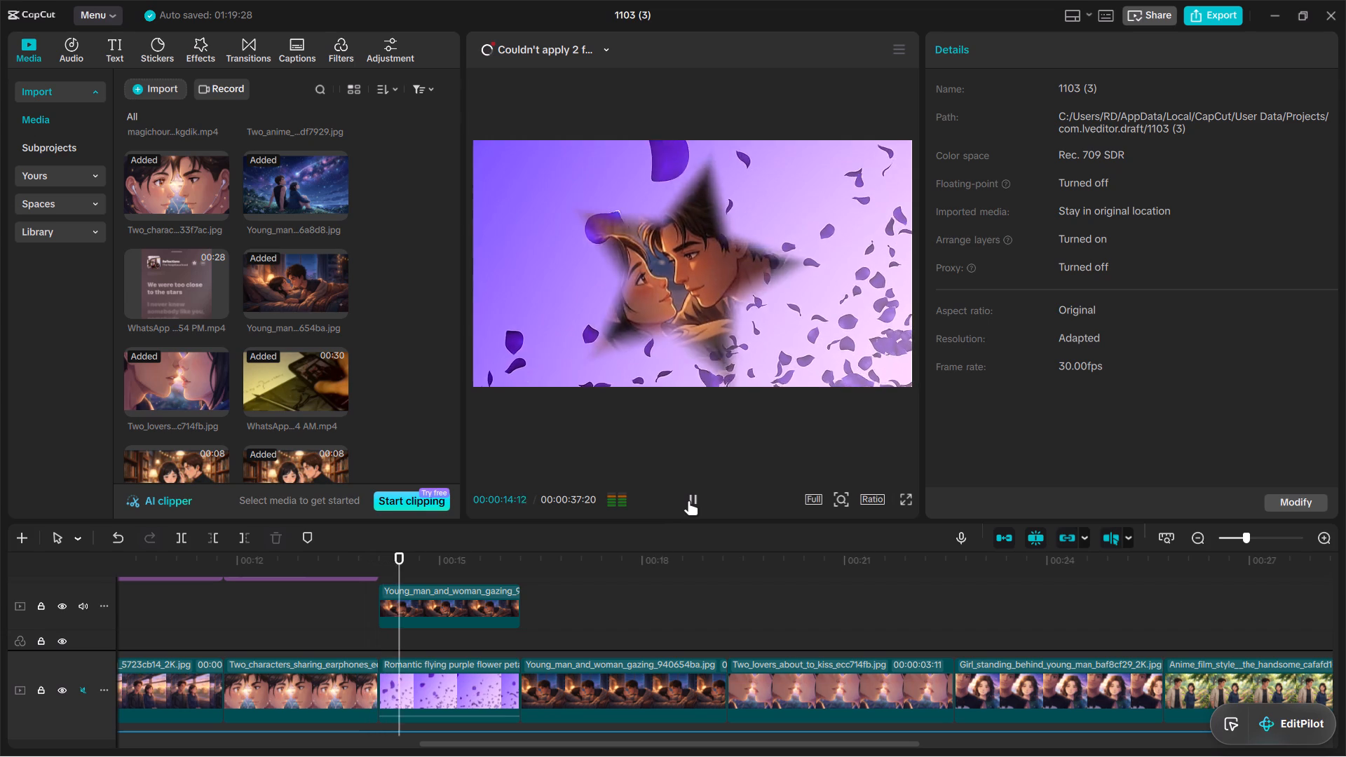
left_click(688, 500)
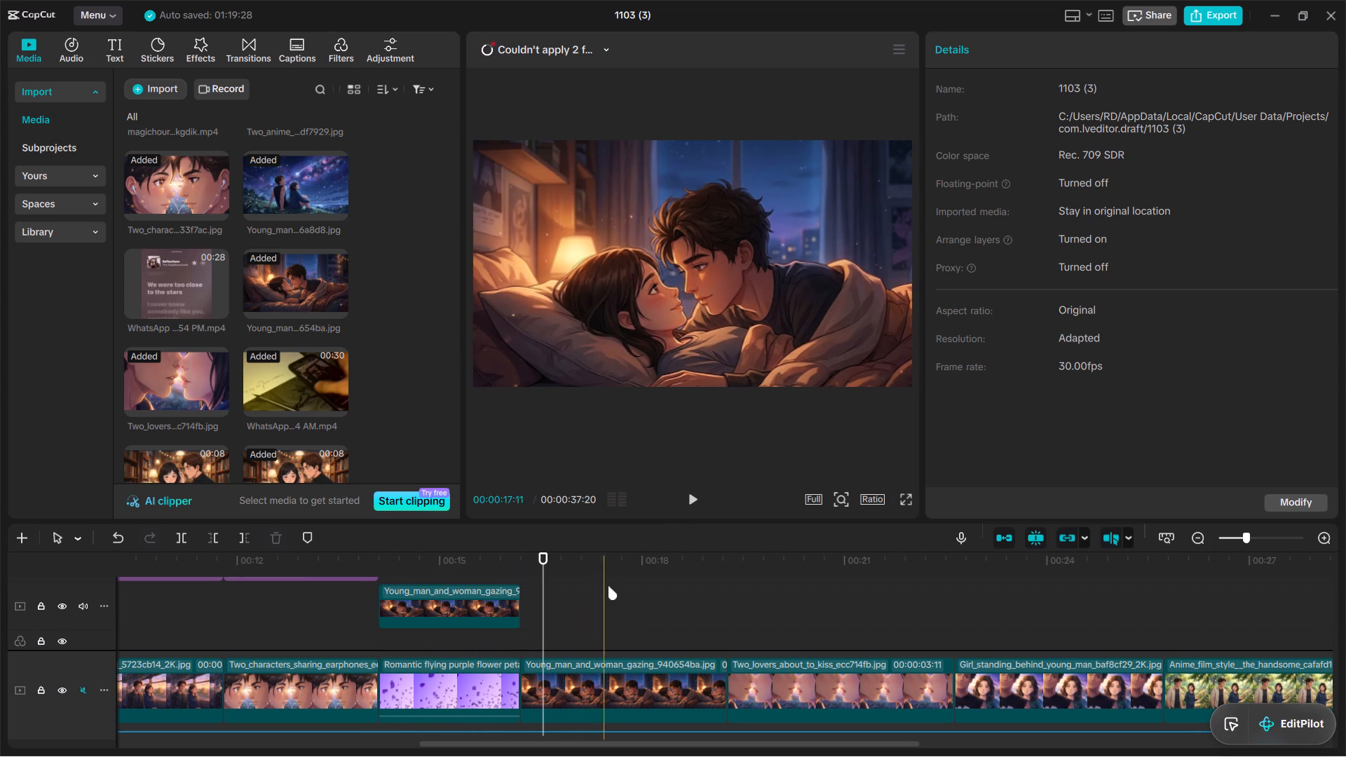
Delete the Young_man_and_woman_gazing clip from the main track and play the transition from the purple petals into Two_lovers_about_to_kiss.
left_click(640, 677)
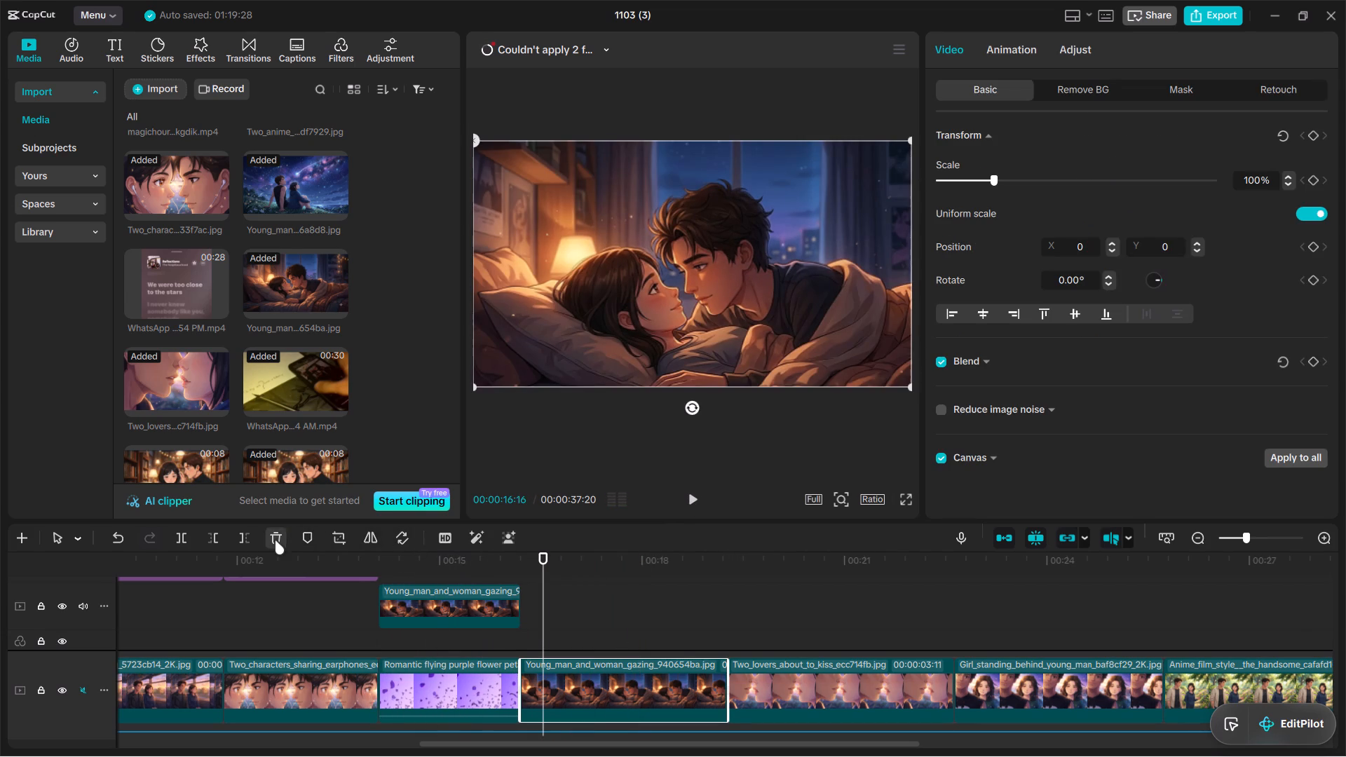
left_click(275, 540)
left_click(509, 635)
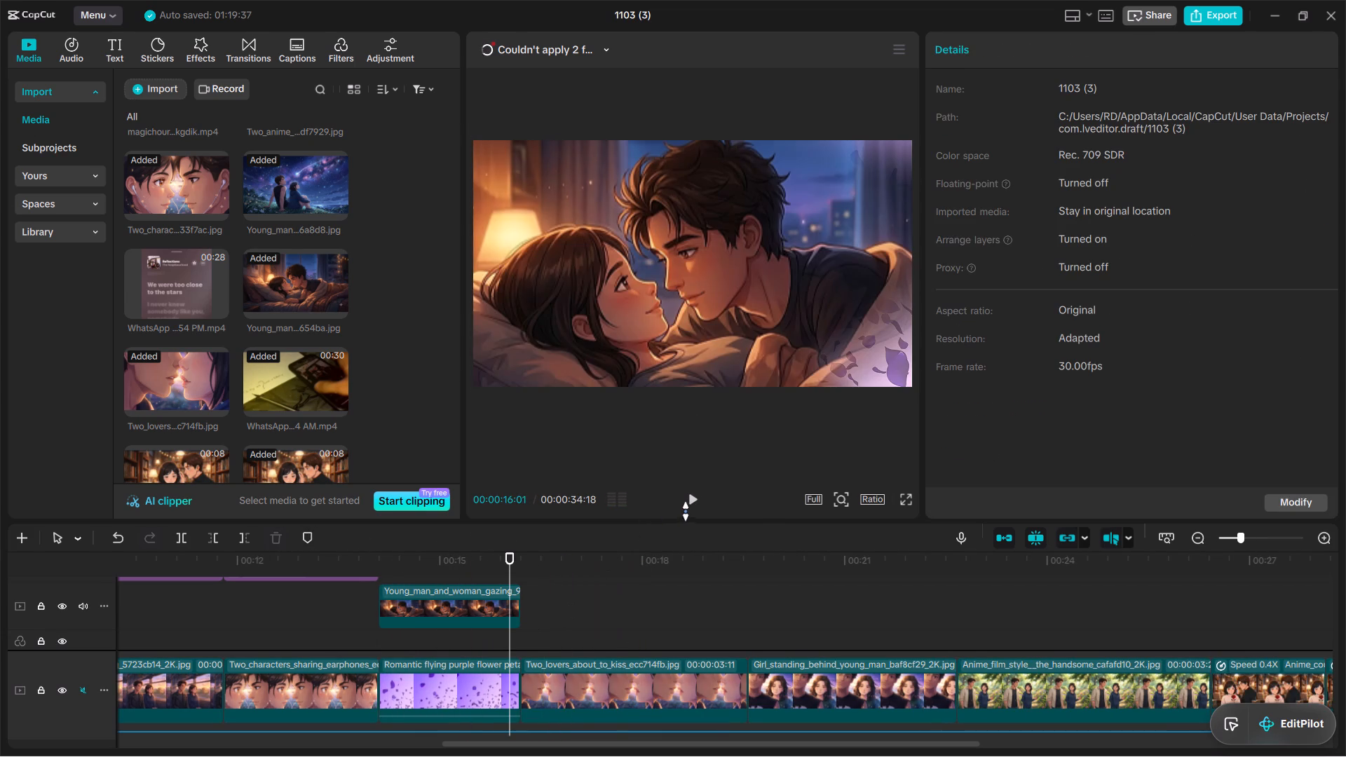
left_click(693, 507)
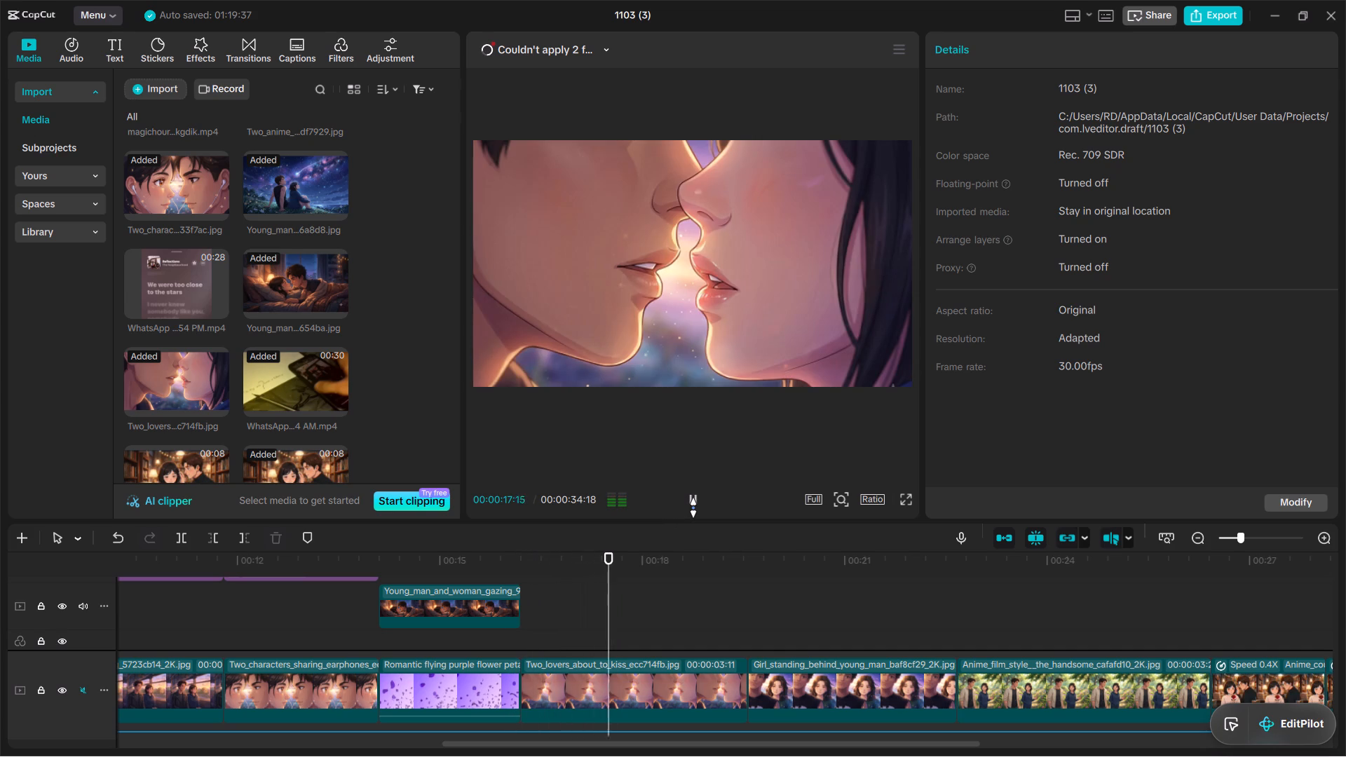
left_click(693, 507)
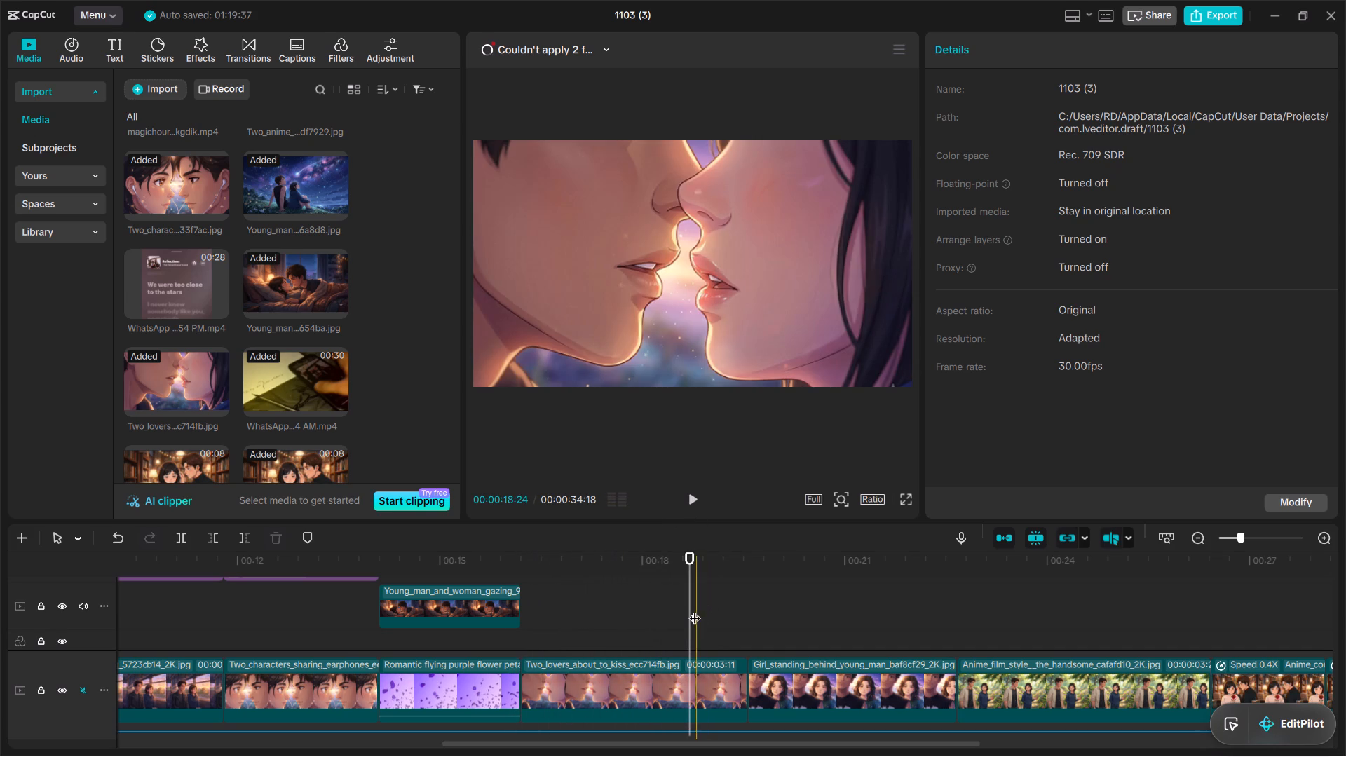
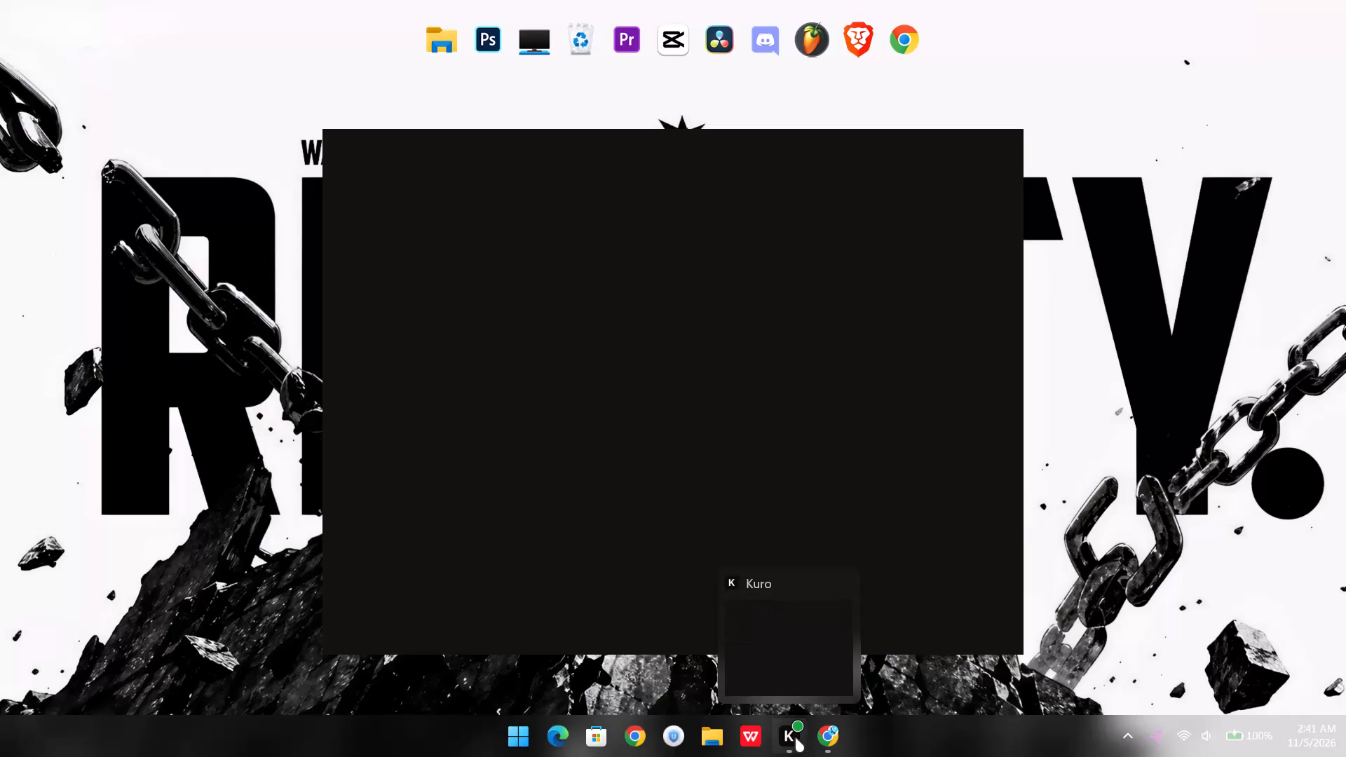
Open Urban VPN and connect to the Russia server.
left_click(672, 737)
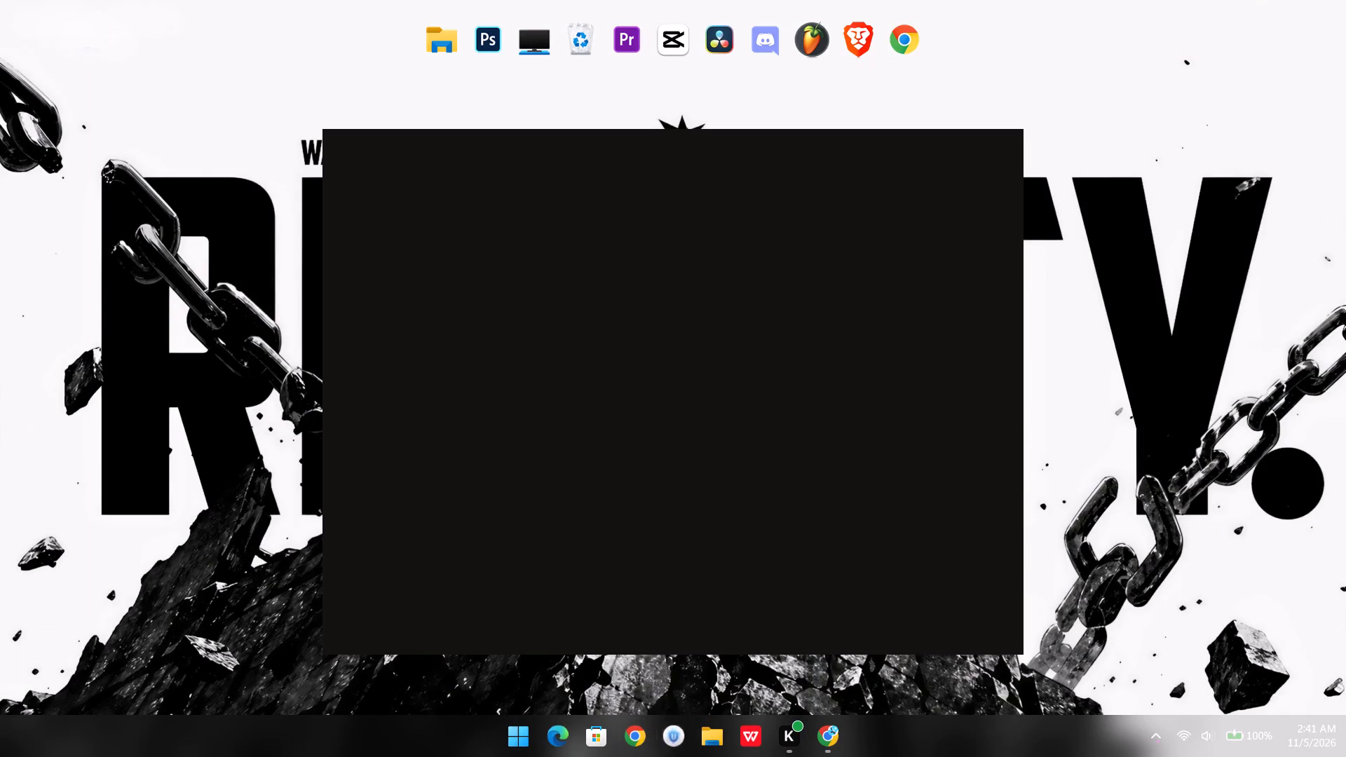
left_click(571, 309)
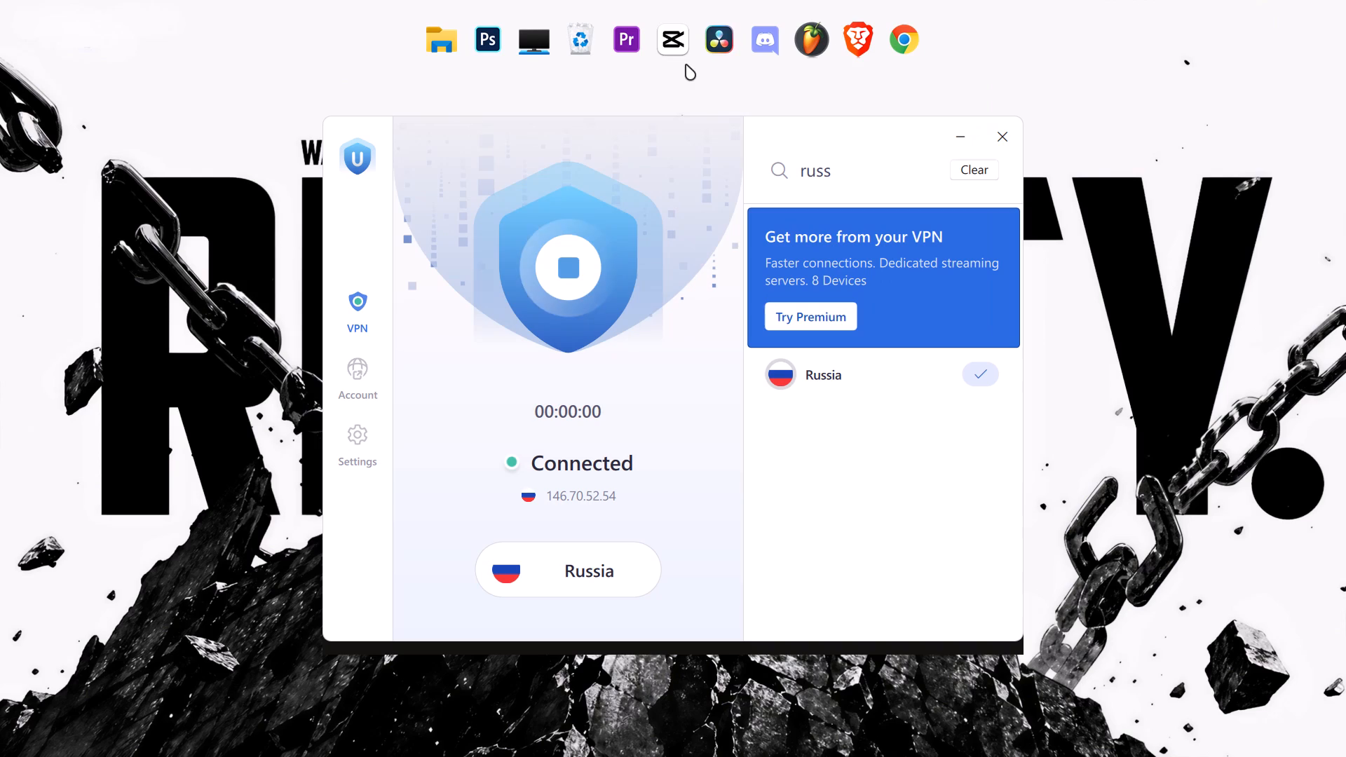
Launch CapCut from the desktop.
double_click(667, 41)
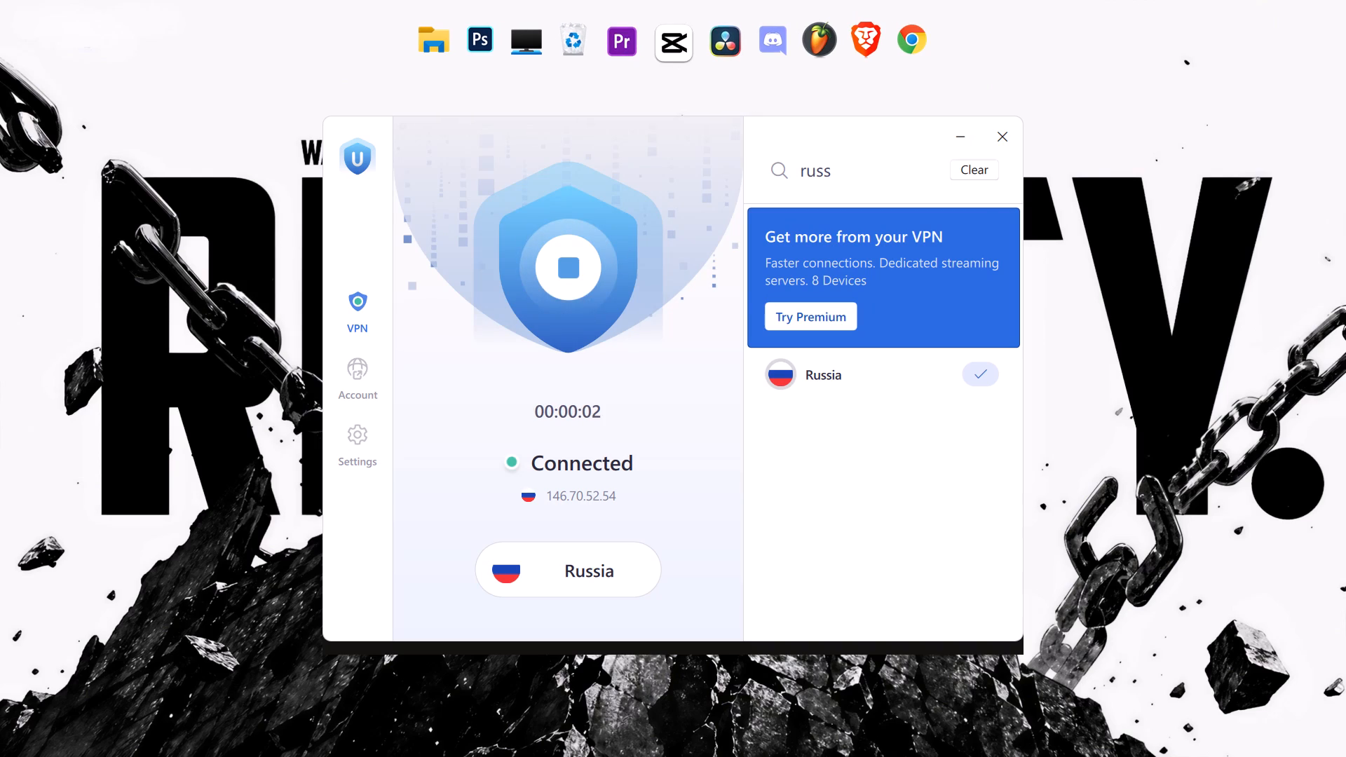
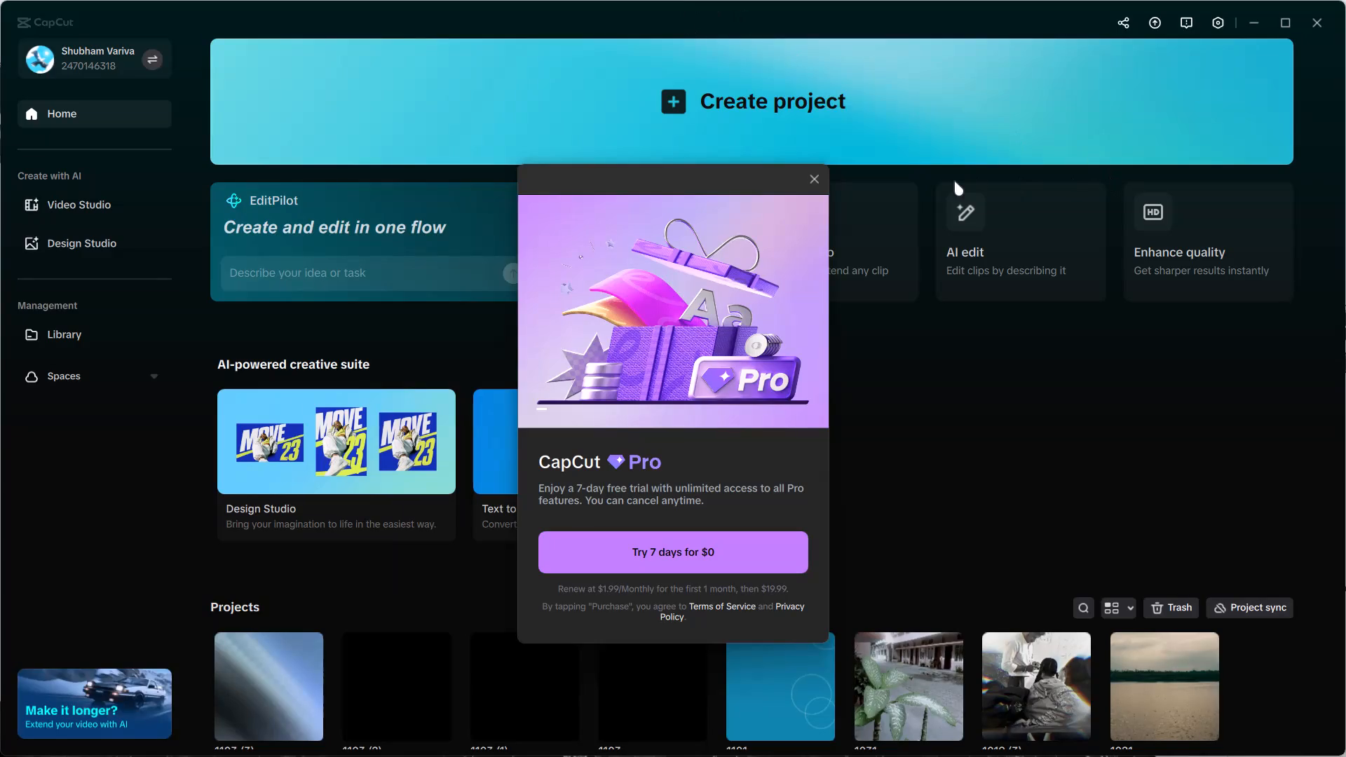
Dismiss the Pro trial offer and open the project 1103 (3) for editing.
left_click(806, 176)
scroll(383, 550, "down", 4)
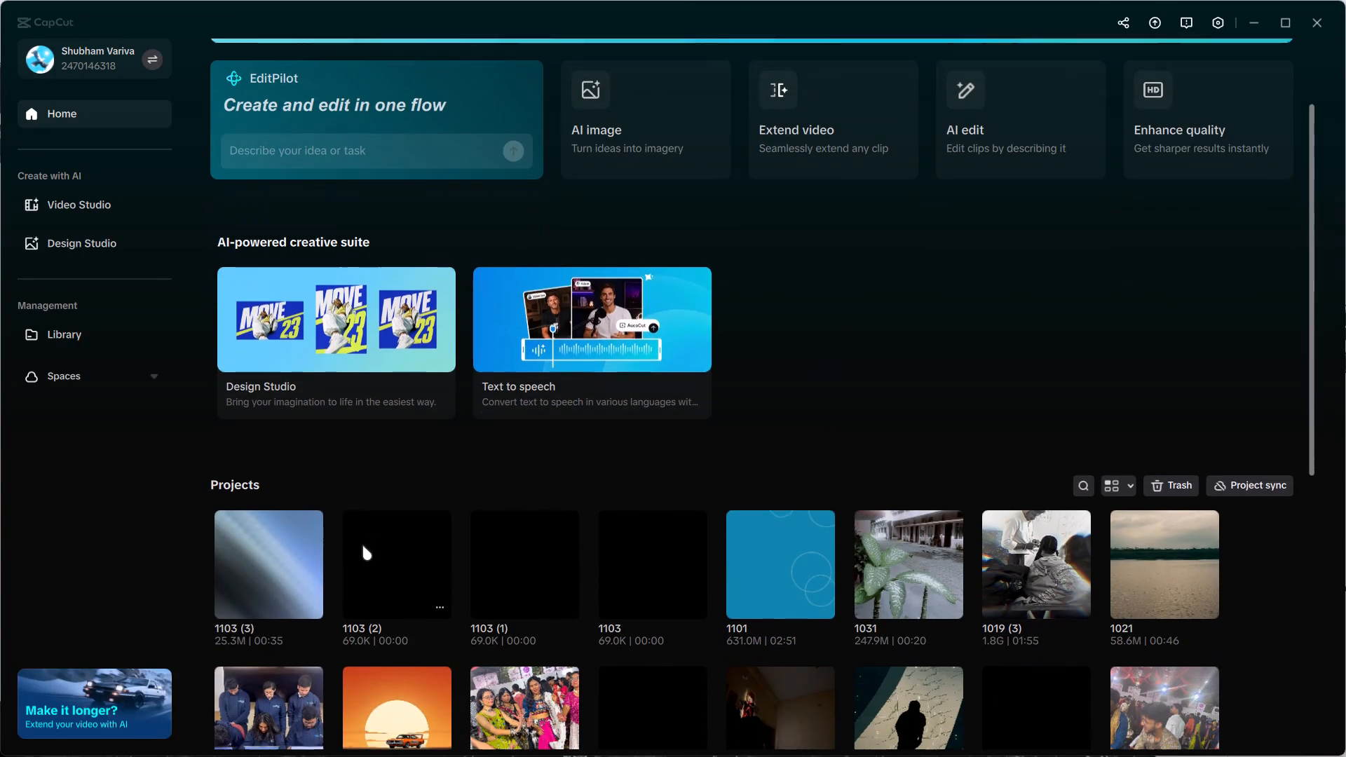
double_click(287, 554)
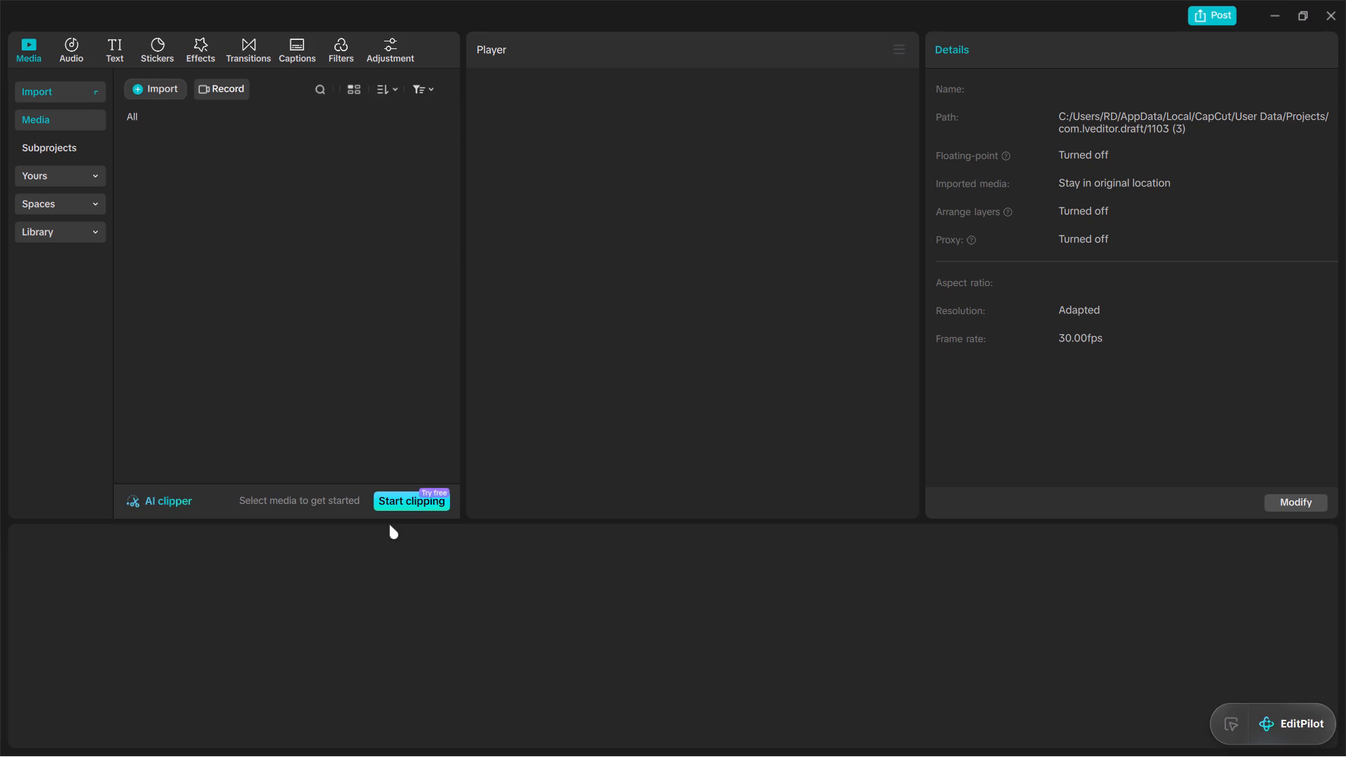
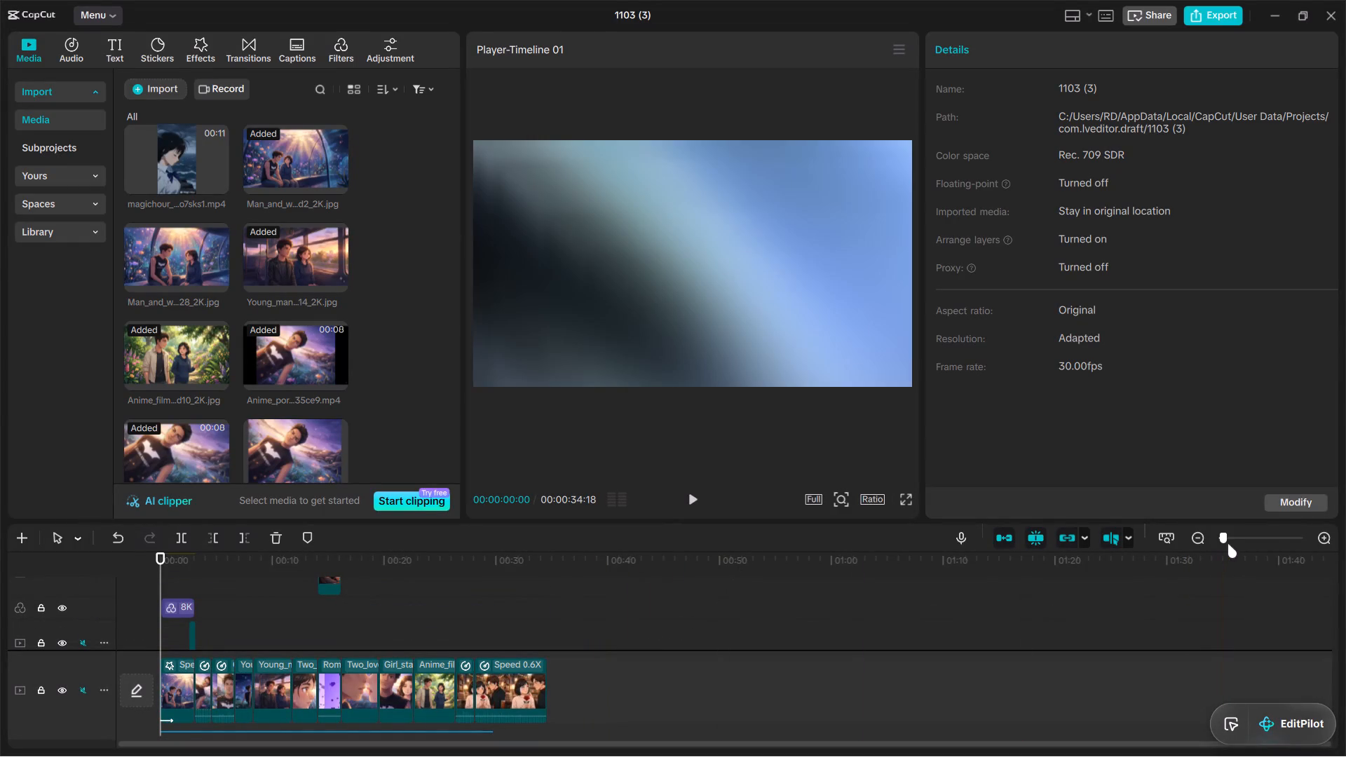
Play back the first half of the timeline, from the opening clip to the start of the Two_lovers_about_to_kiss clip, to review the edit.
left_click_drag(1228, 536, 1239, 533)
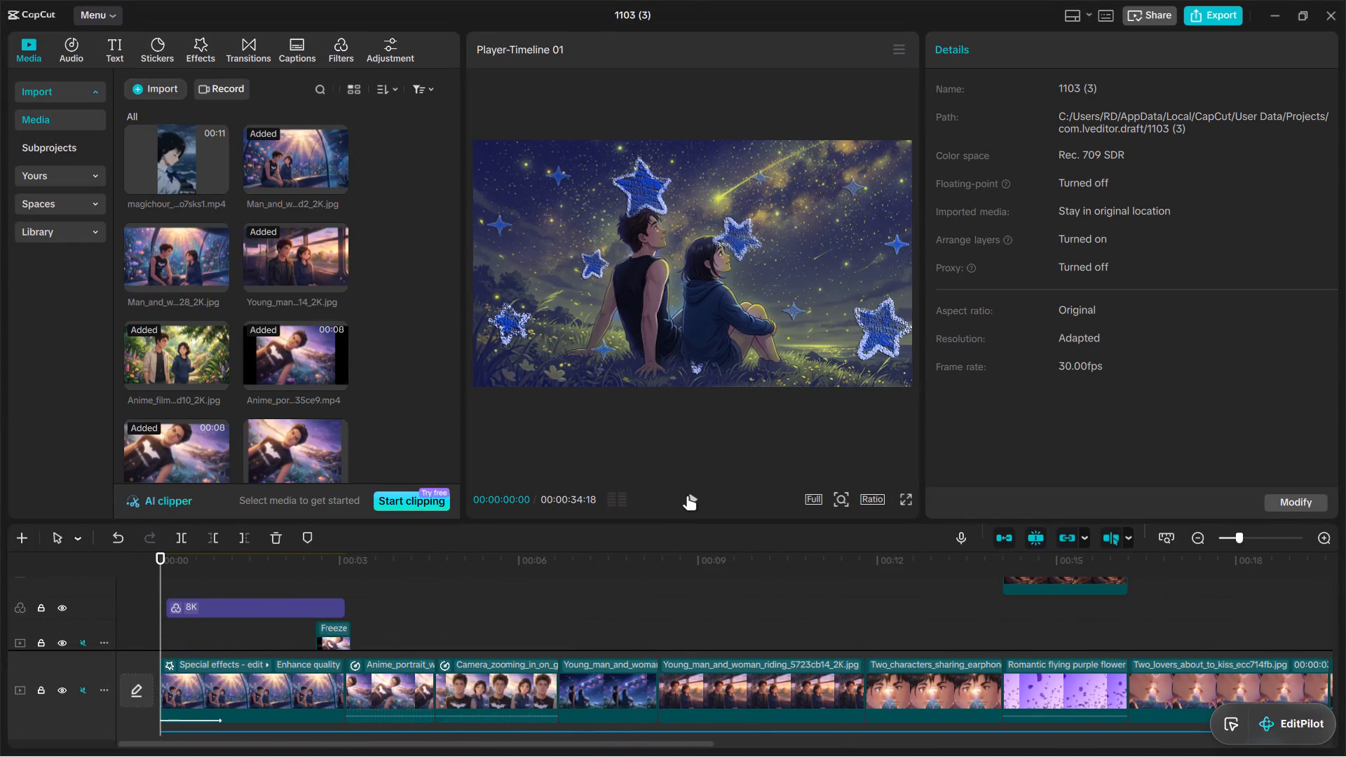
left_click(688, 496)
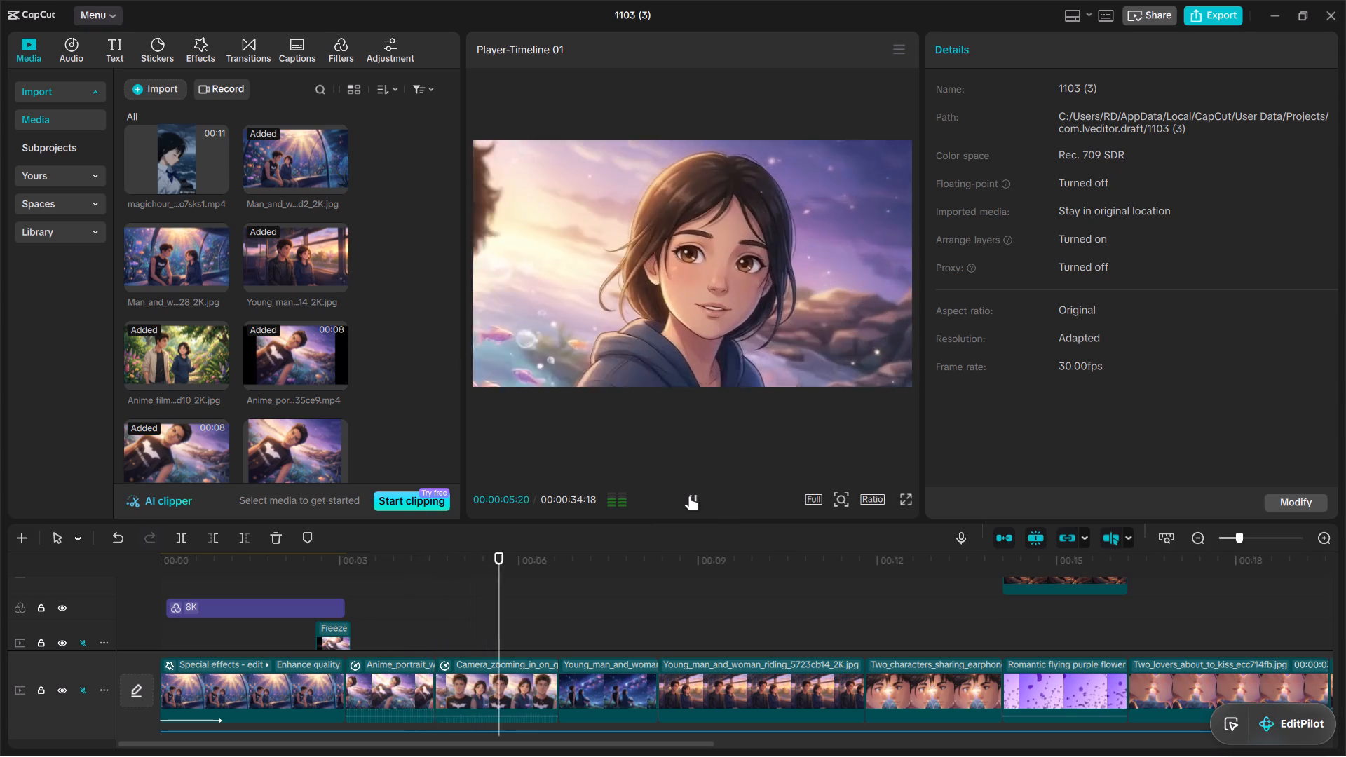
left_click(437, 612)
left_click(390, 617)
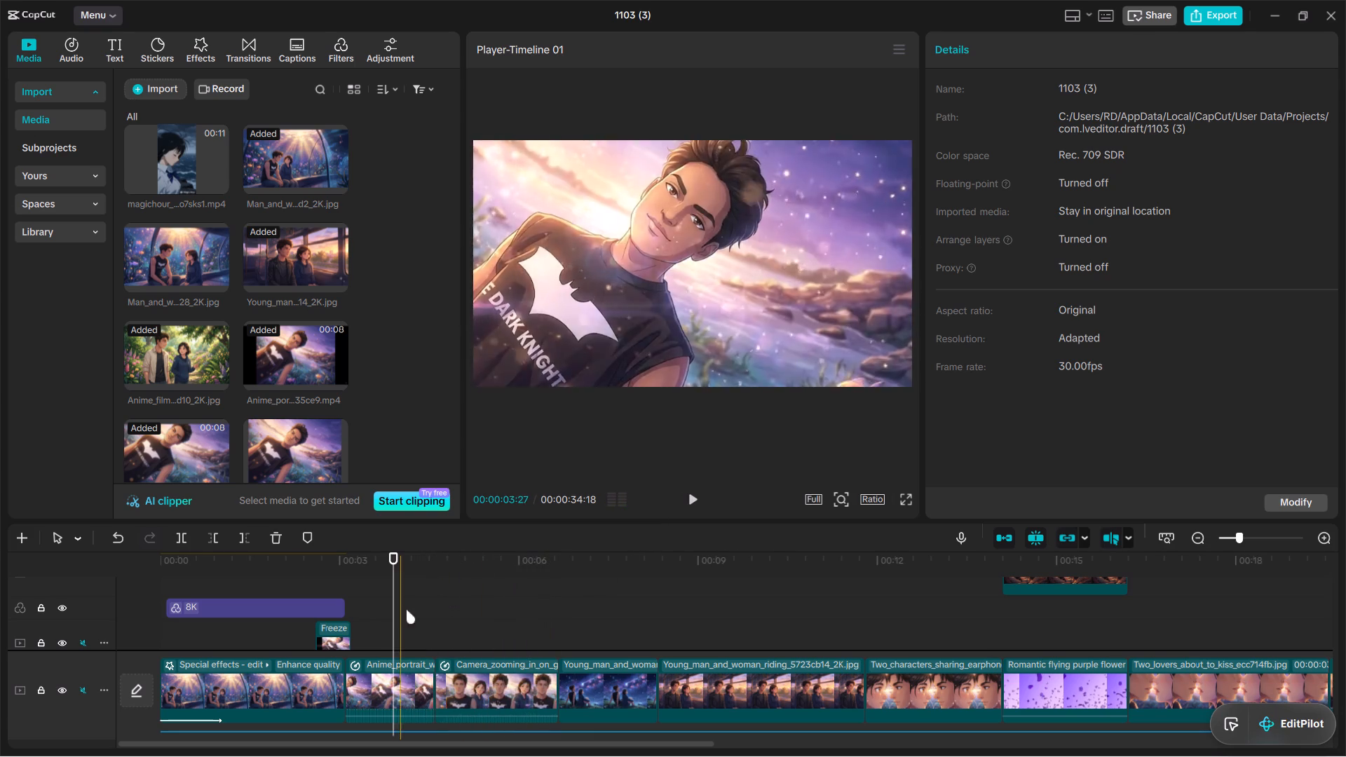
left_click(694, 500)
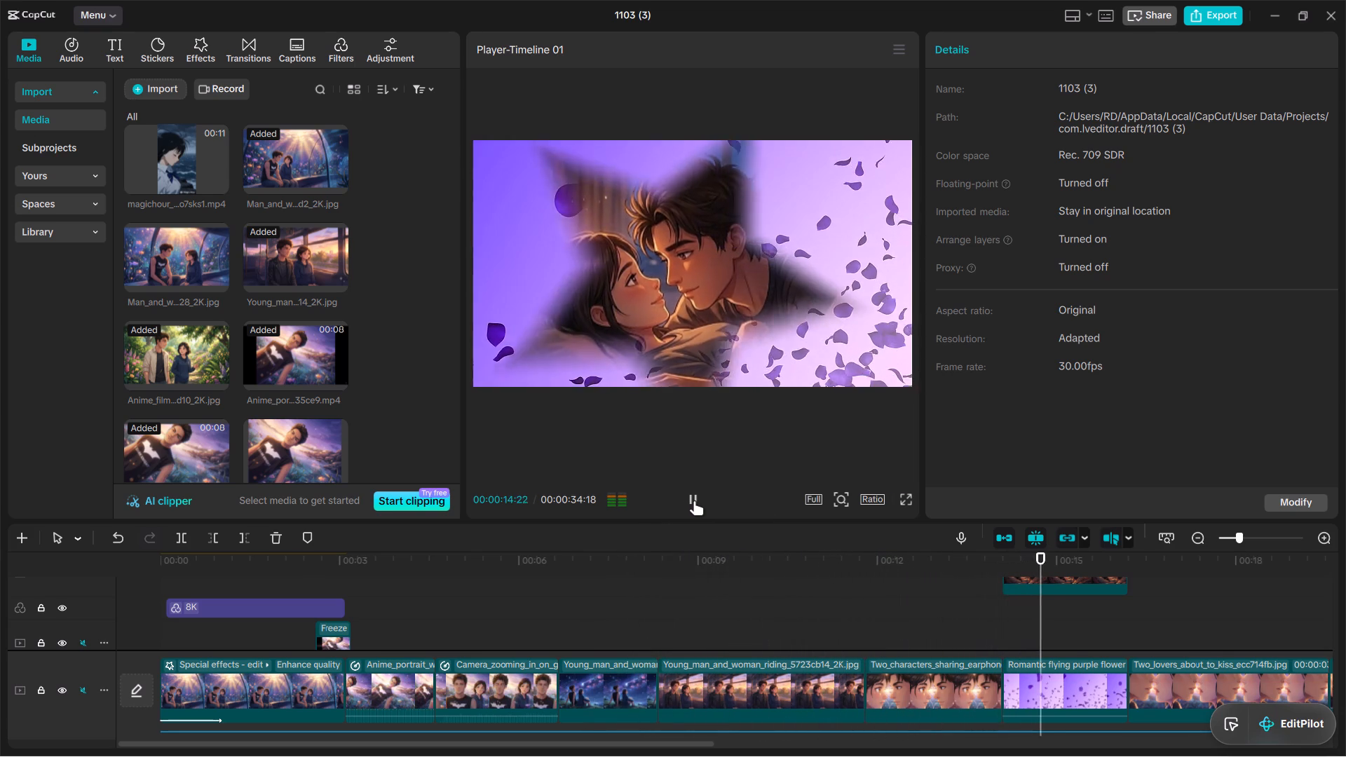
left_click(694, 500)
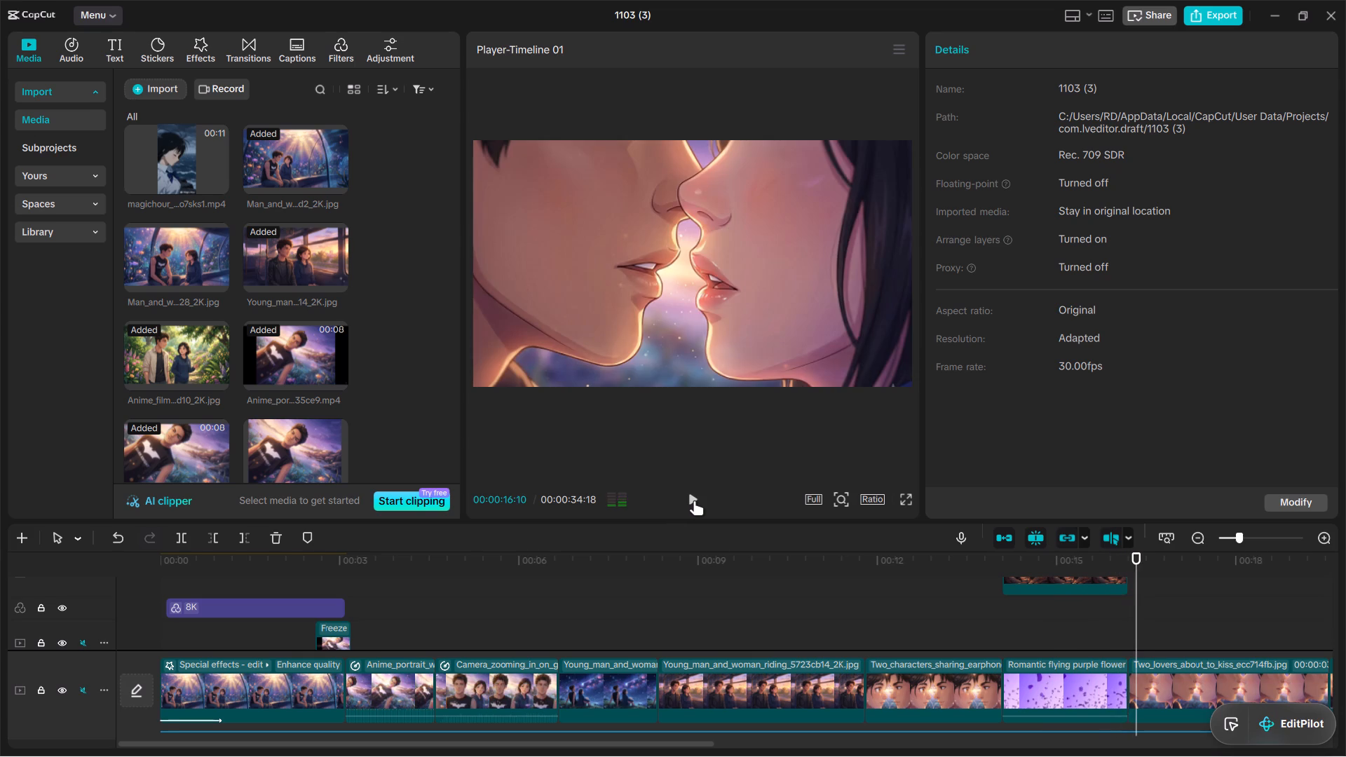
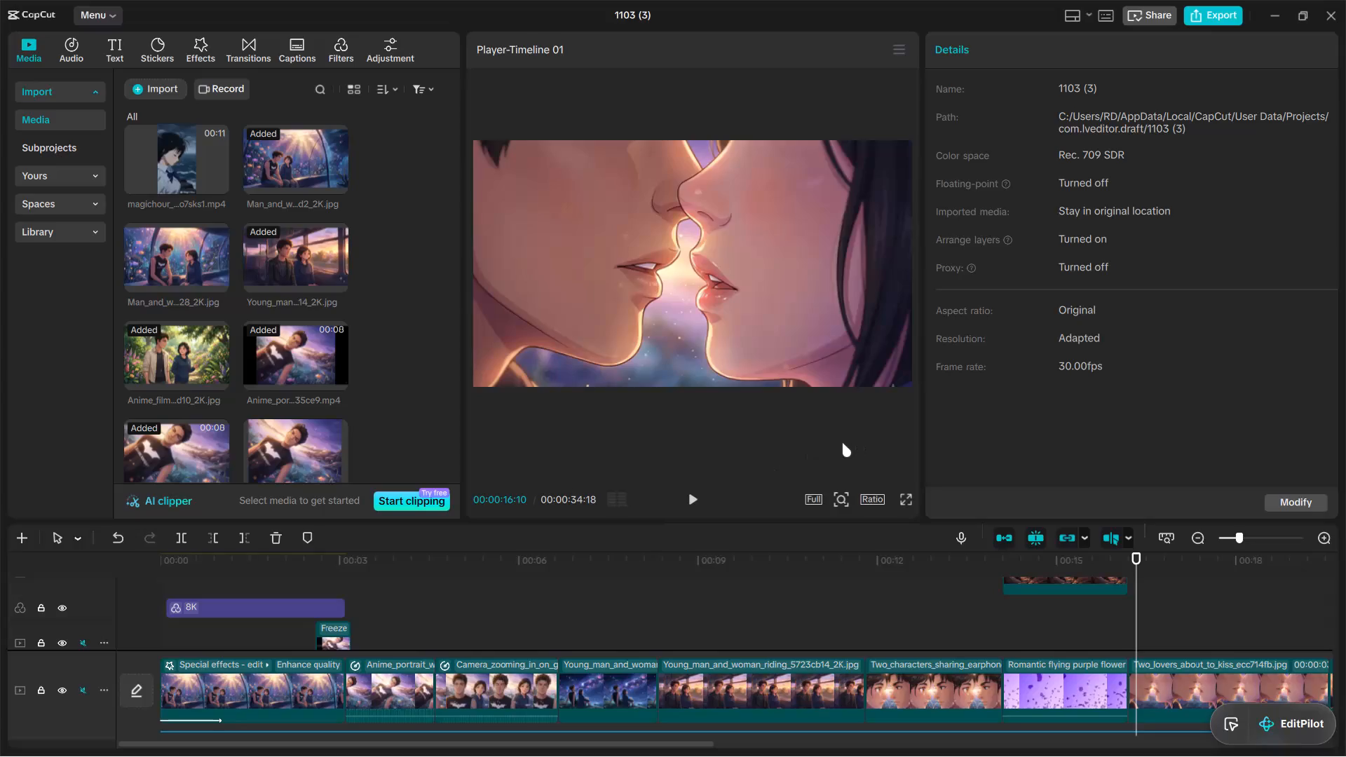
Close the 1103 (3) project and exit CapCut completely.
left_click(1329, 21)
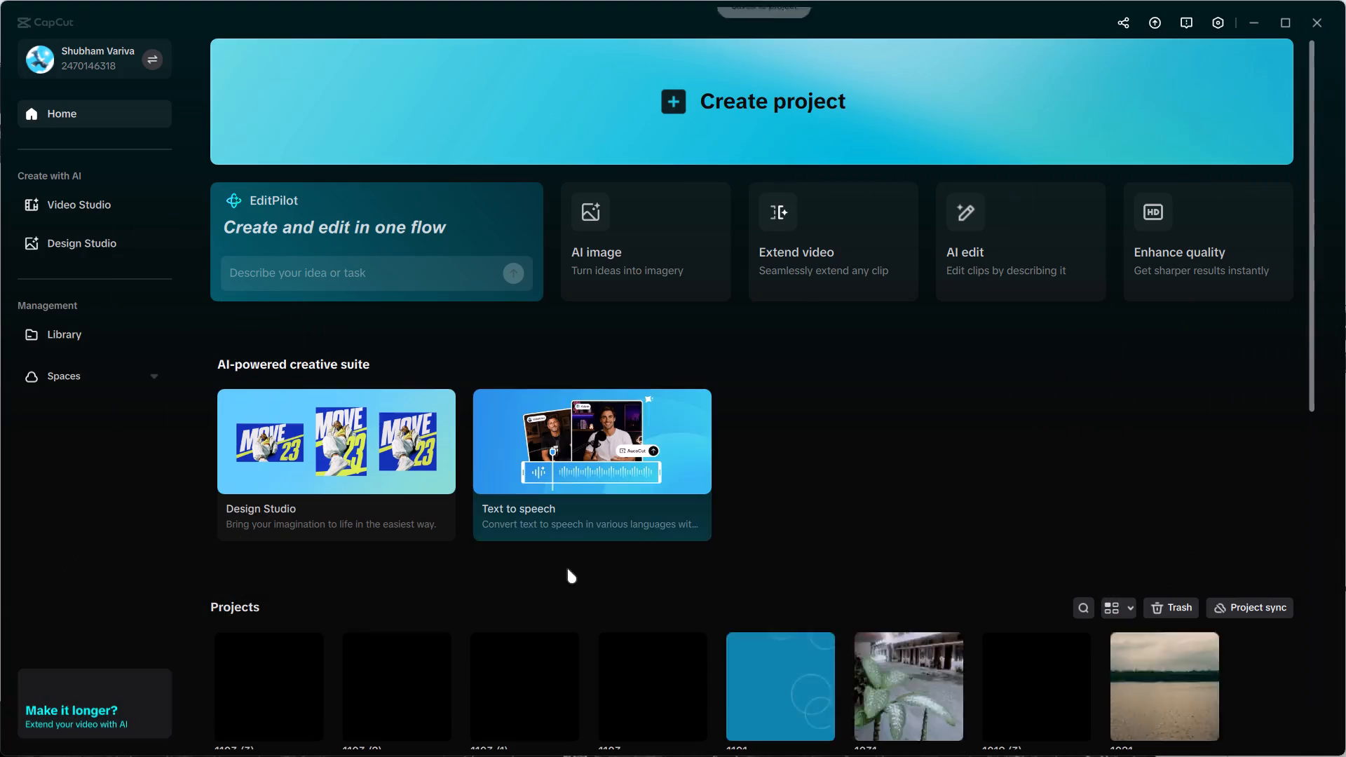
left_click(1324, 21)
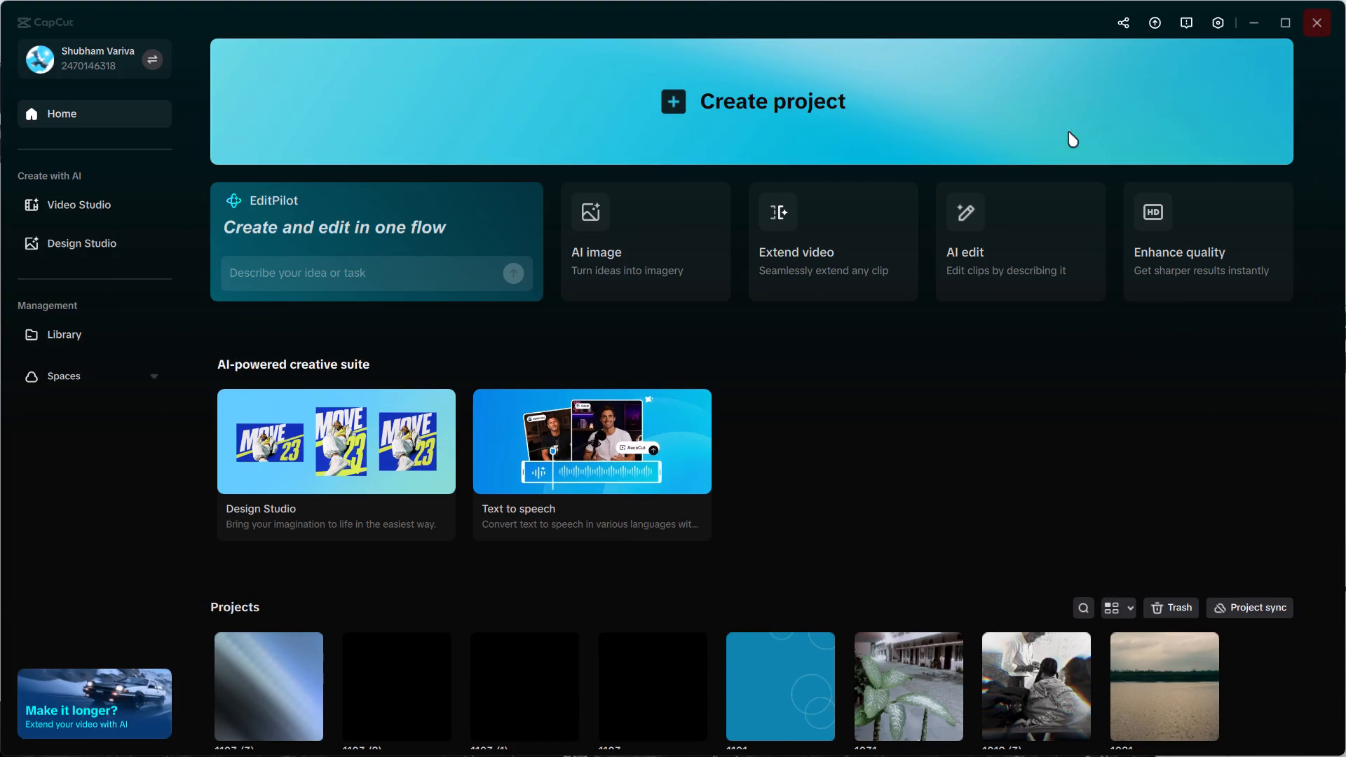
Switch to Urban VPN and disconnect the Russia VPN connection.
left_click(573, 238)
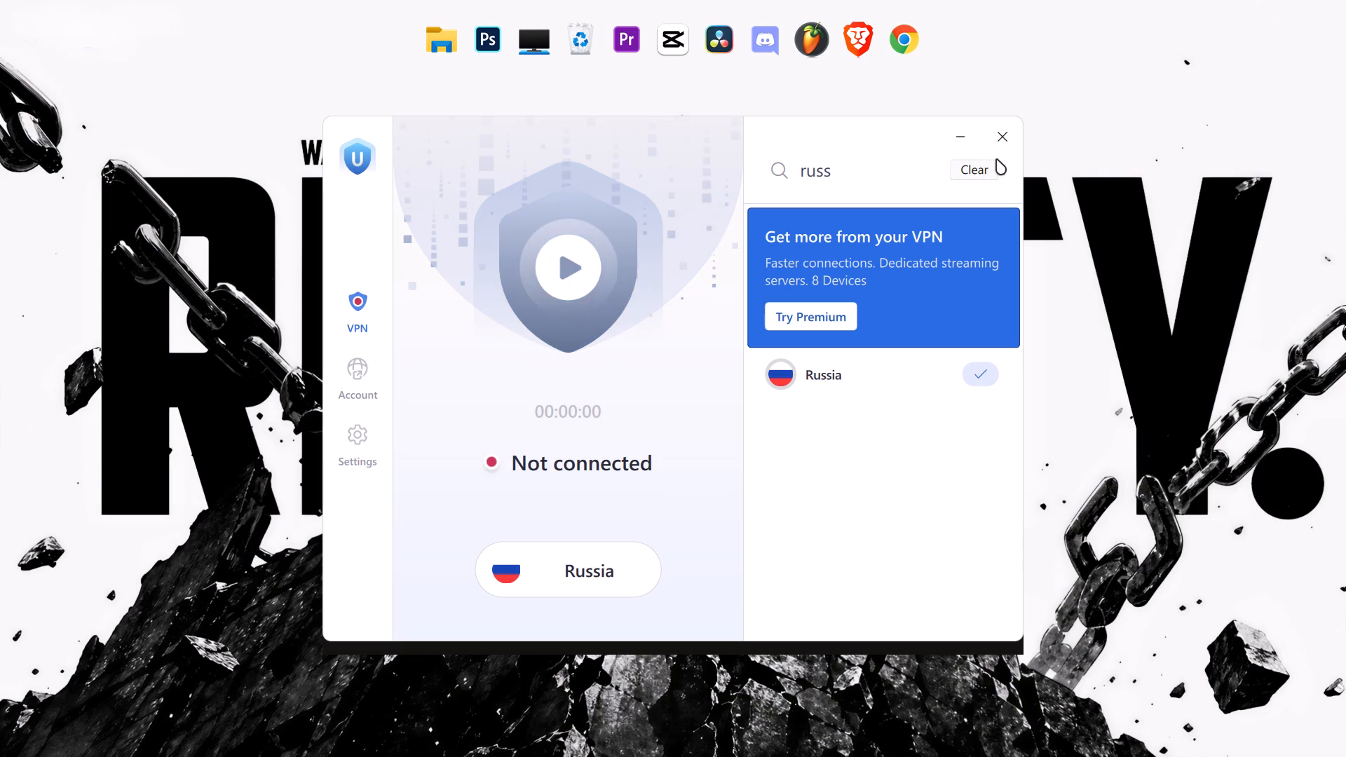